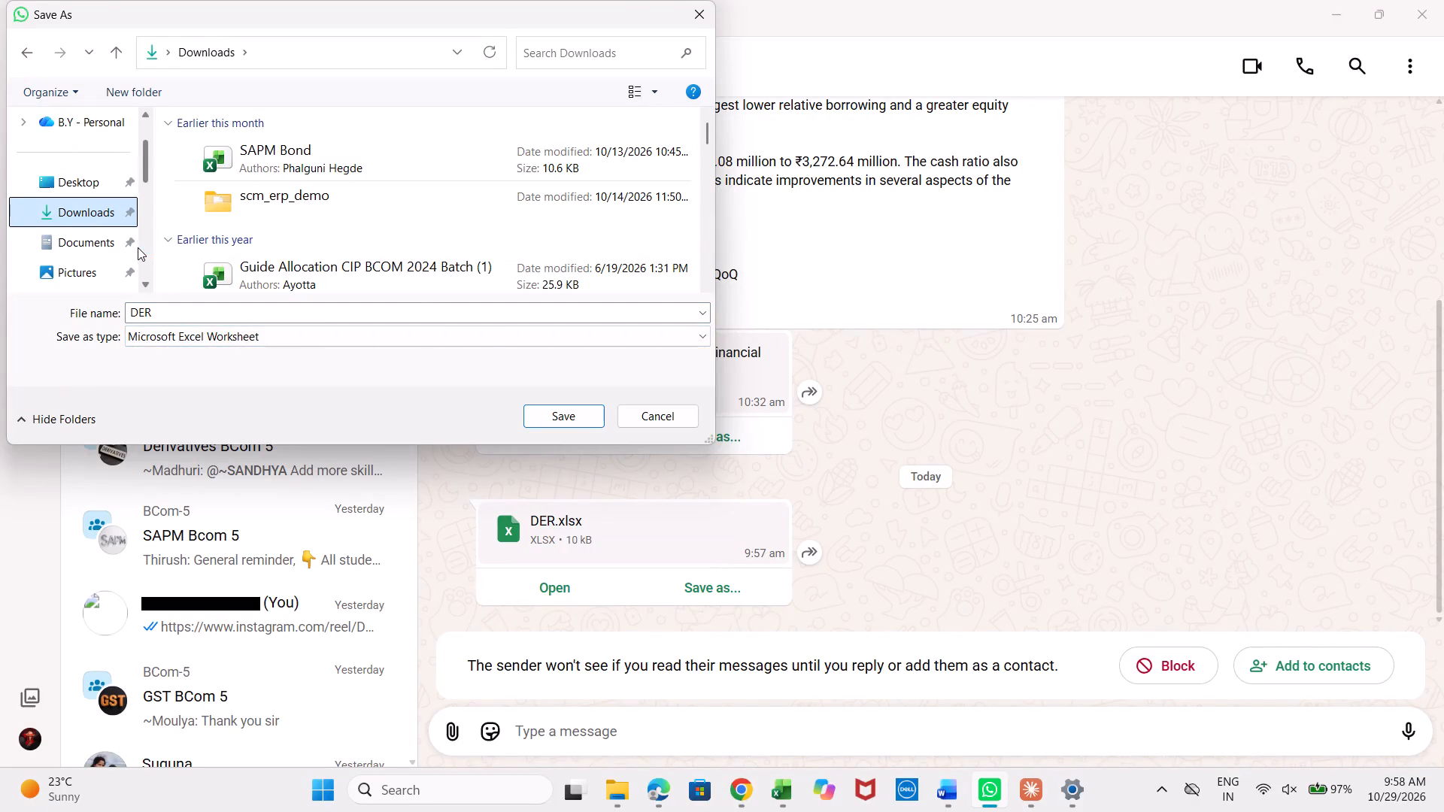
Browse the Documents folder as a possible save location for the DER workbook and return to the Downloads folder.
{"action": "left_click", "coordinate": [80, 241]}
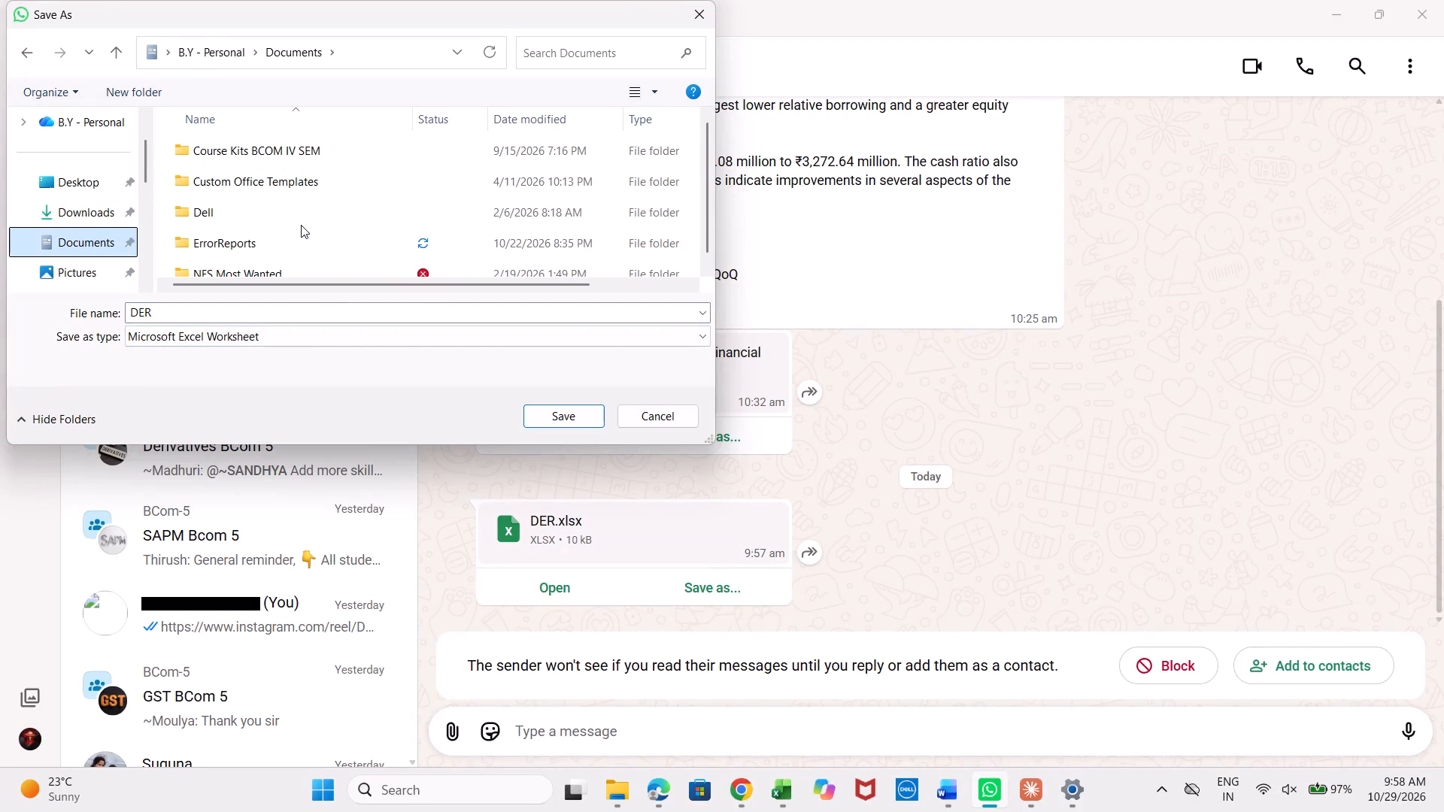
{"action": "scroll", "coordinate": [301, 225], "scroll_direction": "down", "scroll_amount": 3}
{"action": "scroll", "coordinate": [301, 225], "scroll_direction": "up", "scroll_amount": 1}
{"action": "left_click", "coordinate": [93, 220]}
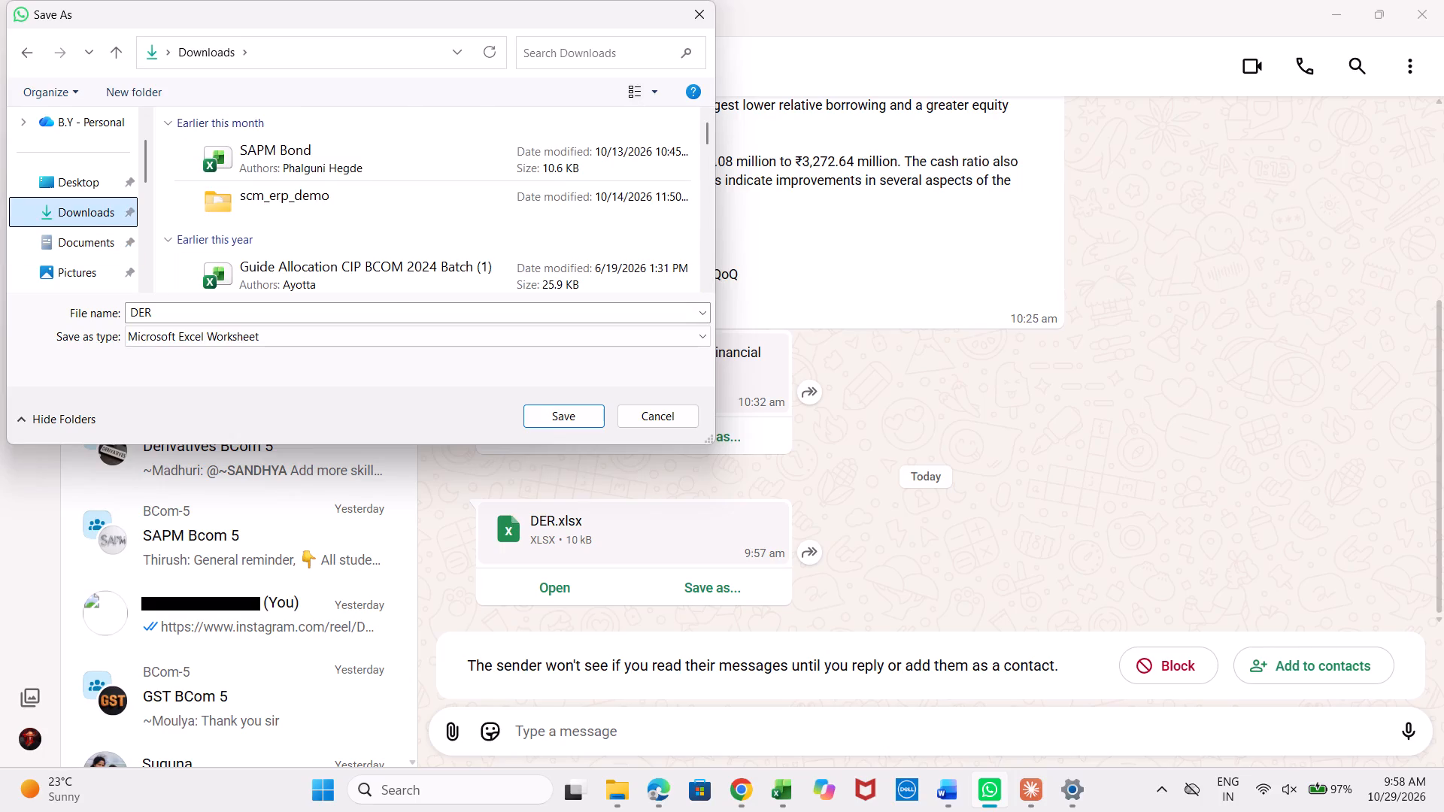
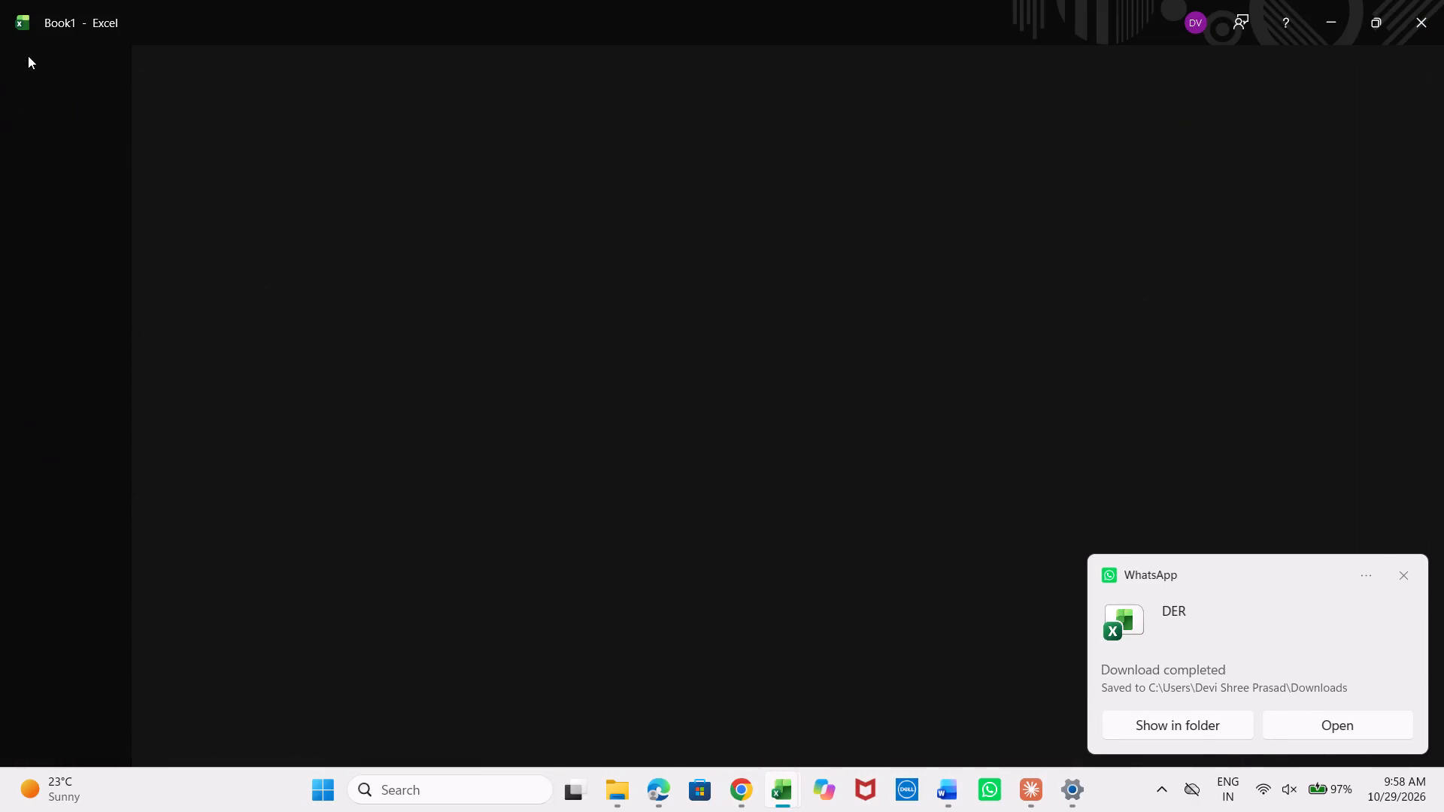
Open the DER workbook from the Downloads folder.
{"action": "left_click", "coordinate": [26, 48]}
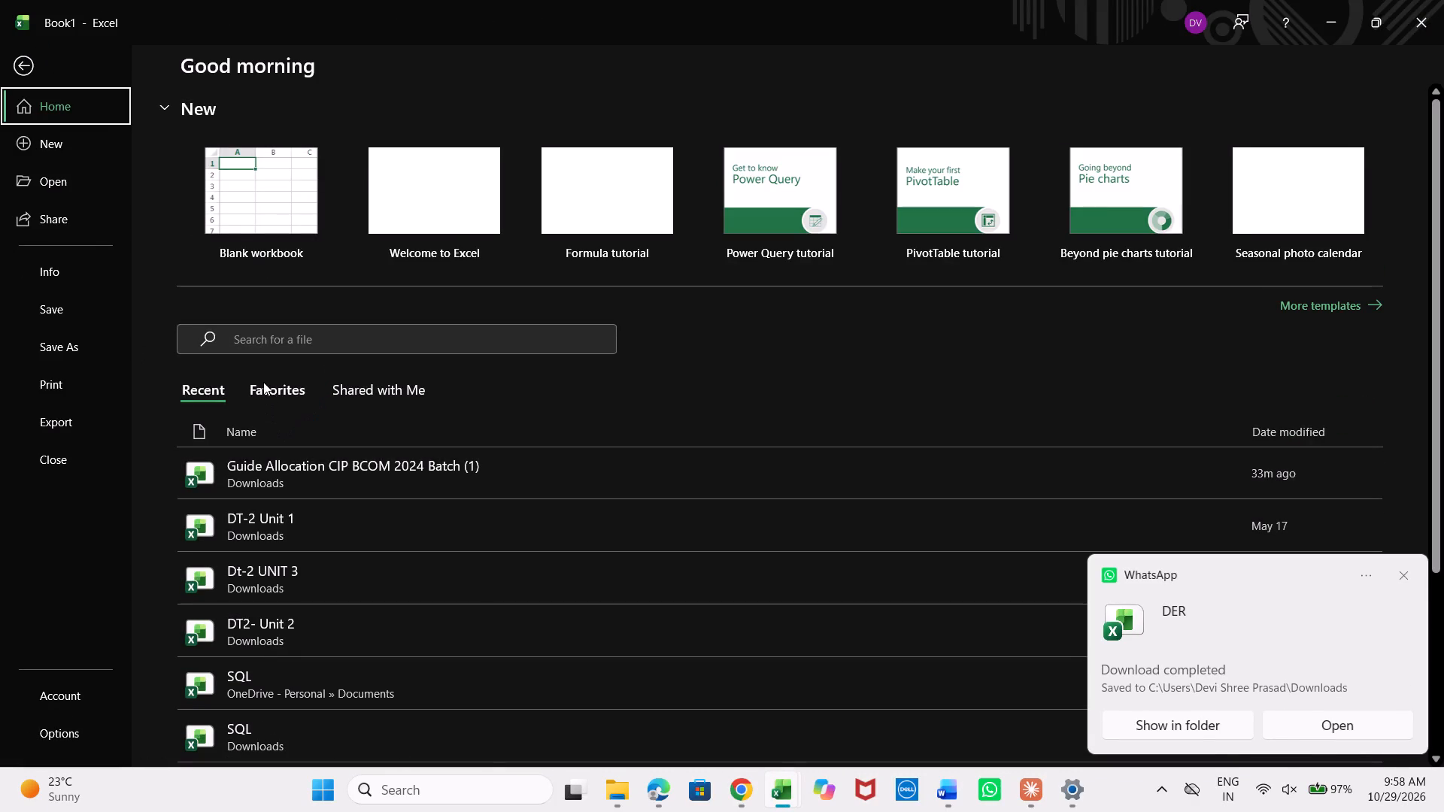
{"action": "left_click", "coordinate": [50, 195]}
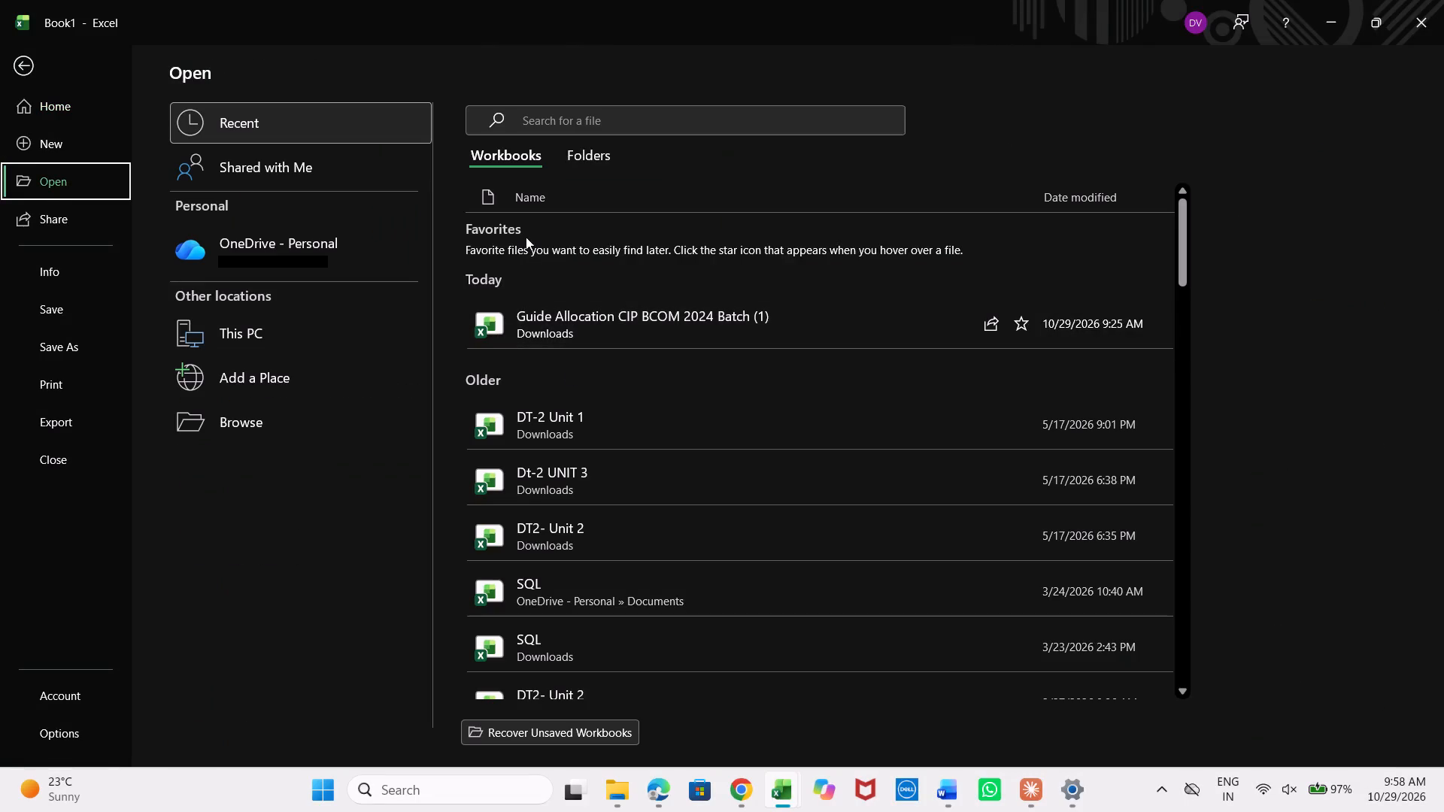
{"action": "left_click", "coordinate": [293, 326]}
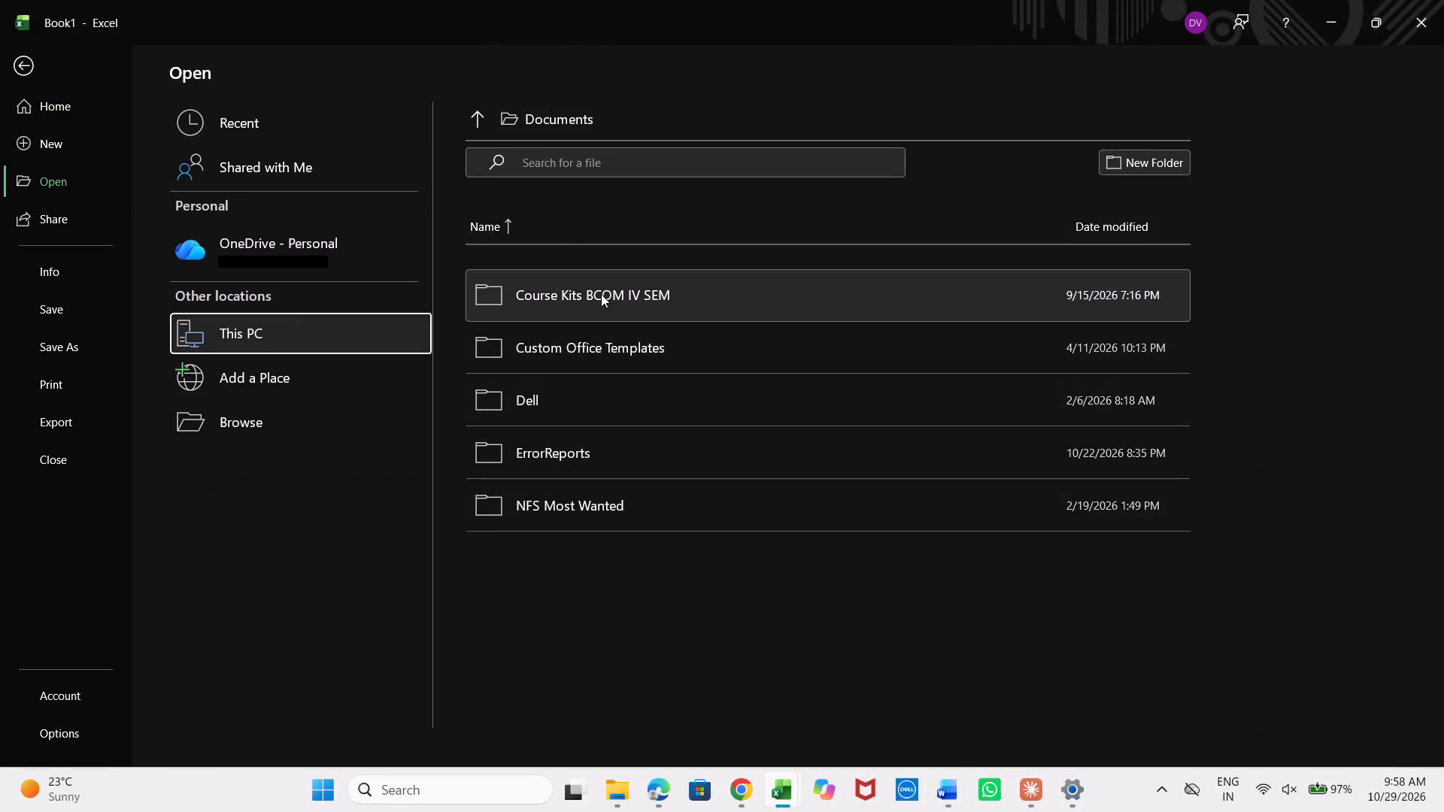
{"action": "left_click", "coordinate": [531, 131]}
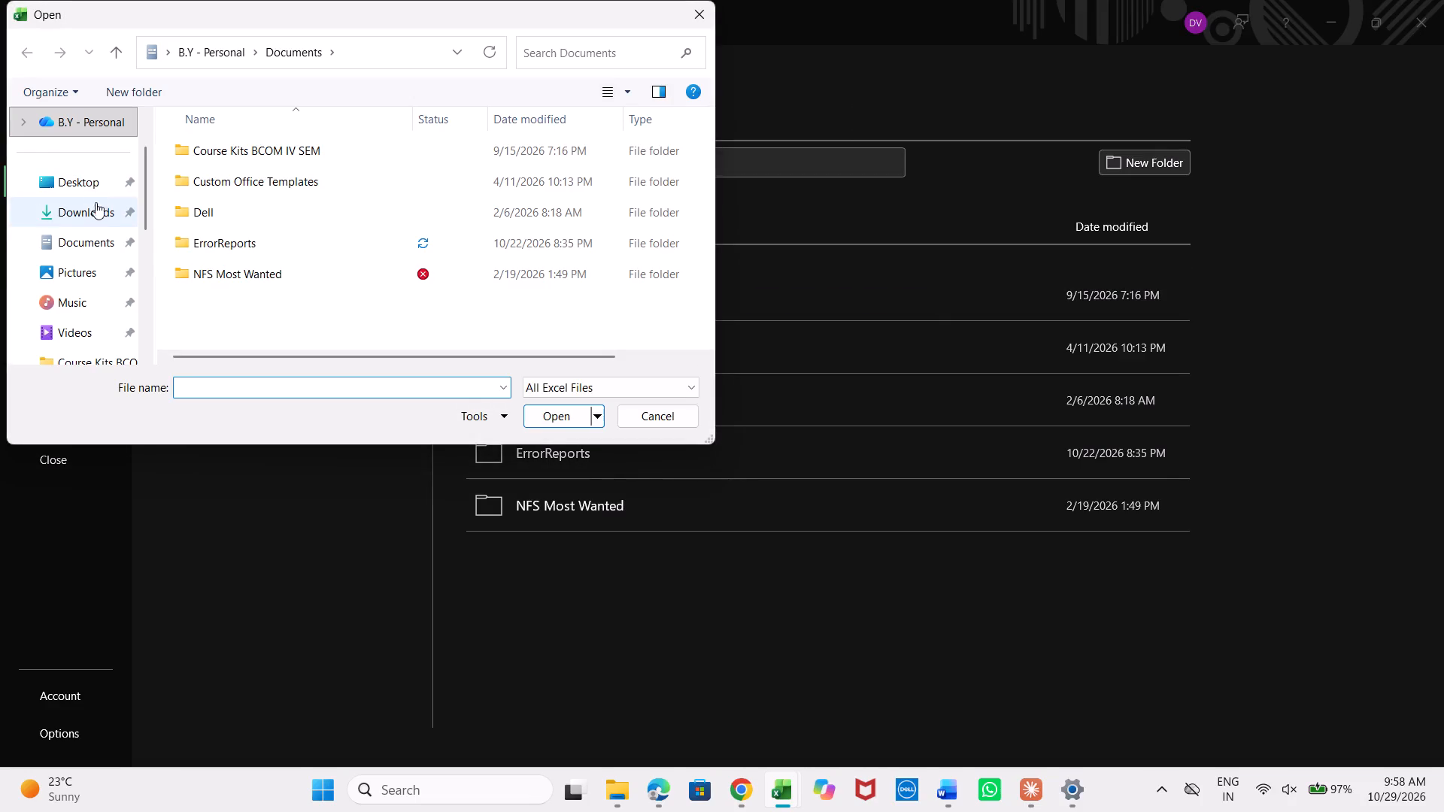
{"action": "left_click", "coordinate": [96, 208]}
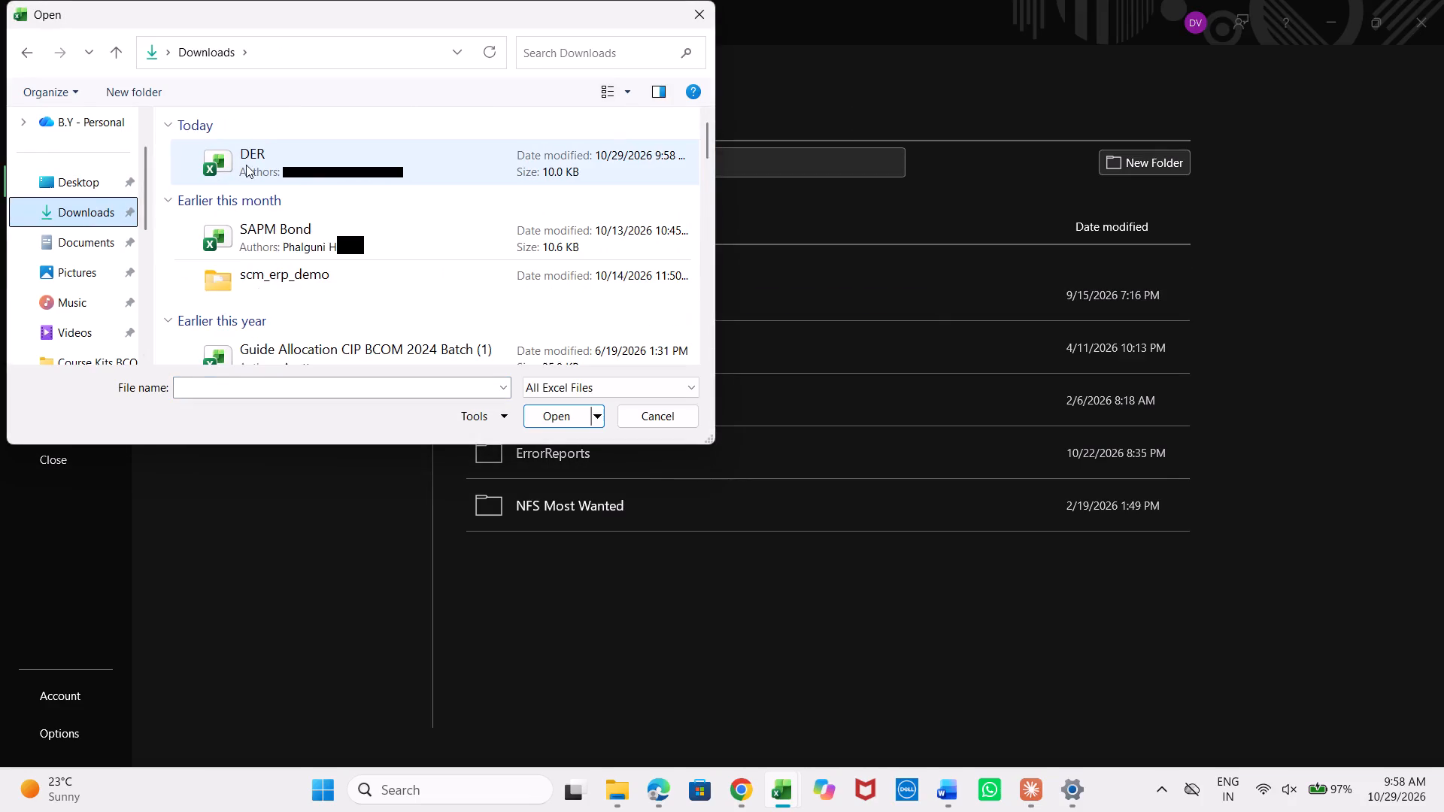
{"action": "double_click", "coordinate": [246, 165]}
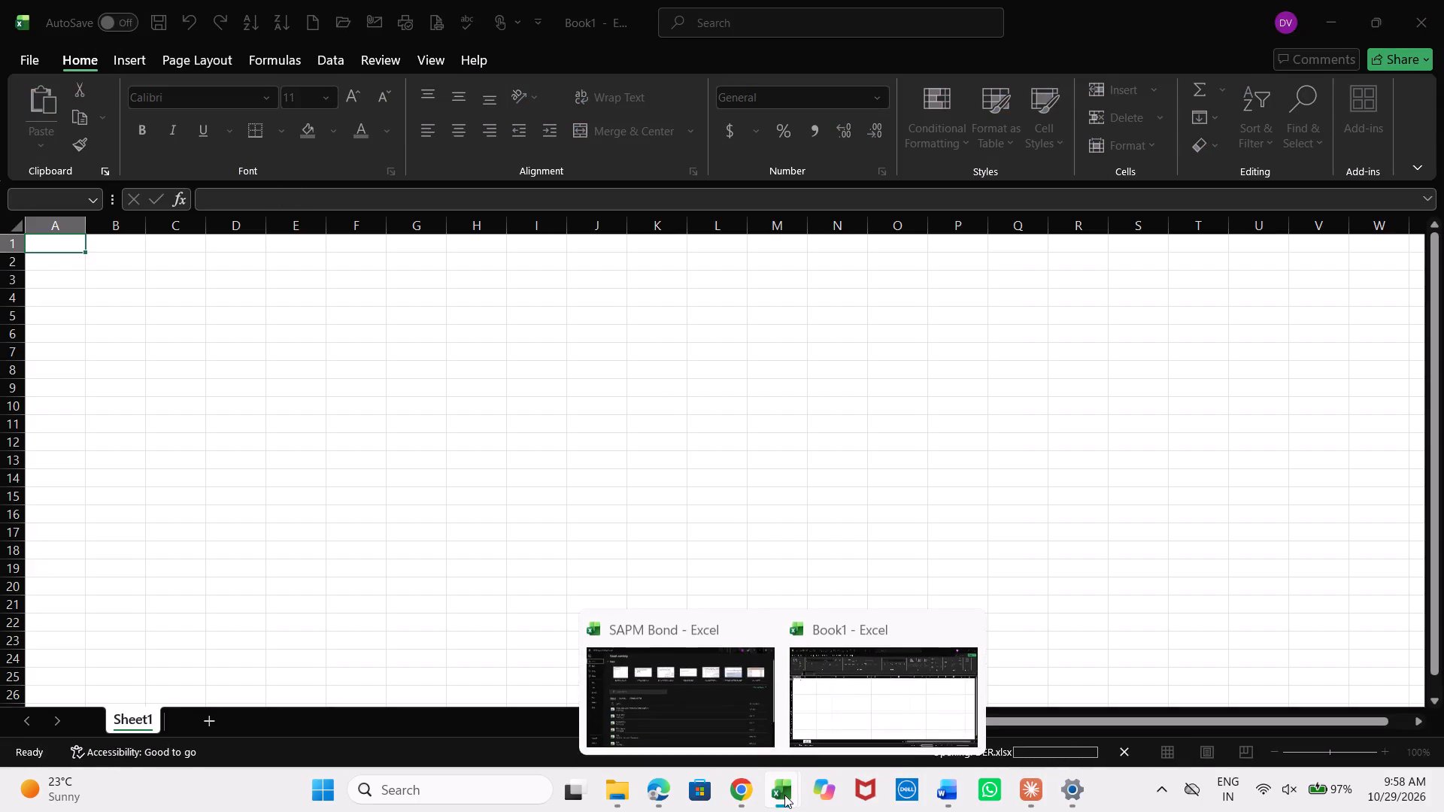
{"action": "left_click", "coordinate": [756, 623]}
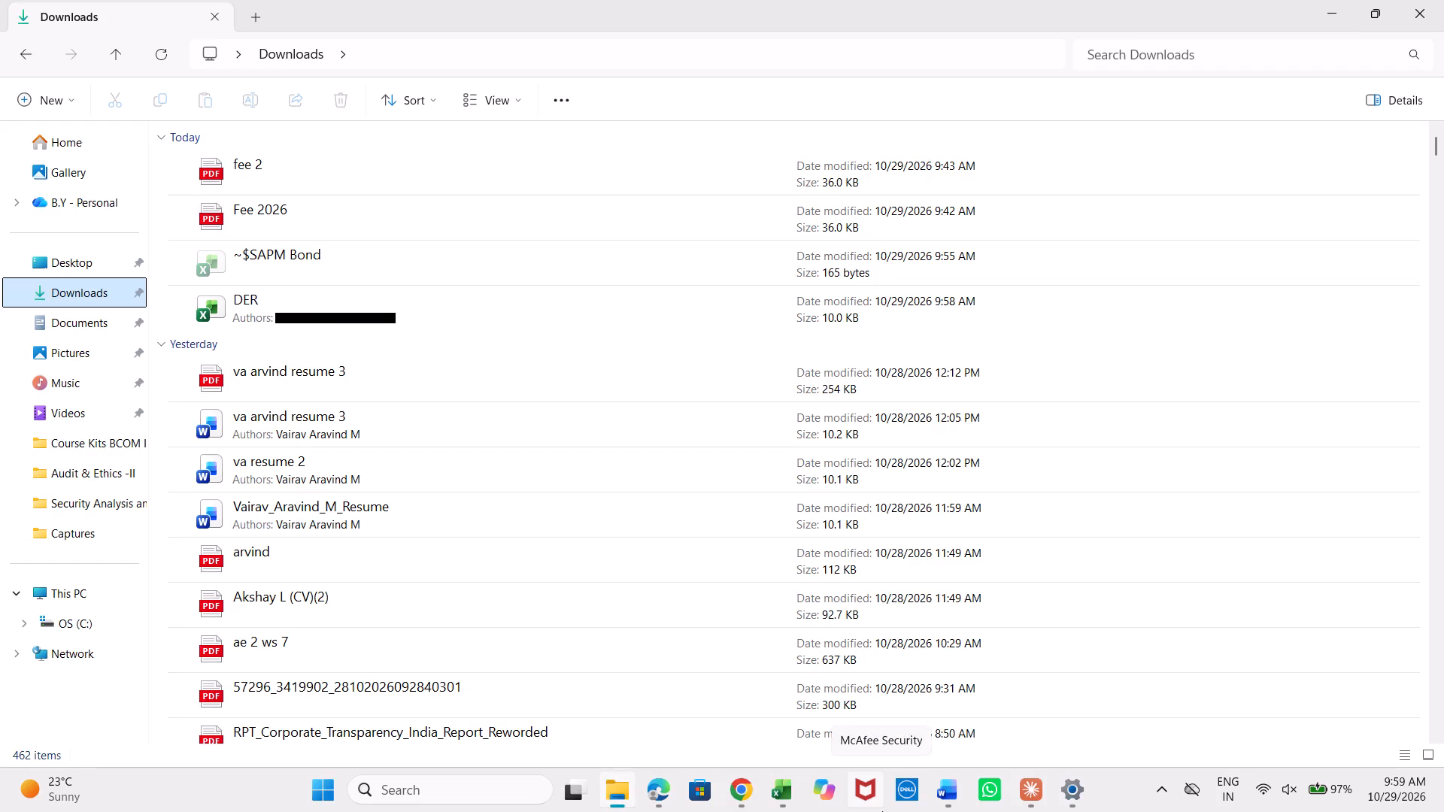
{"action": "double_click", "coordinate": [474, 311]}
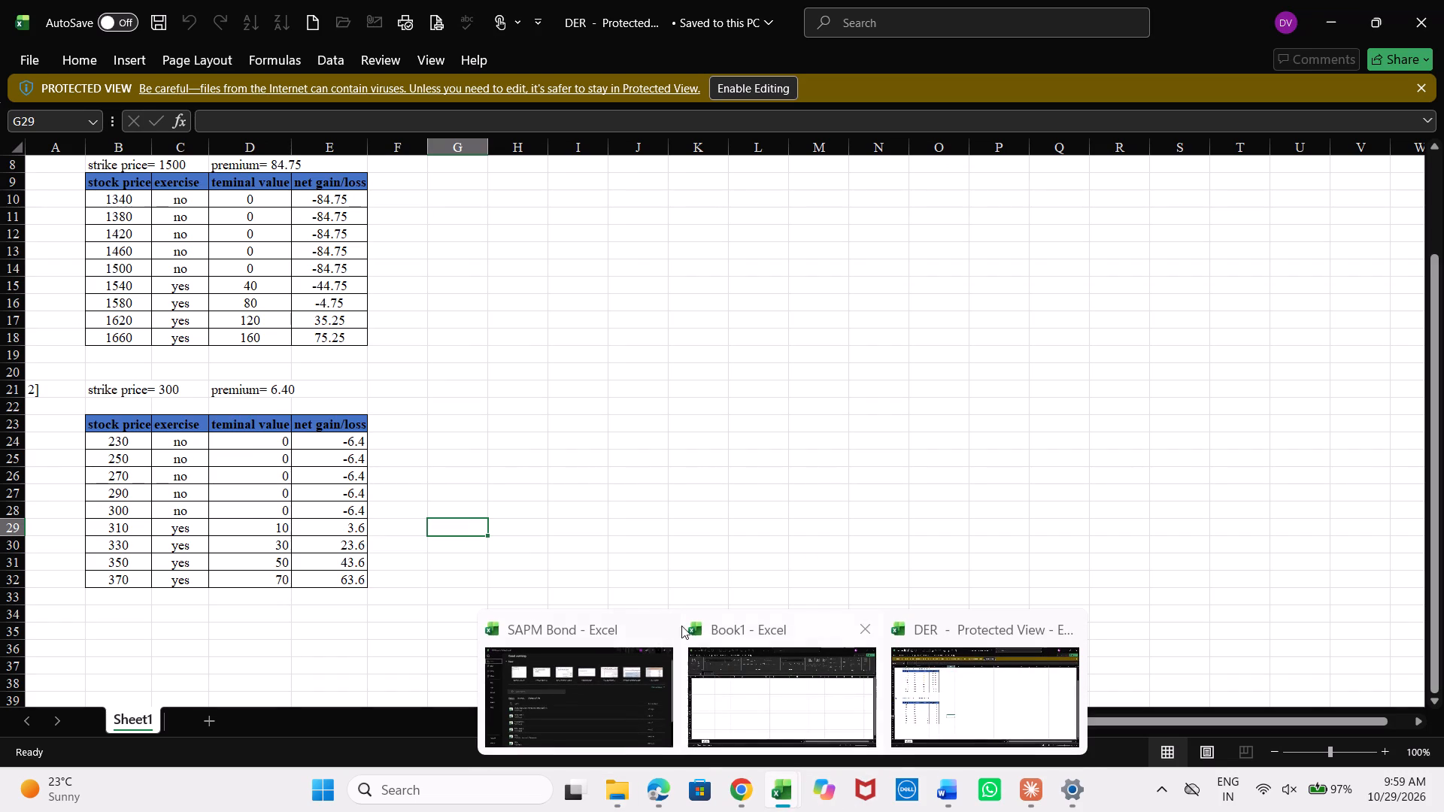
Close the SAPM Bond and blank Book1 workbooks, leaving only the DER workbook open.
{"action": "left_click", "coordinate": [664, 623]}
{"action": "left_click", "coordinate": [648, 655]}
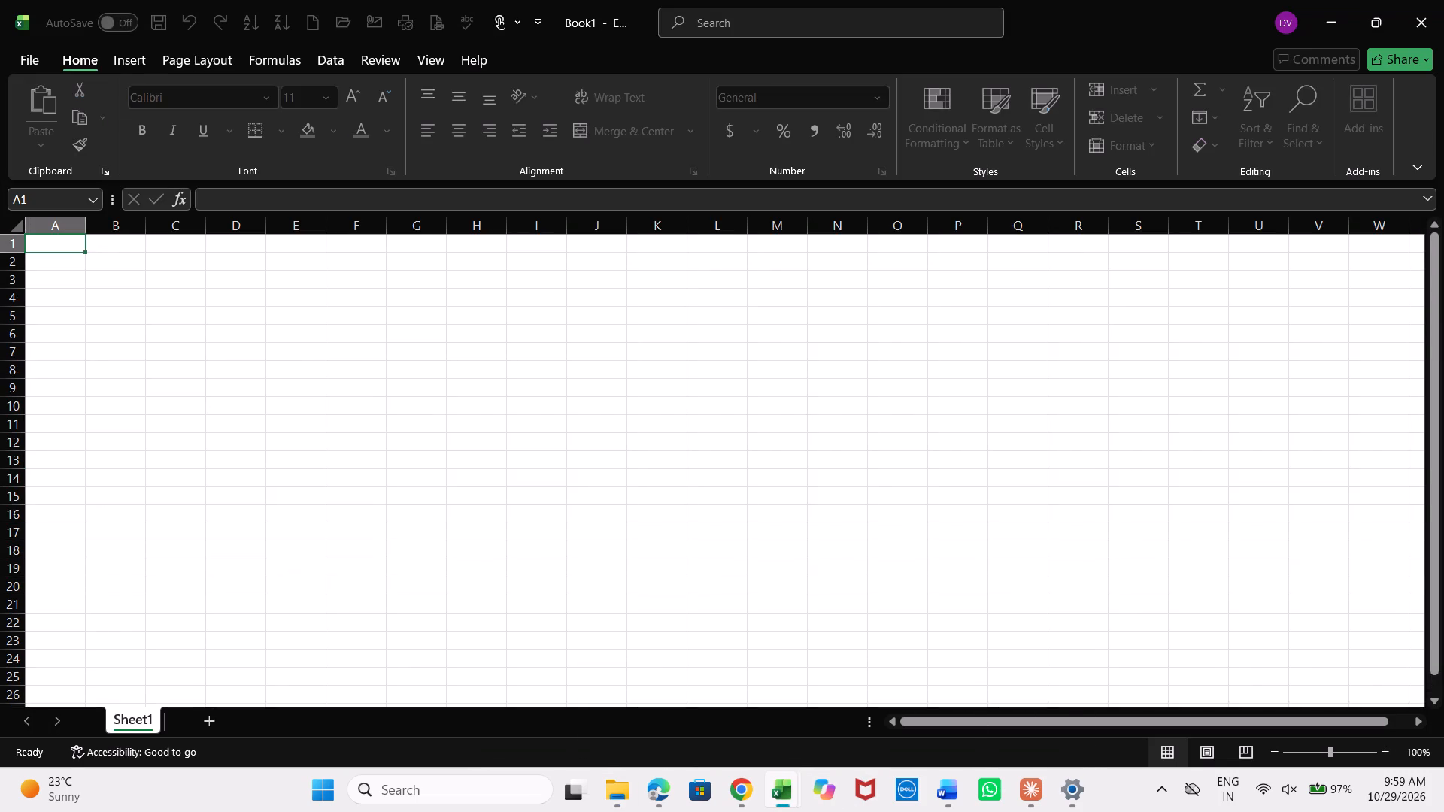
{"action": "left_click", "coordinate": [1421, 10]}
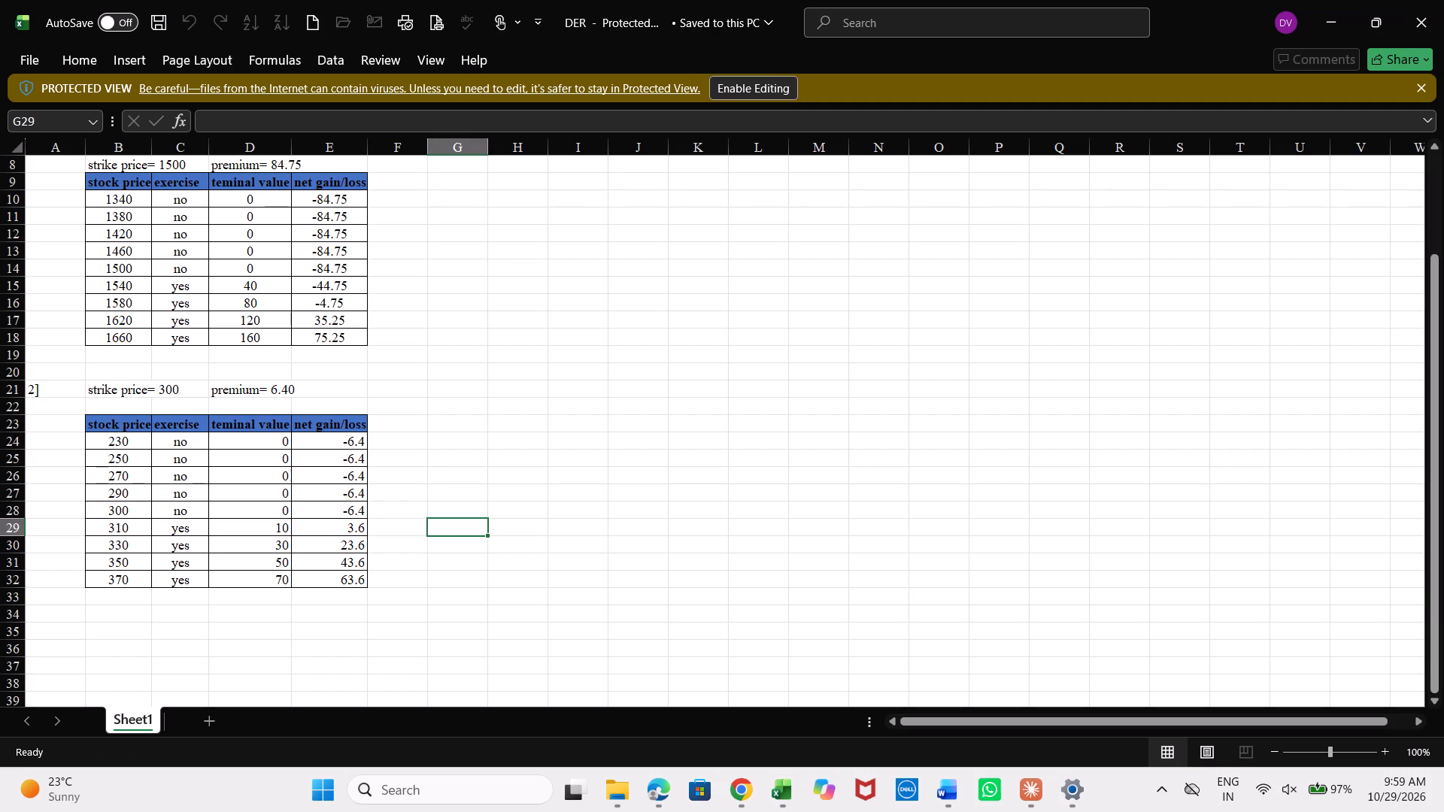
Enable editing in the DER workbook and look over its two option problems on Sheet1.
{"action": "left_click", "coordinate": [743, 97]}
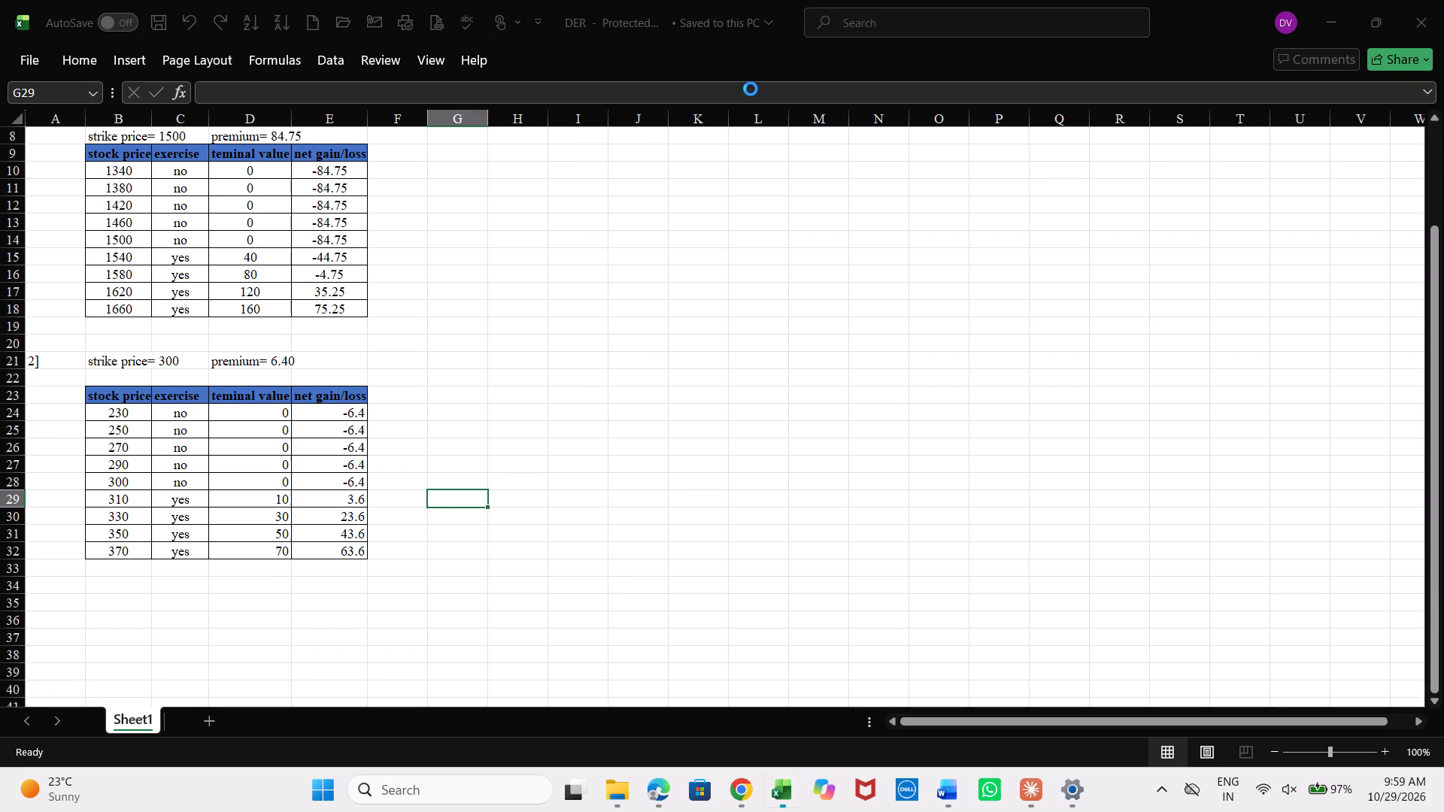
{"action": "scroll", "coordinate": [462, 371], "scroll_direction": "down", "scroll_amount": 1}
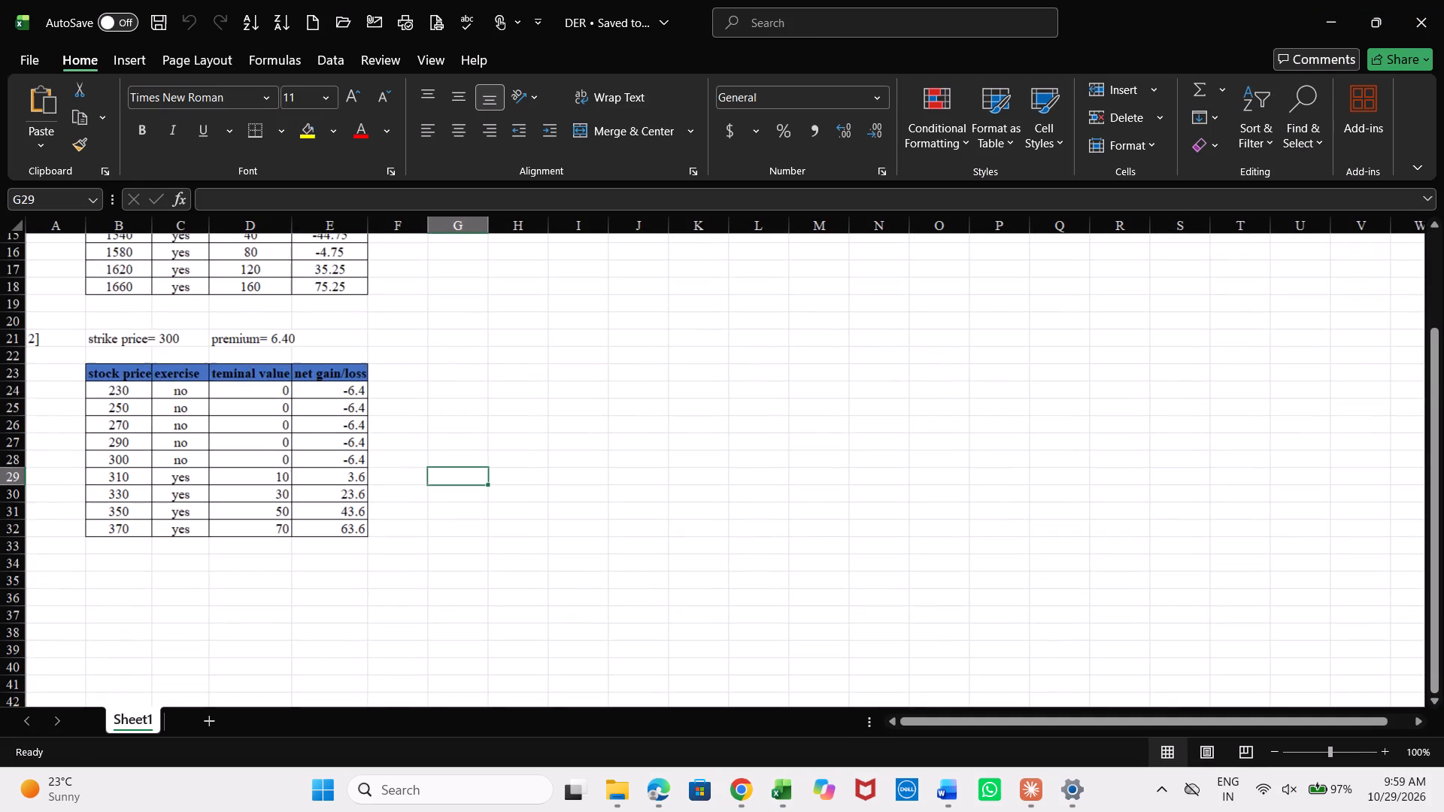
{"action": "scroll", "coordinate": [462, 371], "scroll_direction": "up", "scroll_amount": 3}
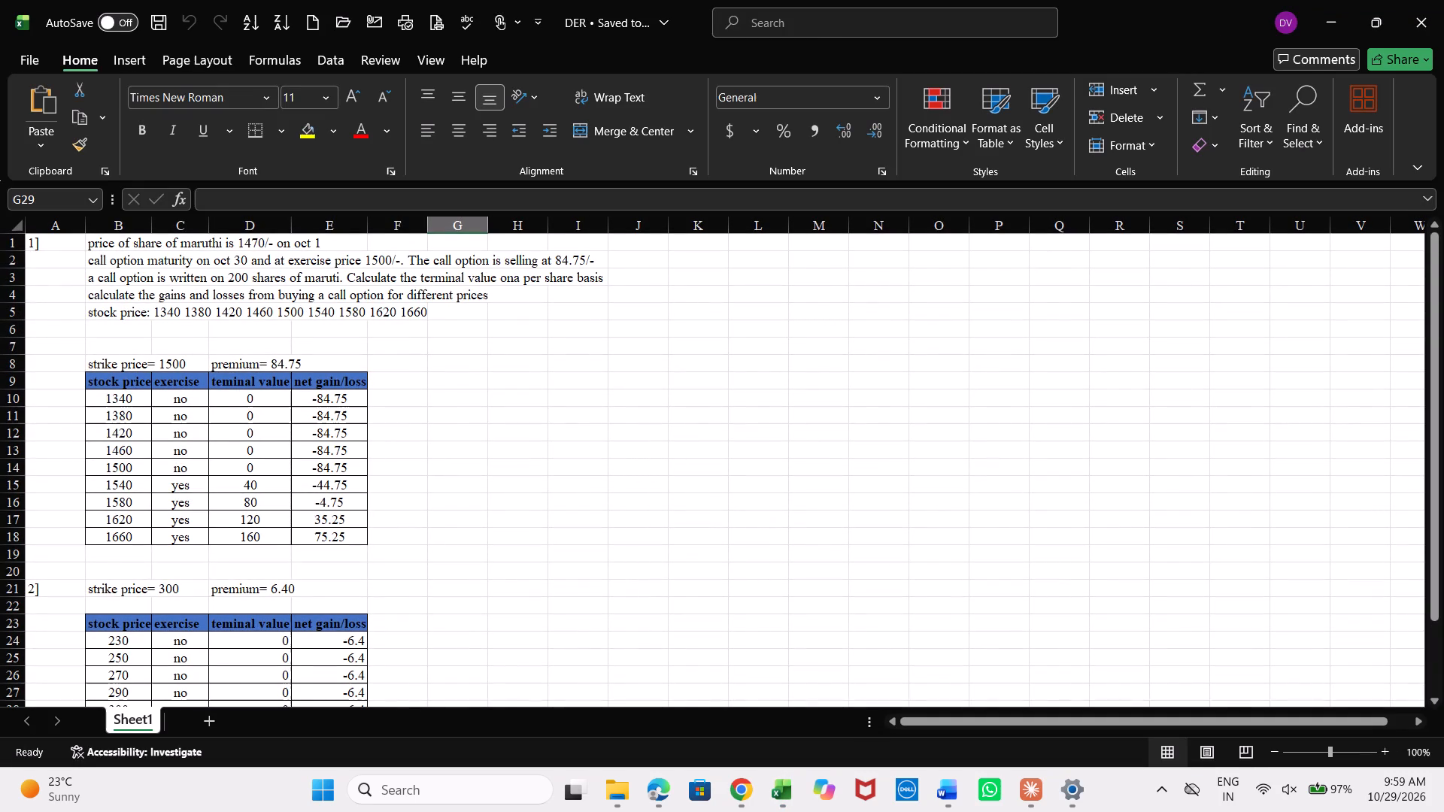
{"action": "scroll", "coordinate": [462, 371], "scroll_direction": "down", "scroll_amount": 5}
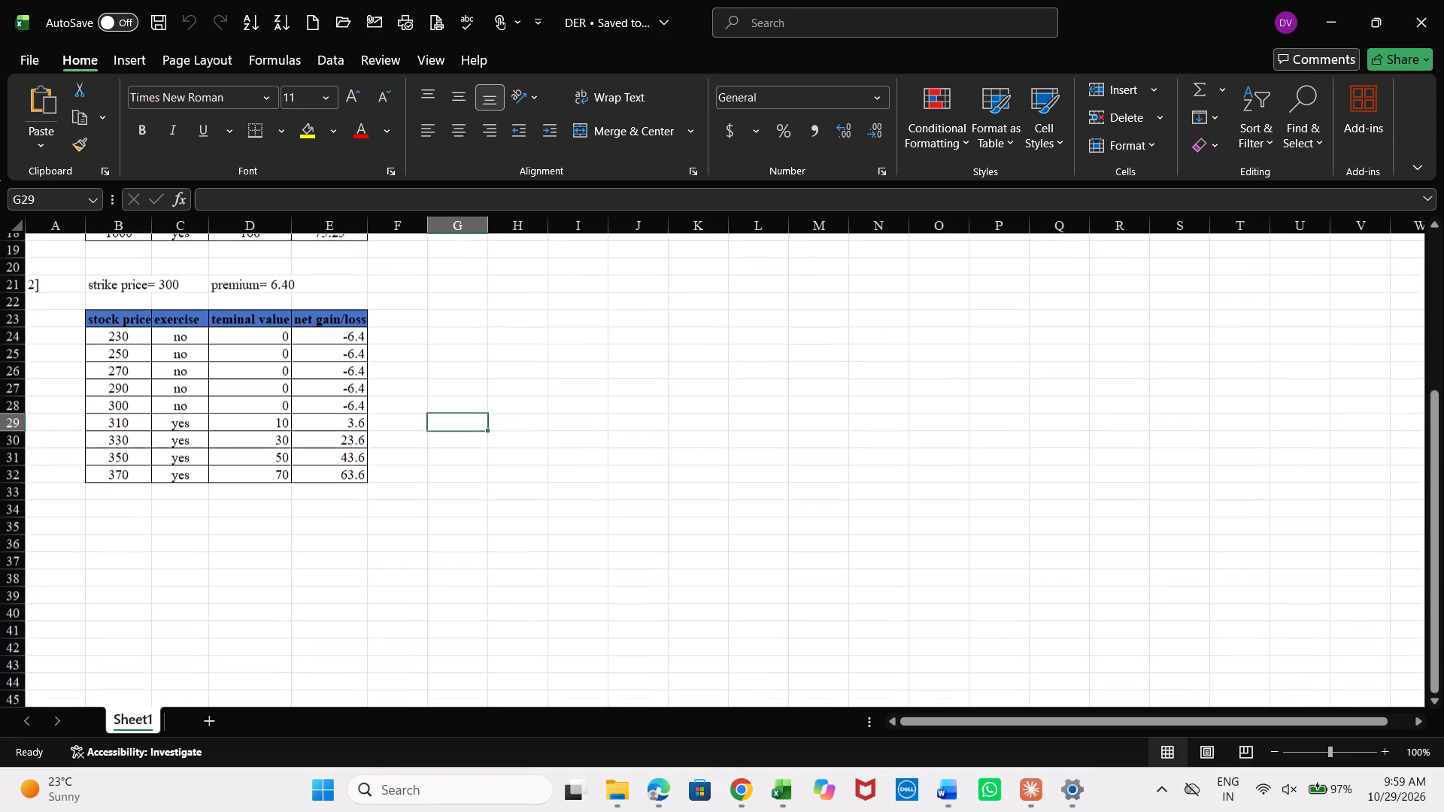
Open the Derivatives_Unit_3_2026 presentation from the Derivatives folder inside Course Kits BCOM IV SEM.
{"action": "left_click", "coordinate": [611, 800]}
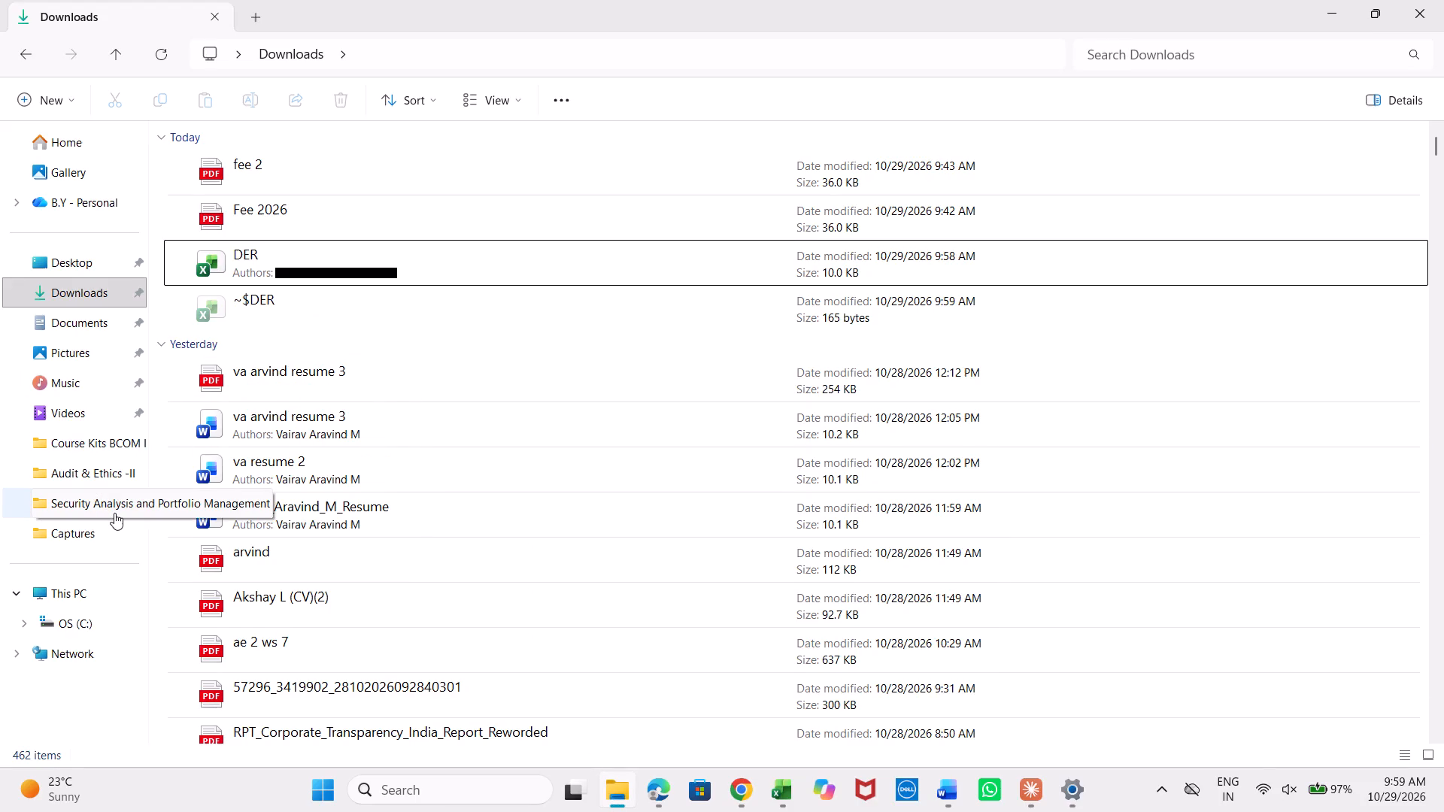
{"action": "left_click", "coordinate": [94, 472]}
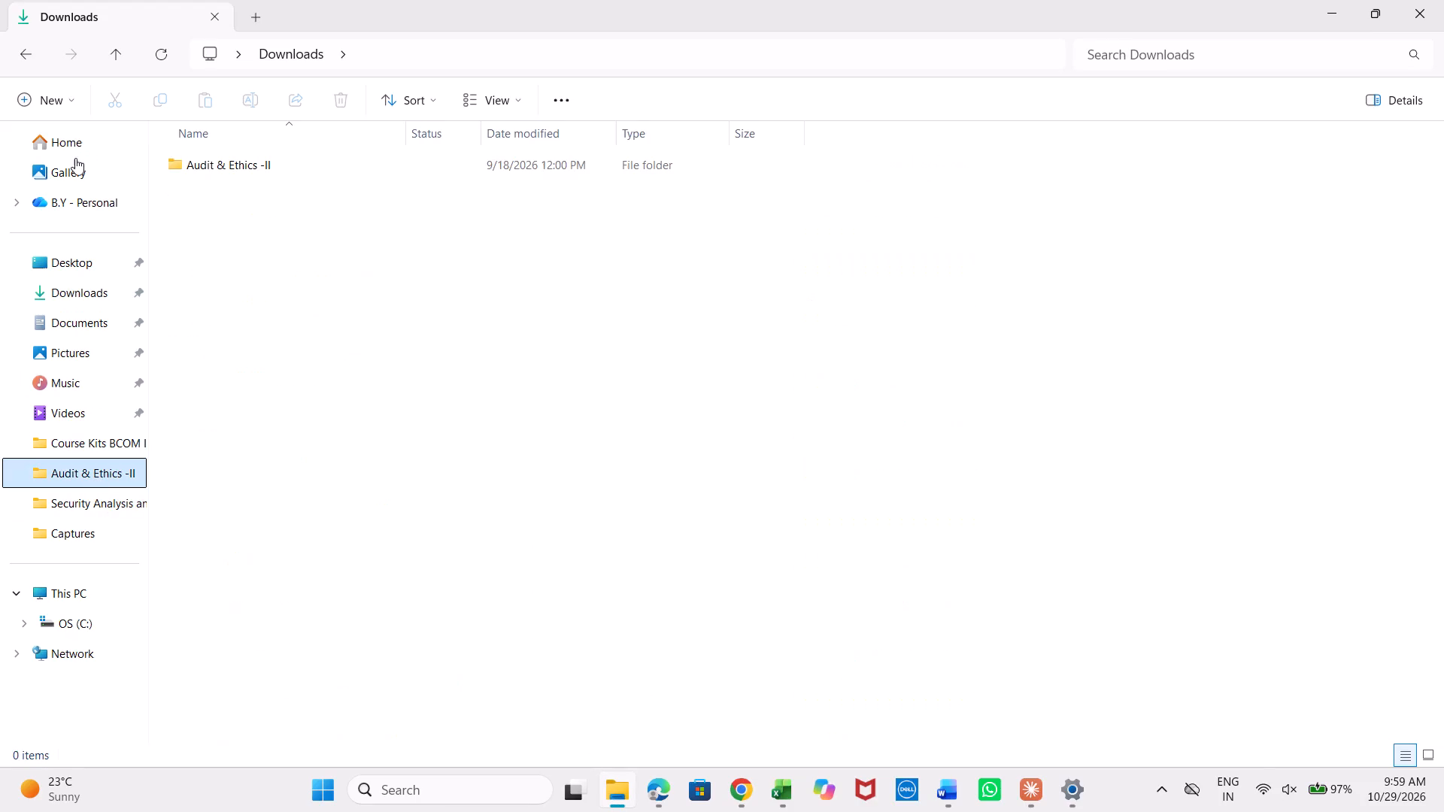
{"action": "left_click", "coordinate": [33, 57]}
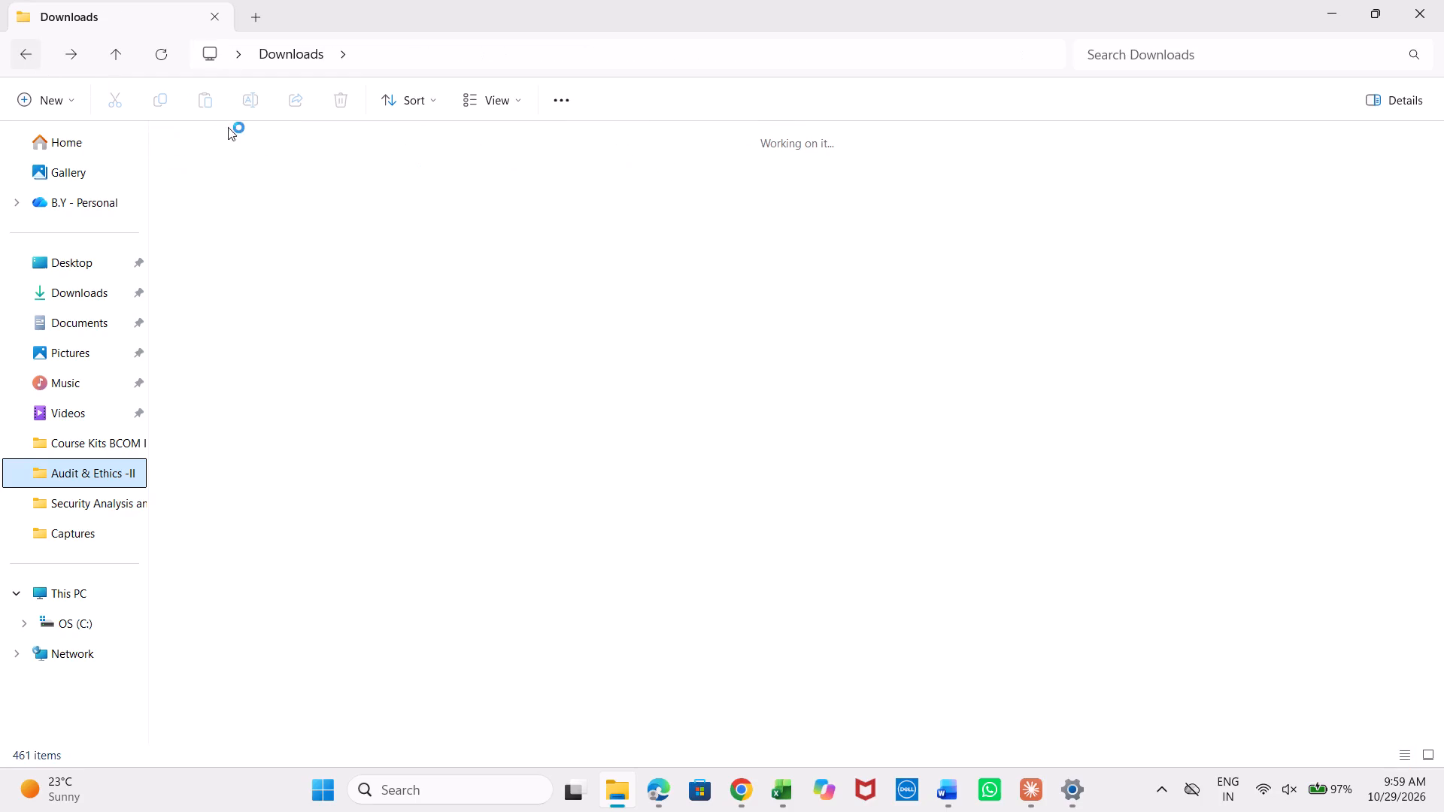
{"action": "left_click", "coordinate": [89, 441]}
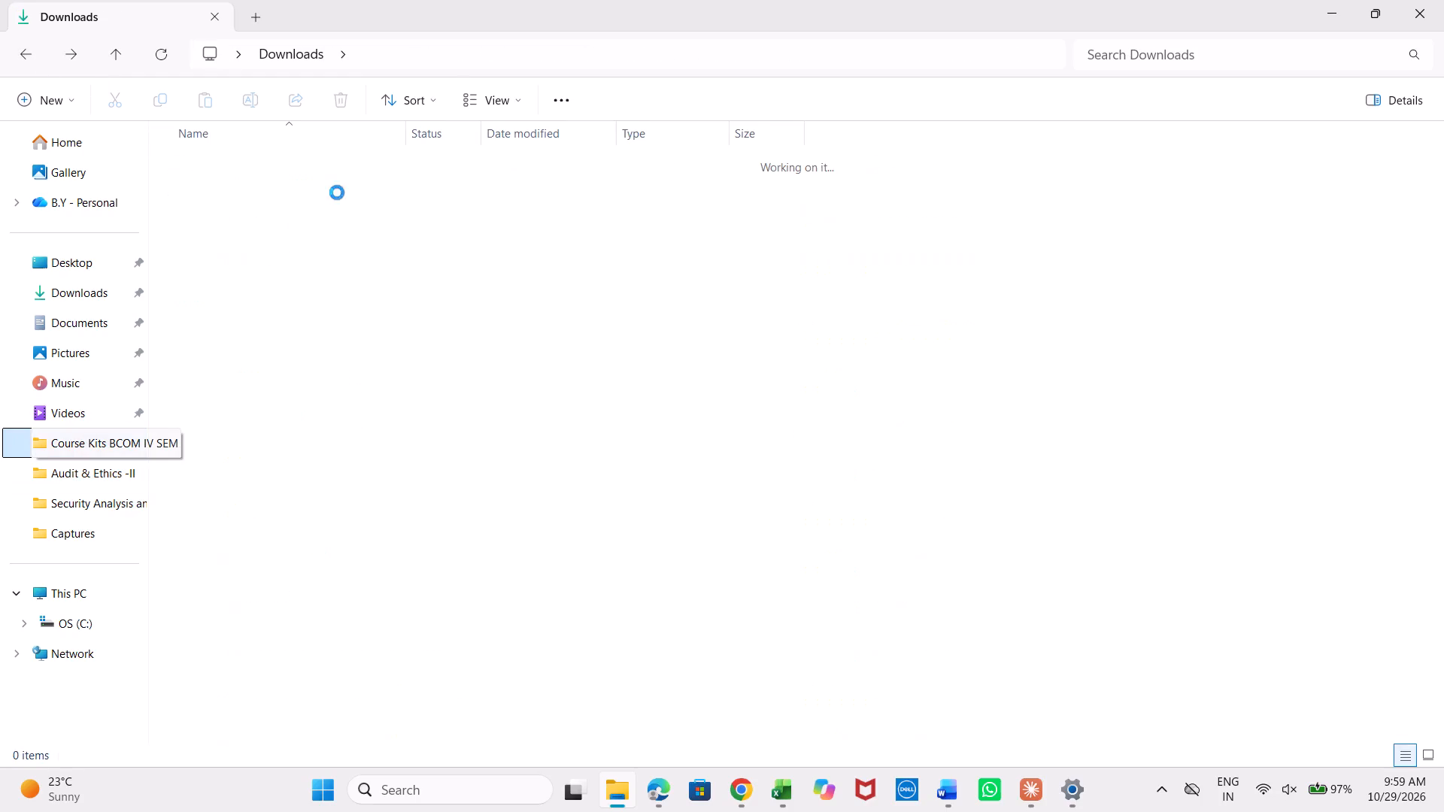
{"action": "double_click", "coordinate": [350, 193]}
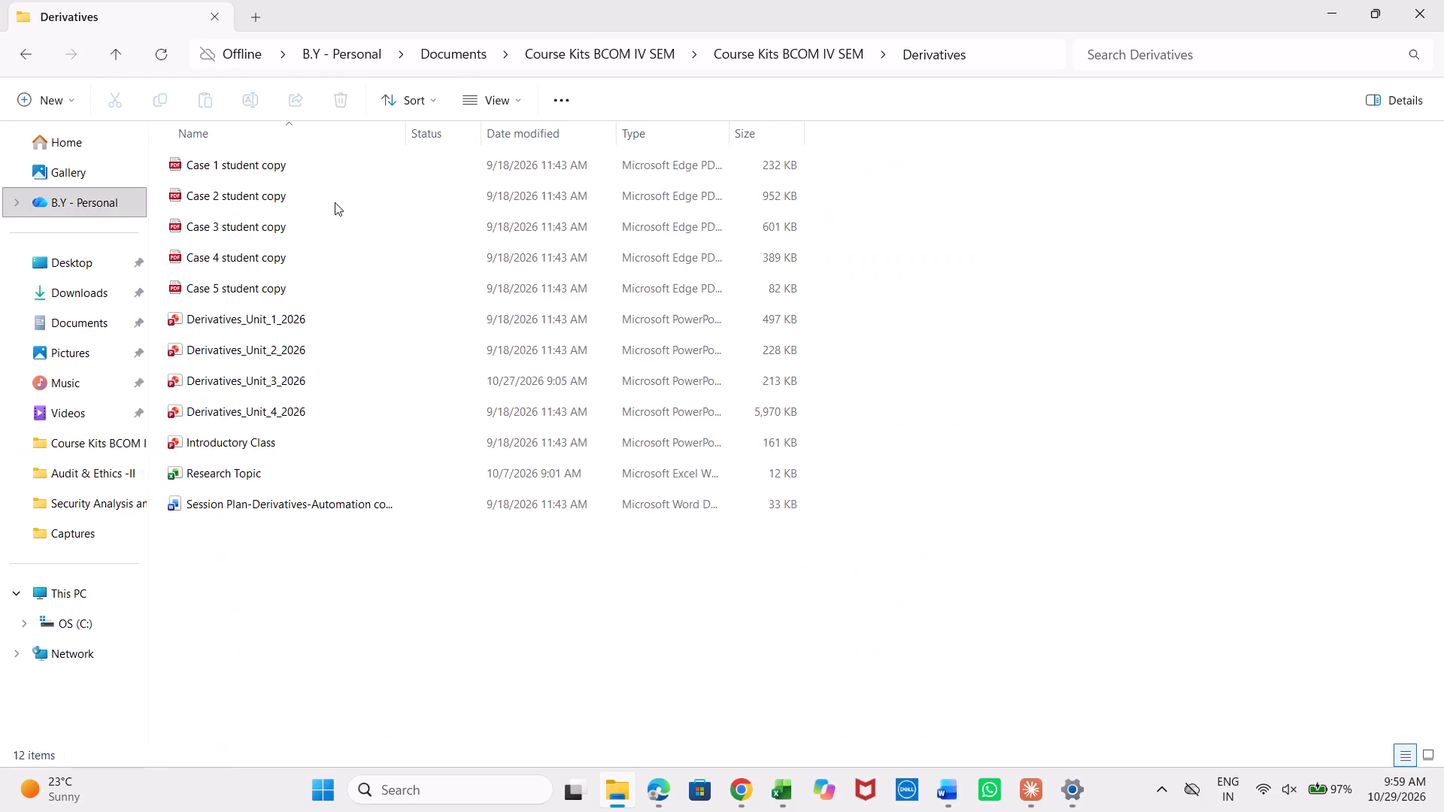
{"action": "left_click", "coordinate": [253, 378]}
{"action": "double_click", "coordinate": [253, 378]}
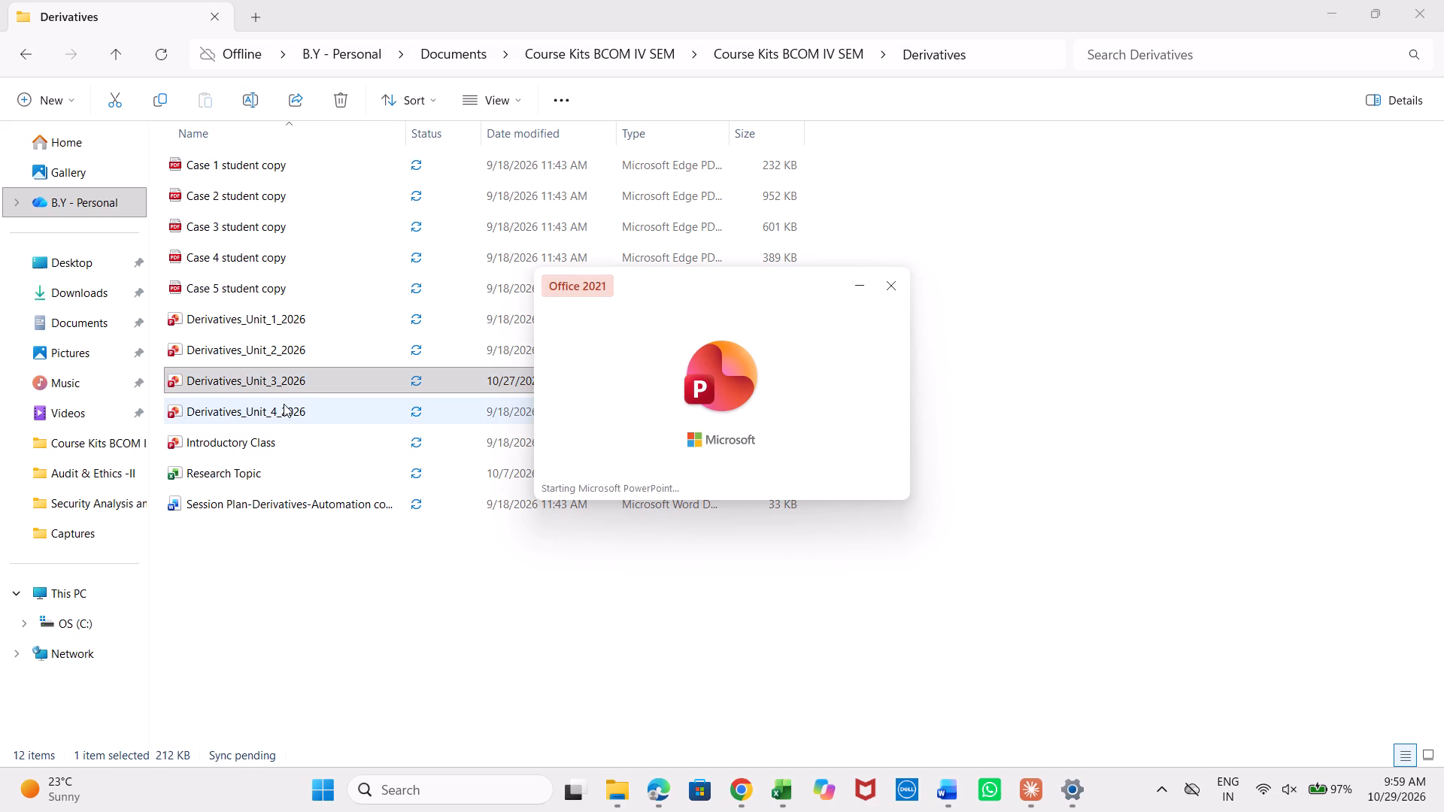
Go through the Unit 3 slides to locate the Problems on Terminal Value slide about writing Cipla call options.
{"action": "key", "text": "Right"}
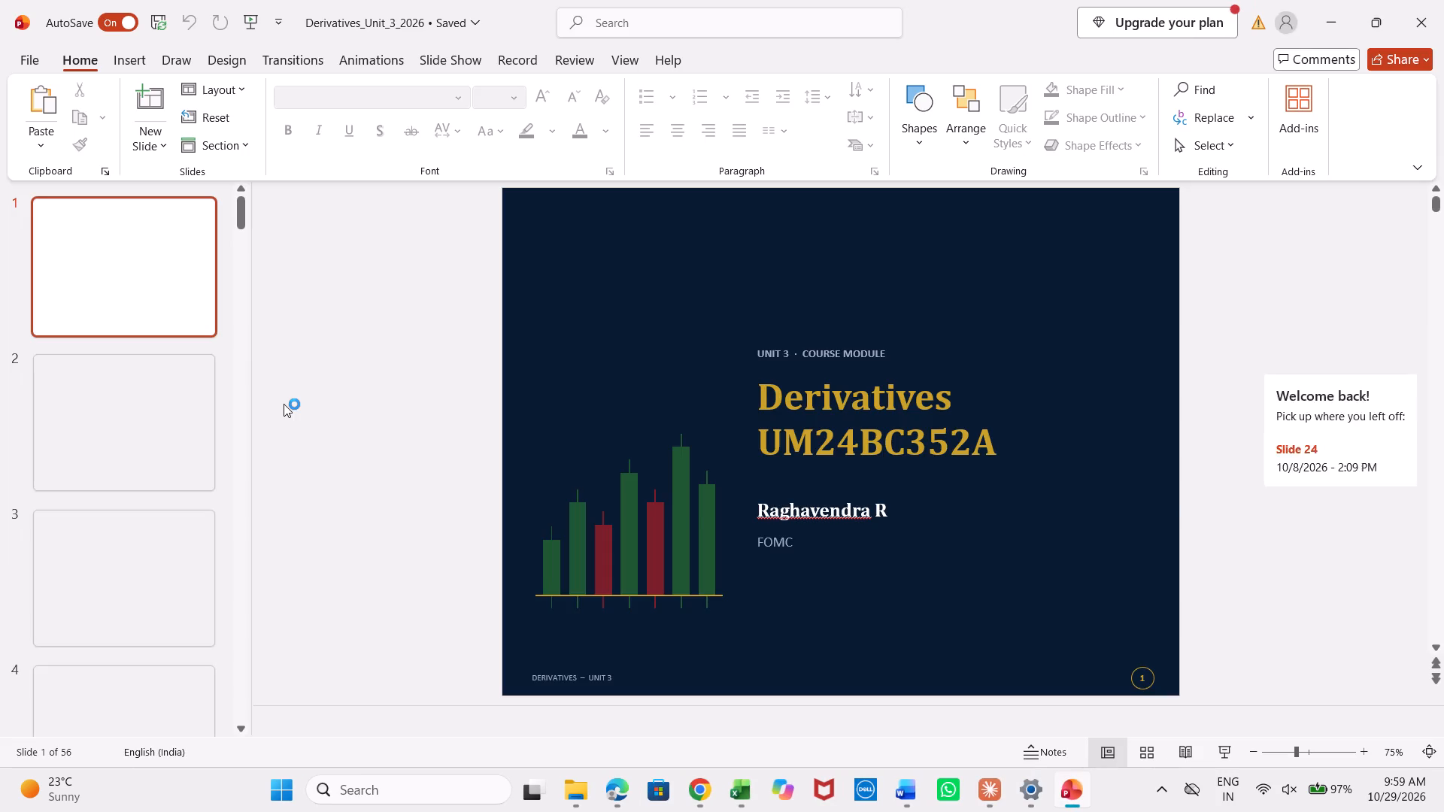
{"action": "key", "text": "Right"}
{"action": "key", "text": "Down"}
{"action": "key", "text": "Down"}
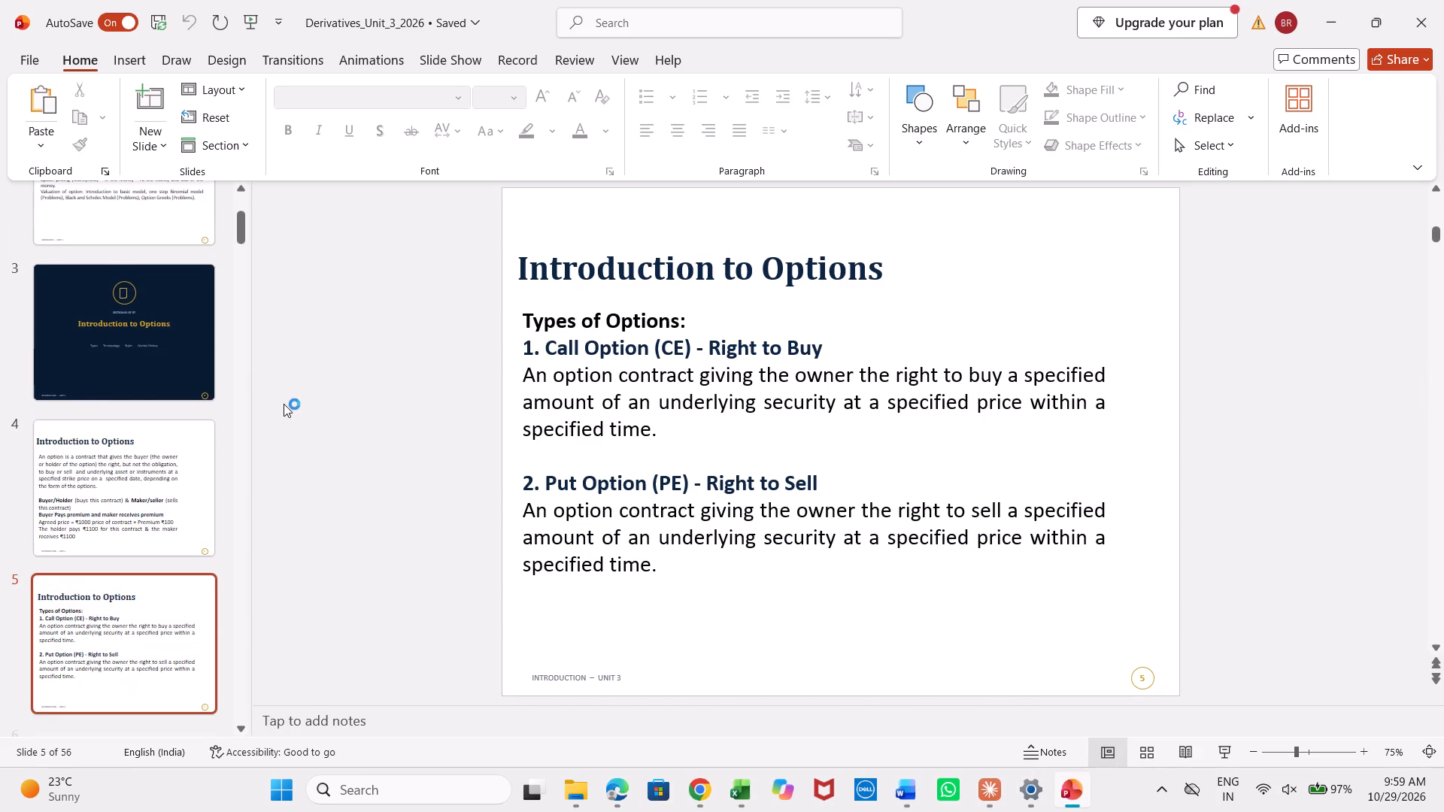
{"action": "key", "text": "Down"}
{"action": "key", "text": "Down"}
{"action": "key", "text": "Down"}
{"action": "key", "text": "Down"}
{"action": "key", "text": "Down"}
{"action": "key", "text": "Down"}
{"action": "key", "text": "Down"}
{"action": "key", "text": "Down"}
{"action": "key", "text": "Down"}
{"action": "key", "text": "Down"}
{"action": "key", "text": "Down"}
{"action": "key", "text": "Down"}
{"action": "key", "text": "Down"}
{"action": "key", "text": "Down"}
{"action": "key", "text": "Down"}
{"action": "key", "text": "Down"}
{"action": "key", "text": "Down"}
{"action": "key", "text": "Down"}
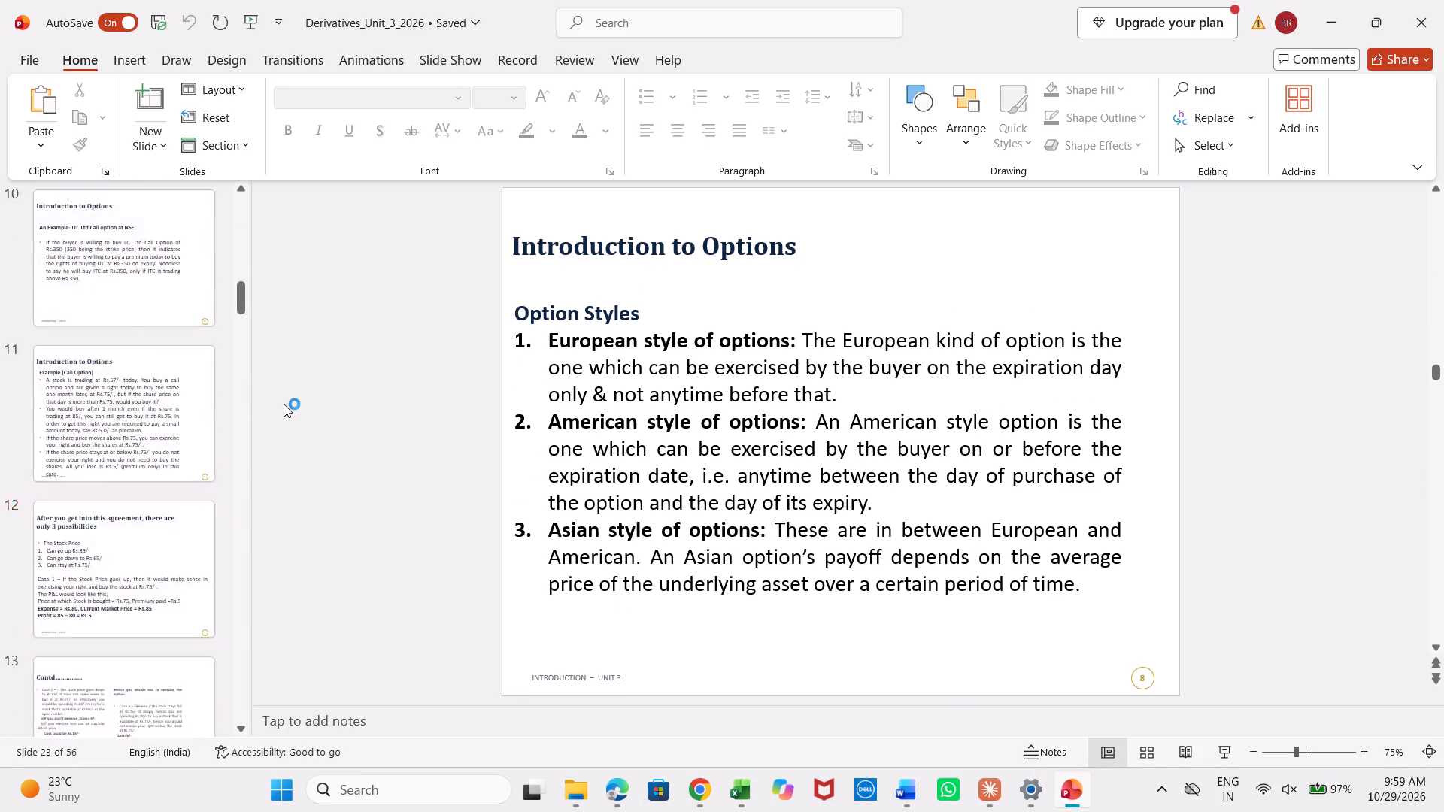
{"action": "key", "text": "Down"}
{"action": "key", "text": "Down"}
{"action": "key", "text": "Down"}
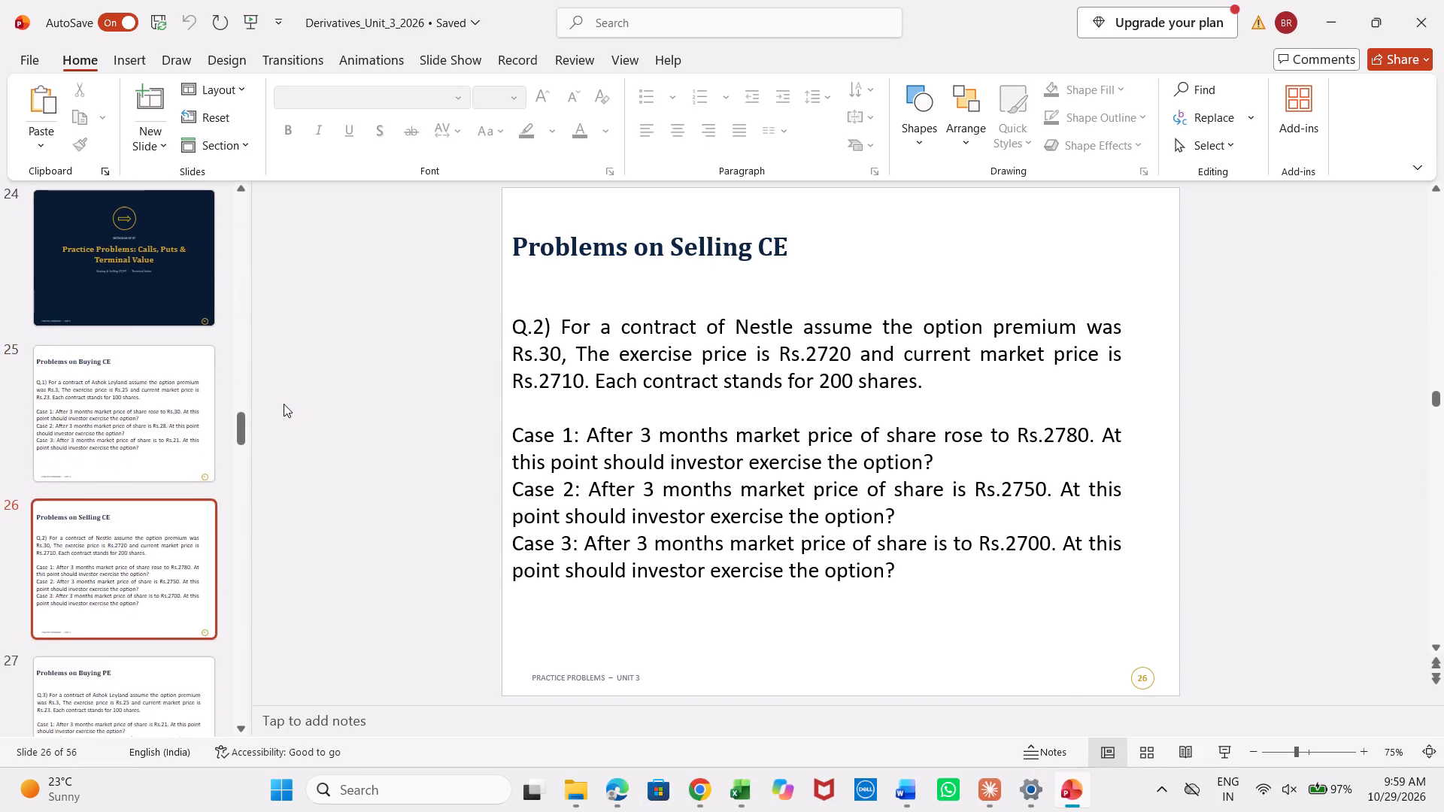
{"action": "key", "text": "Down"}
{"action": "key", "text": "Down"}
{"action": "key", "text": "Down"}
{"action": "key", "text": "Down"}
{"action": "key", "text": "Down"}
{"action": "key", "text": "Up"}
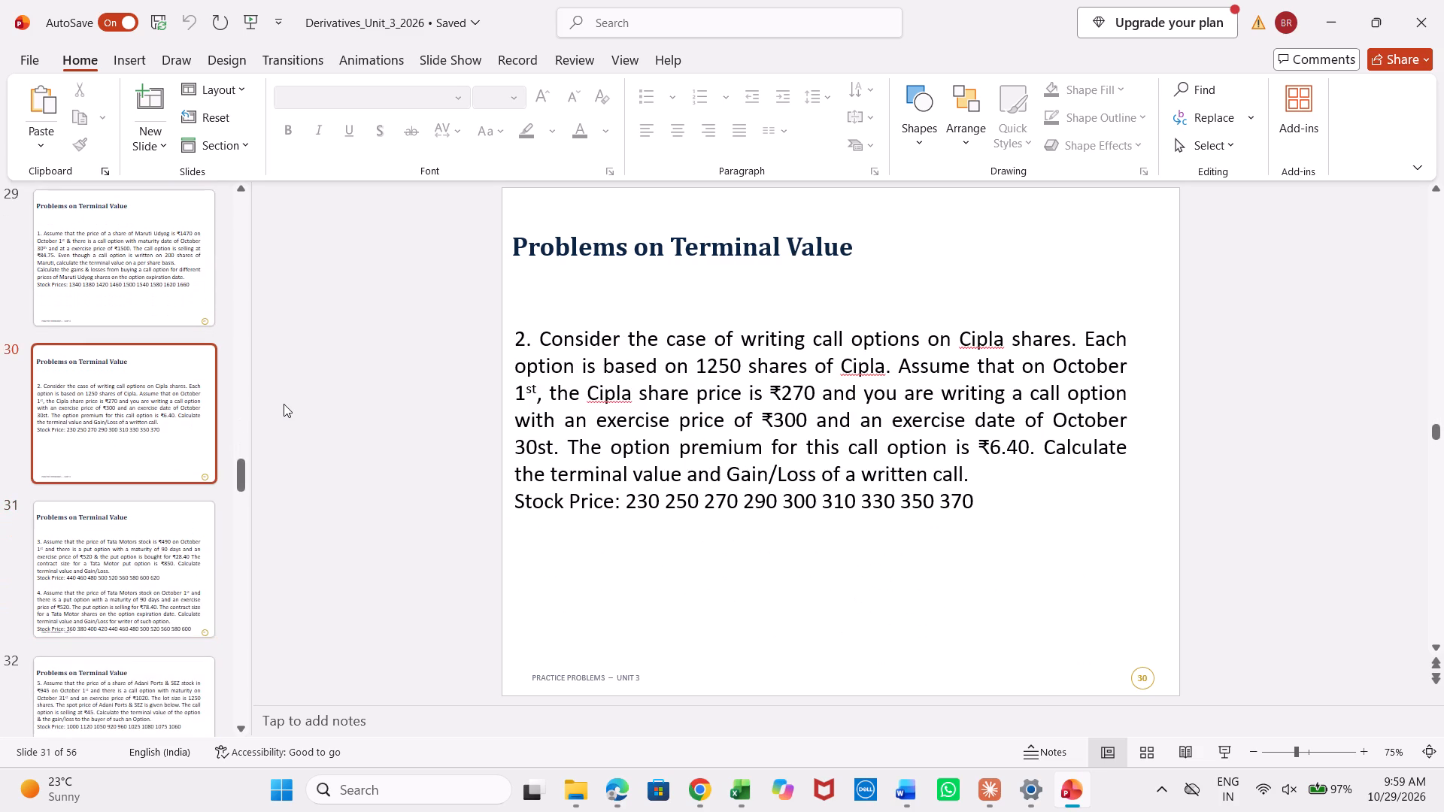
{"action": "key", "text": "Up"}
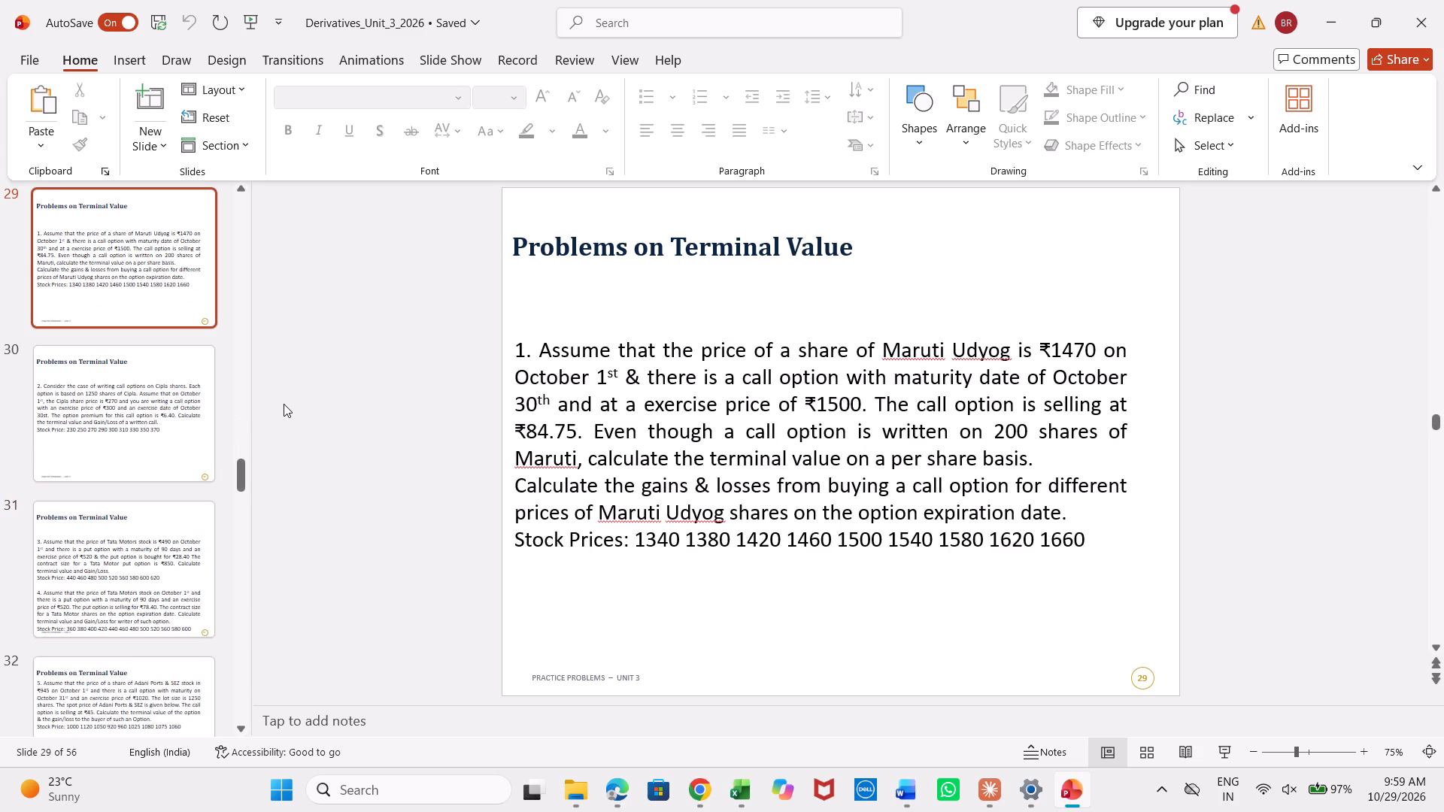
{"action": "key", "text": "Down"}
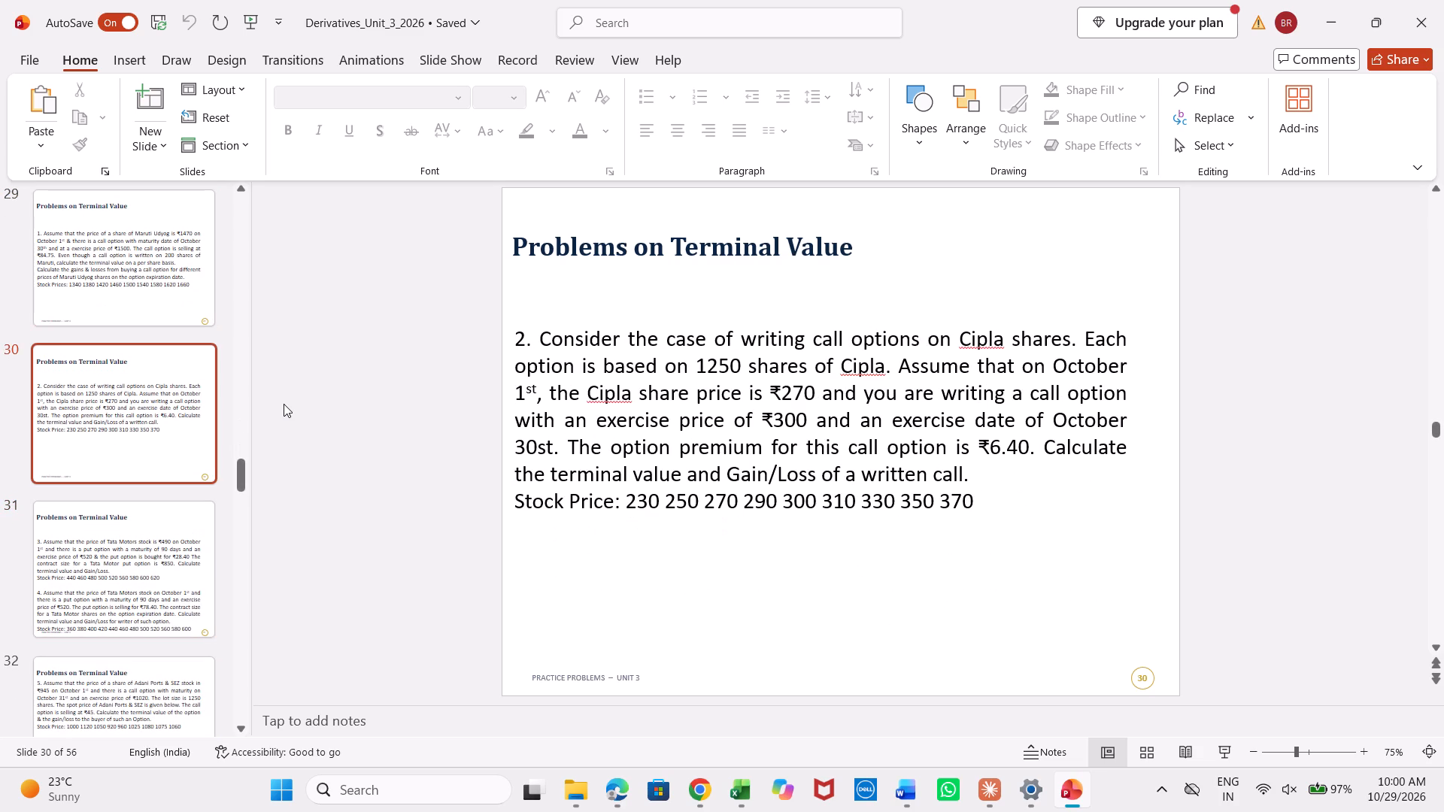
Copy the Cipla question text box from slide 30 into the DER sheet, placing it beside the second problem's table.
{"action": "left_click", "coordinate": [512, 333]}
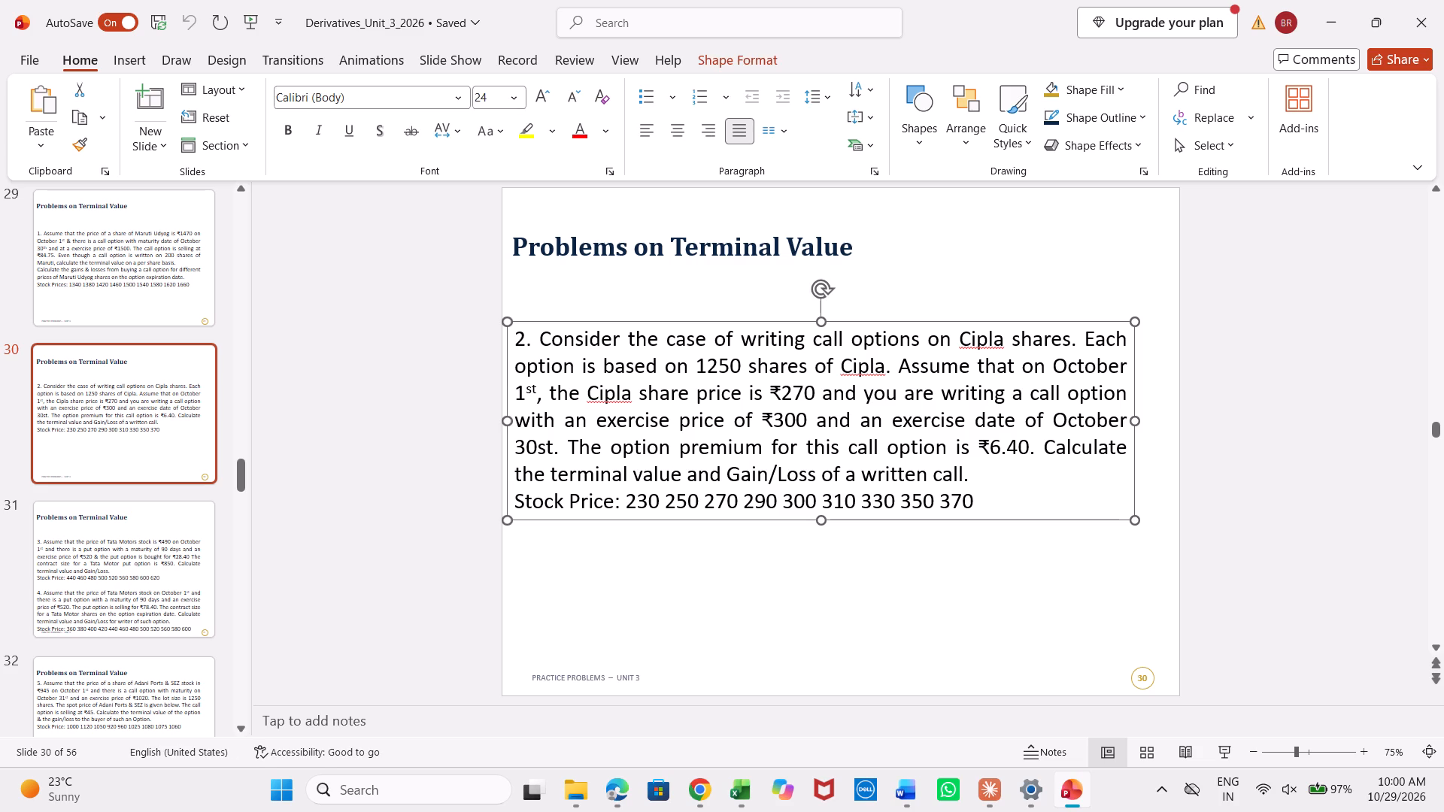
{"action": "key", "text": "ctrl+c"}
{"action": "left_click", "coordinate": [1331, 20]}
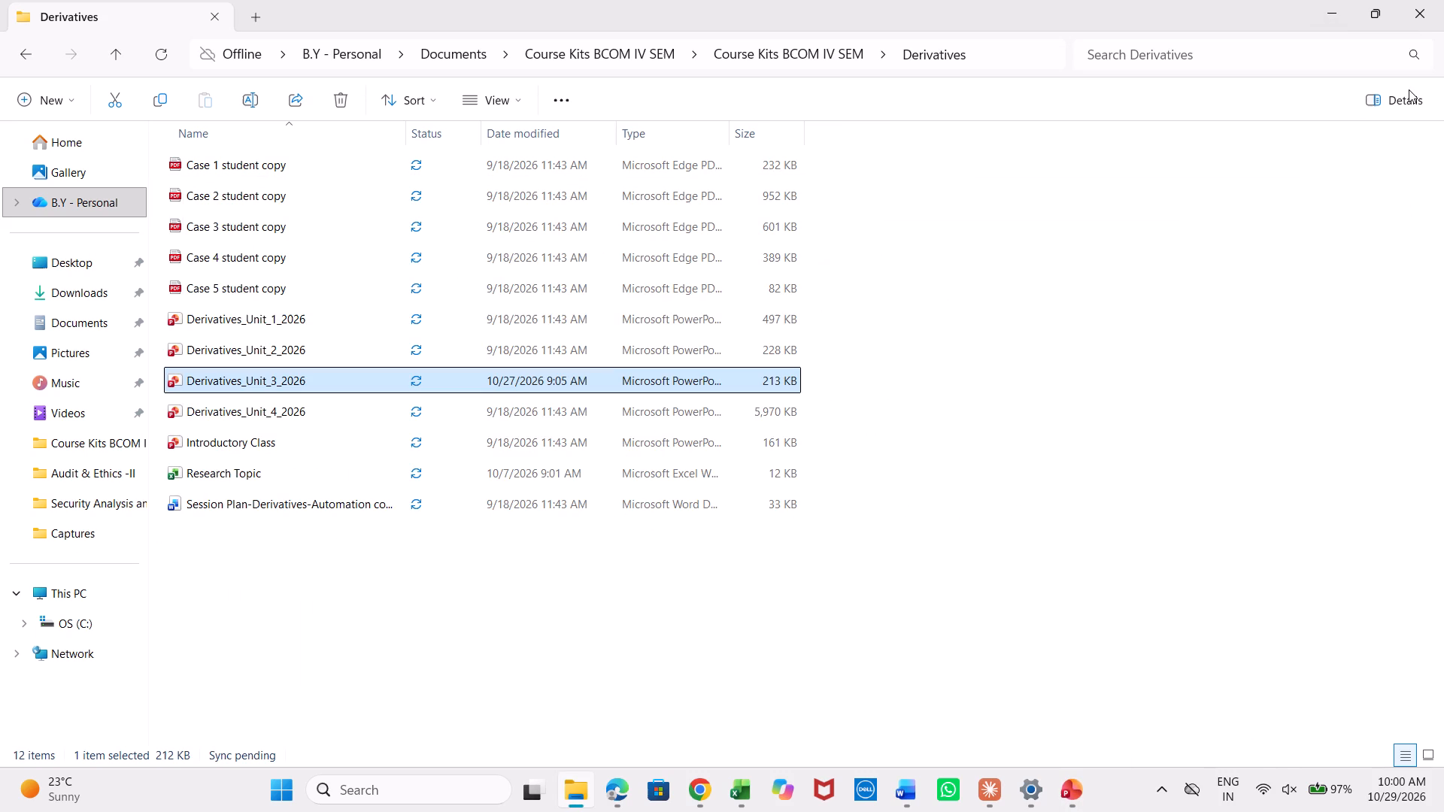
{"action": "left_click", "coordinate": [1434, 0]}
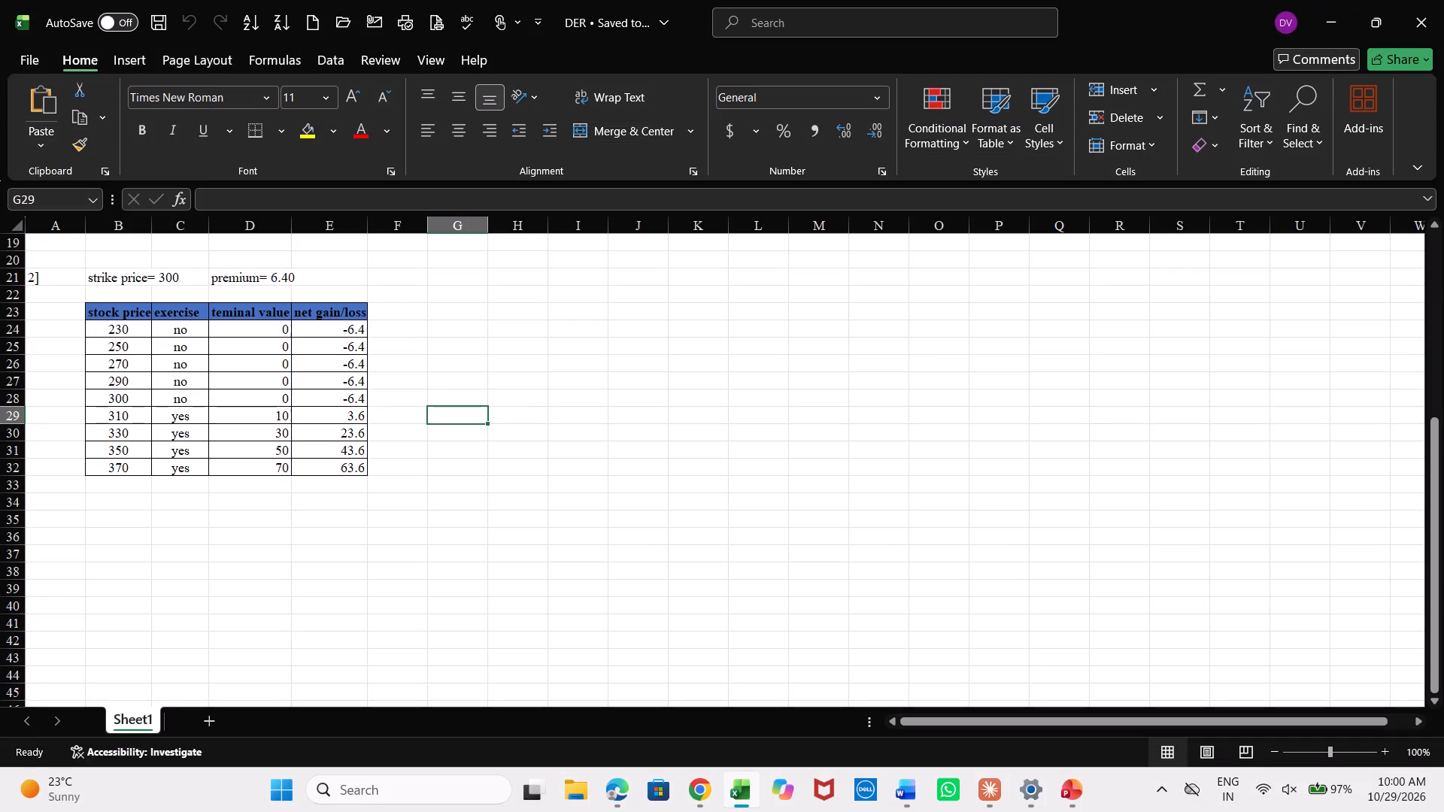
{"action": "scroll", "coordinate": [441, 345], "scroll_direction": "up", "scroll_amount": 1}
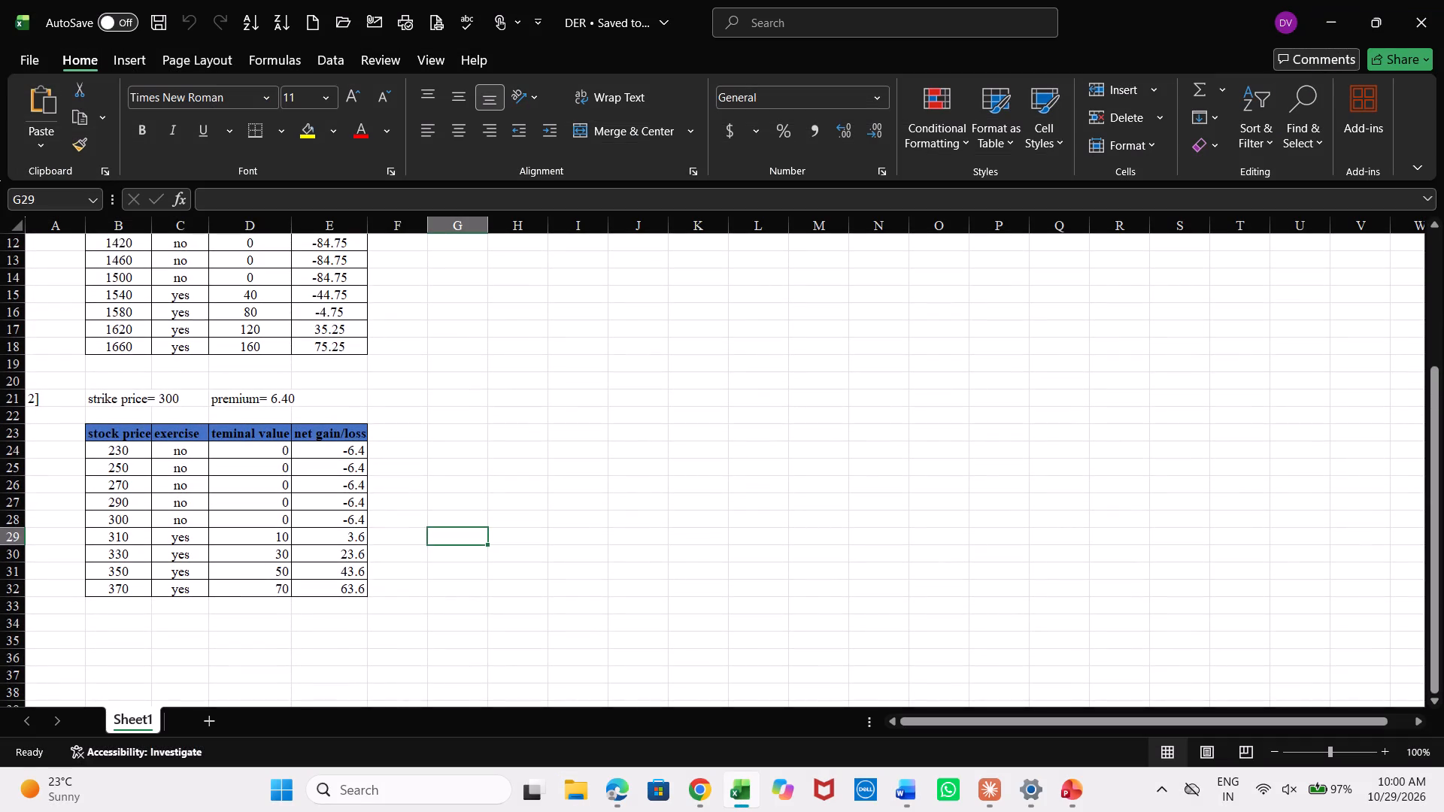
{"action": "left_click", "coordinate": [554, 486]}
{"action": "key", "text": "ctrl+v"}
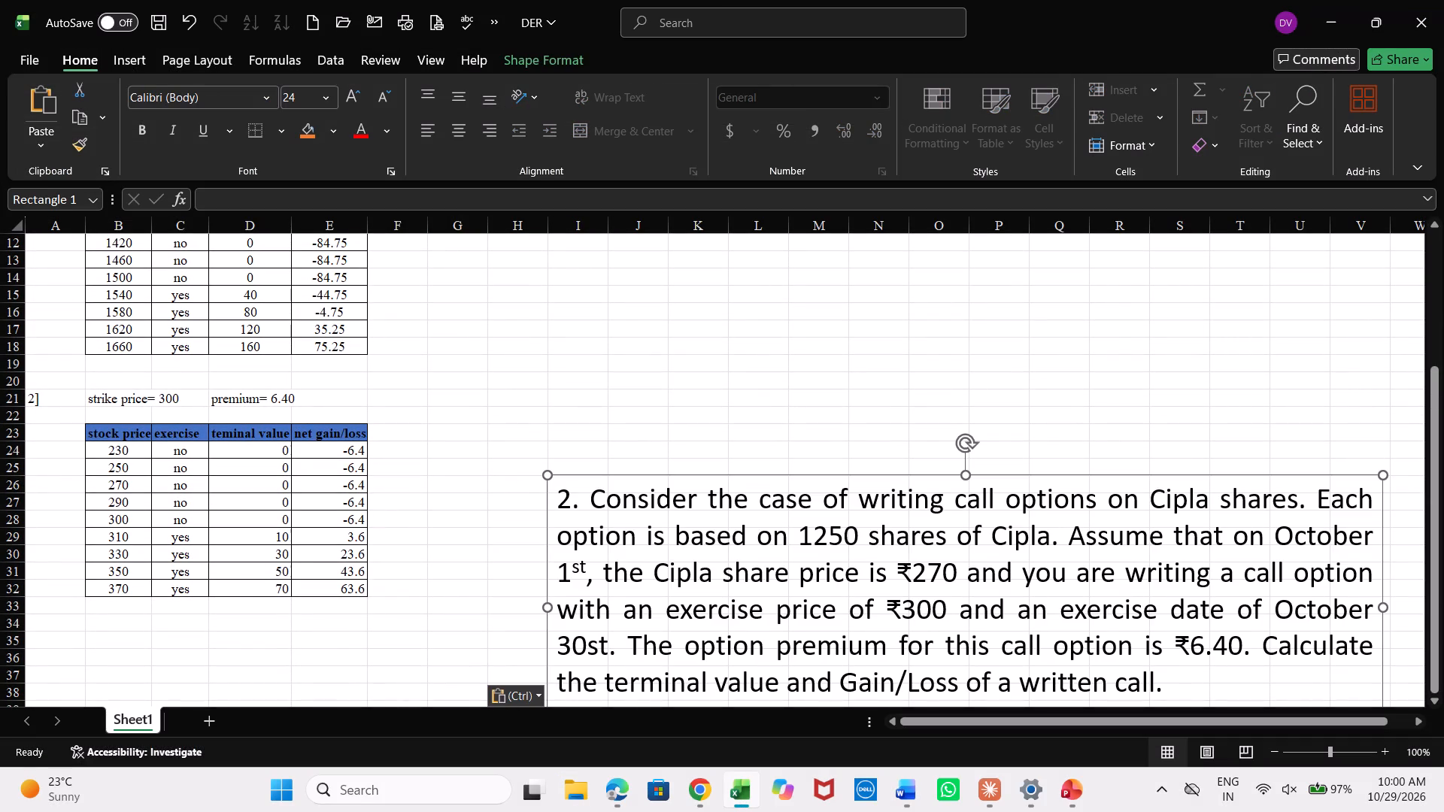
{"action": "left_click_drag", "start_coordinate": [887, 473], "coordinate": [848, 431]}
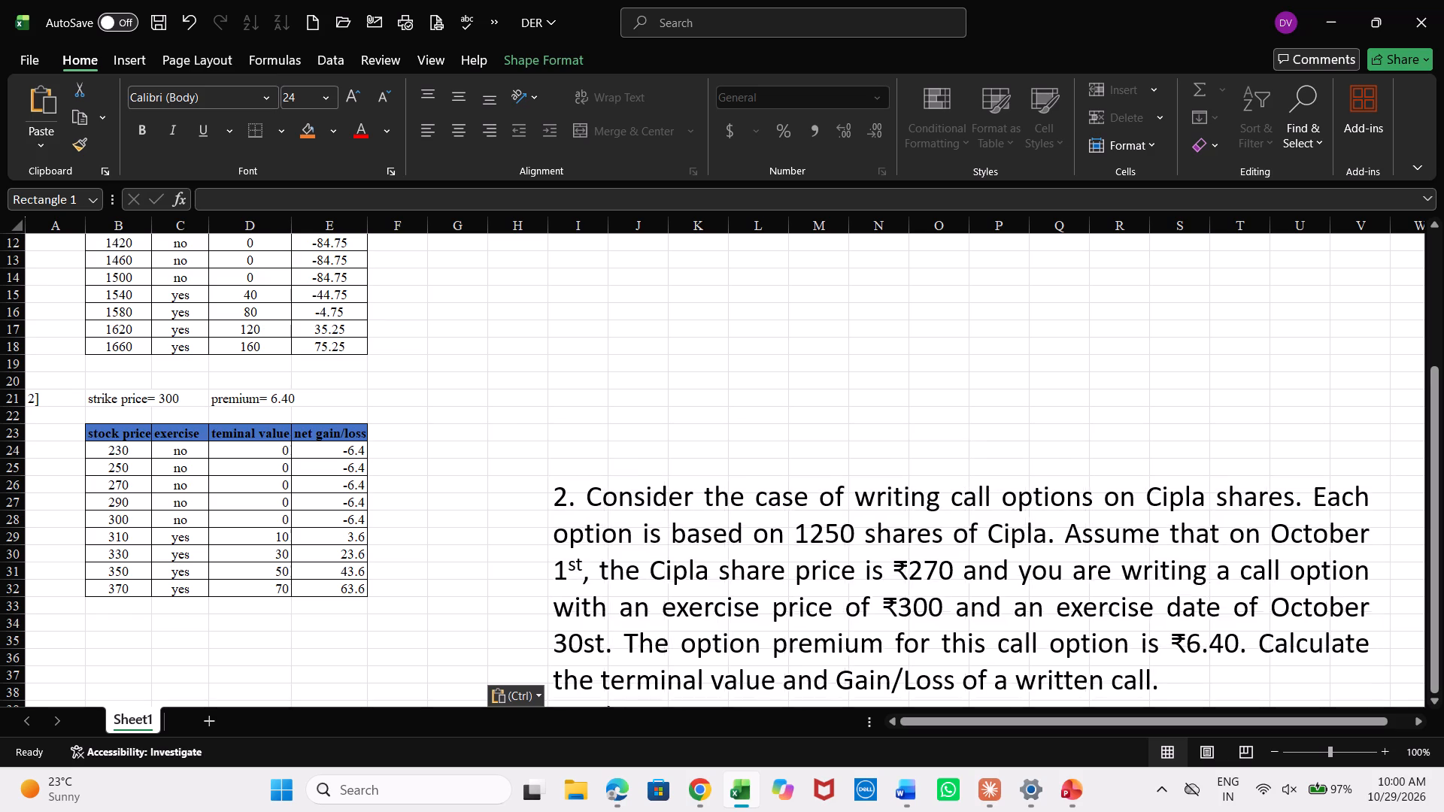
{"action": "left_click_drag", "start_coordinate": [848, 431], "coordinate": [792, 350]}
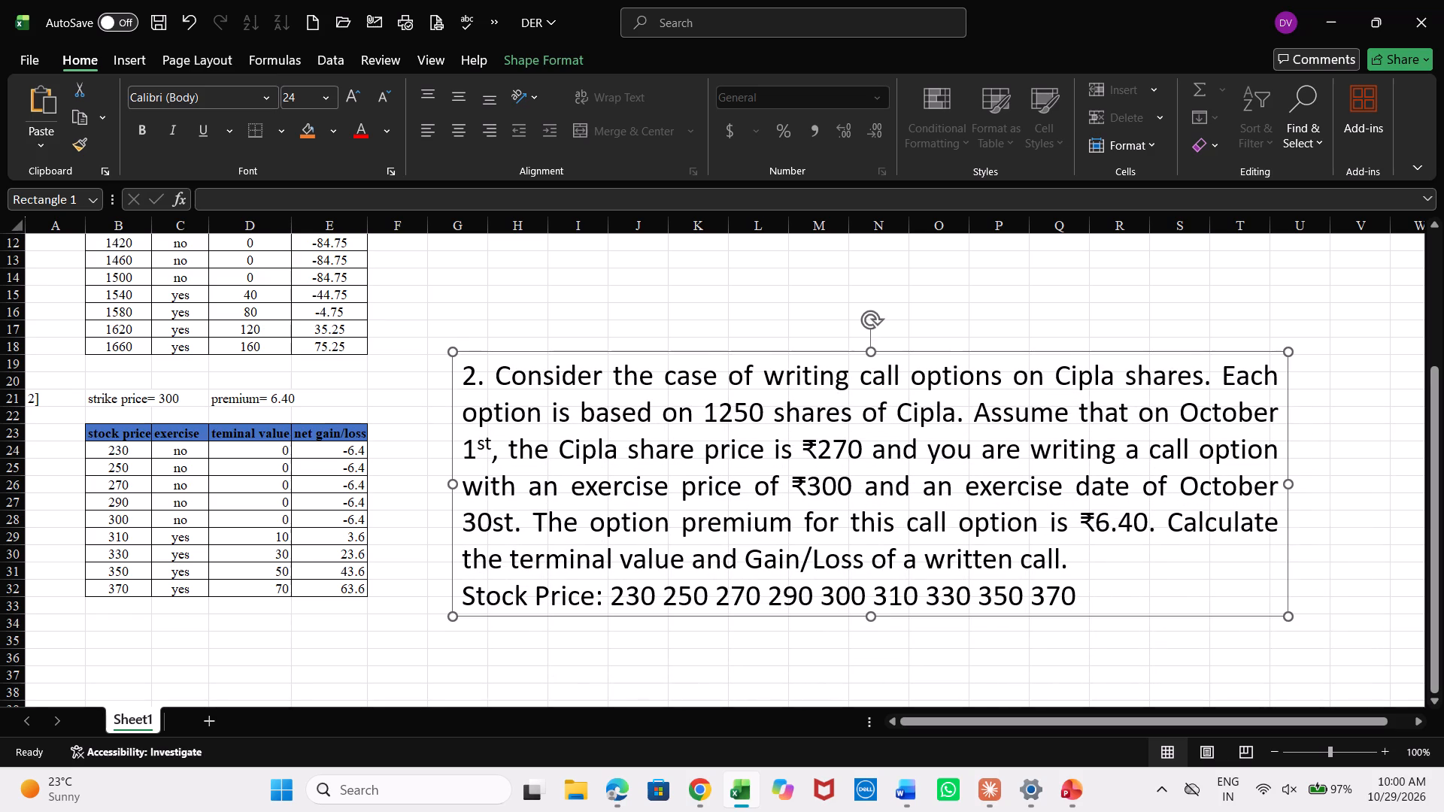
Reduce the Cipla question text box's height and width and set its font size to 16.
{"action": "left_click_drag", "start_coordinate": [874, 616], "coordinate": [890, 524]}
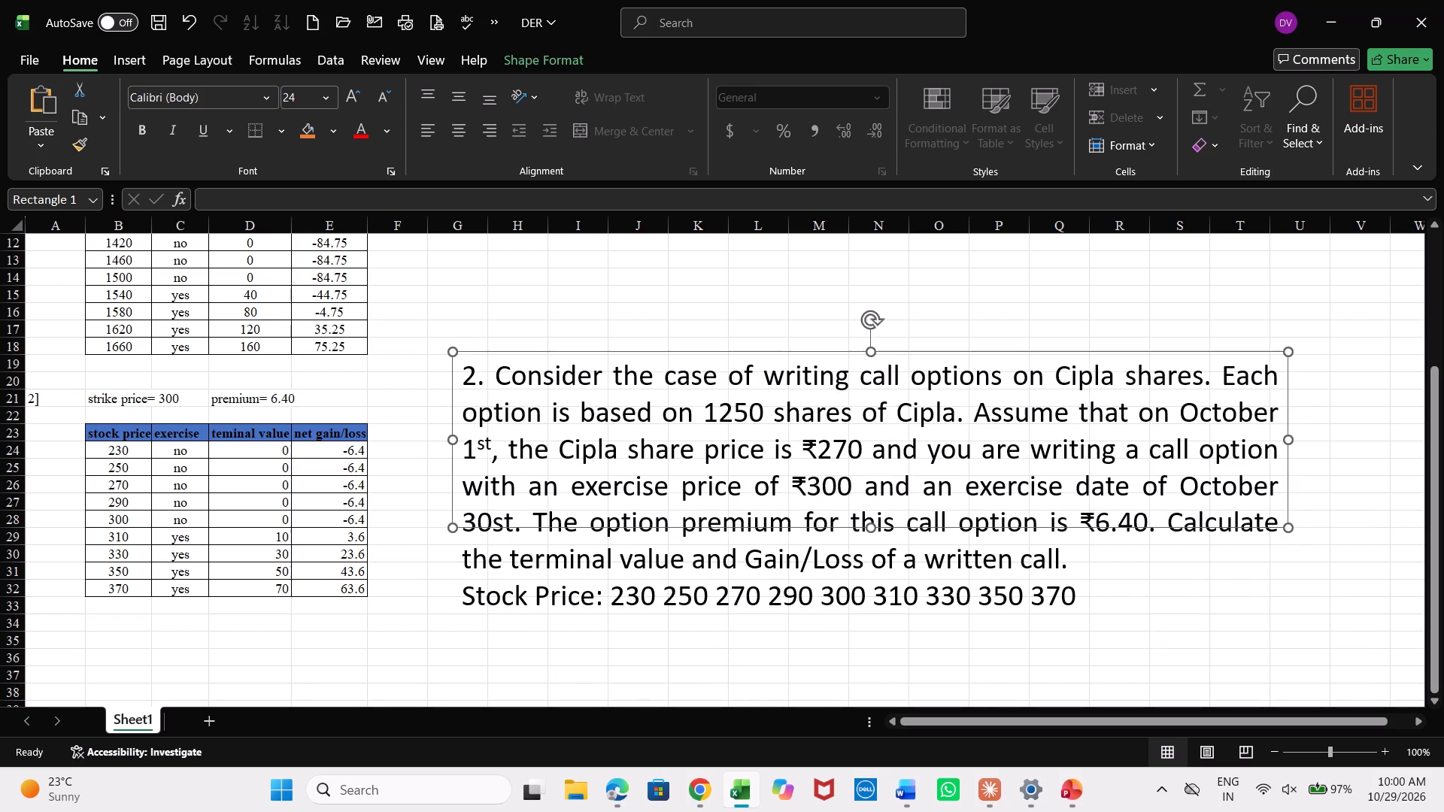
{"action": "left_click_drag", "start_coordinate": [1290, 438], "coordinate": [1128, 435]}
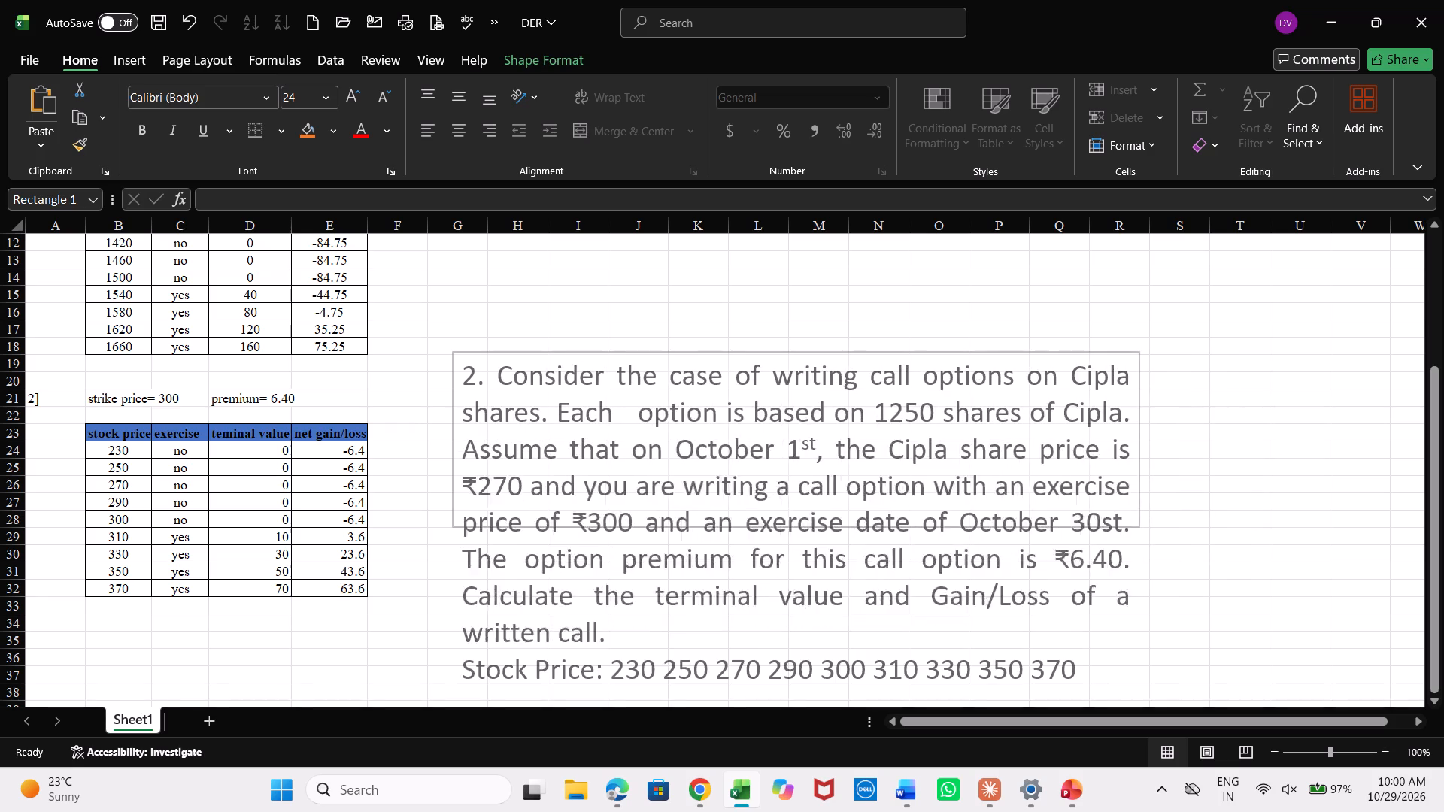
{"action": "left_click_drag", "start_coordinate": [1128, 435], "coordinate": [1099, 440]}
{"action": "left_click", "coordinate": [384, 98]}
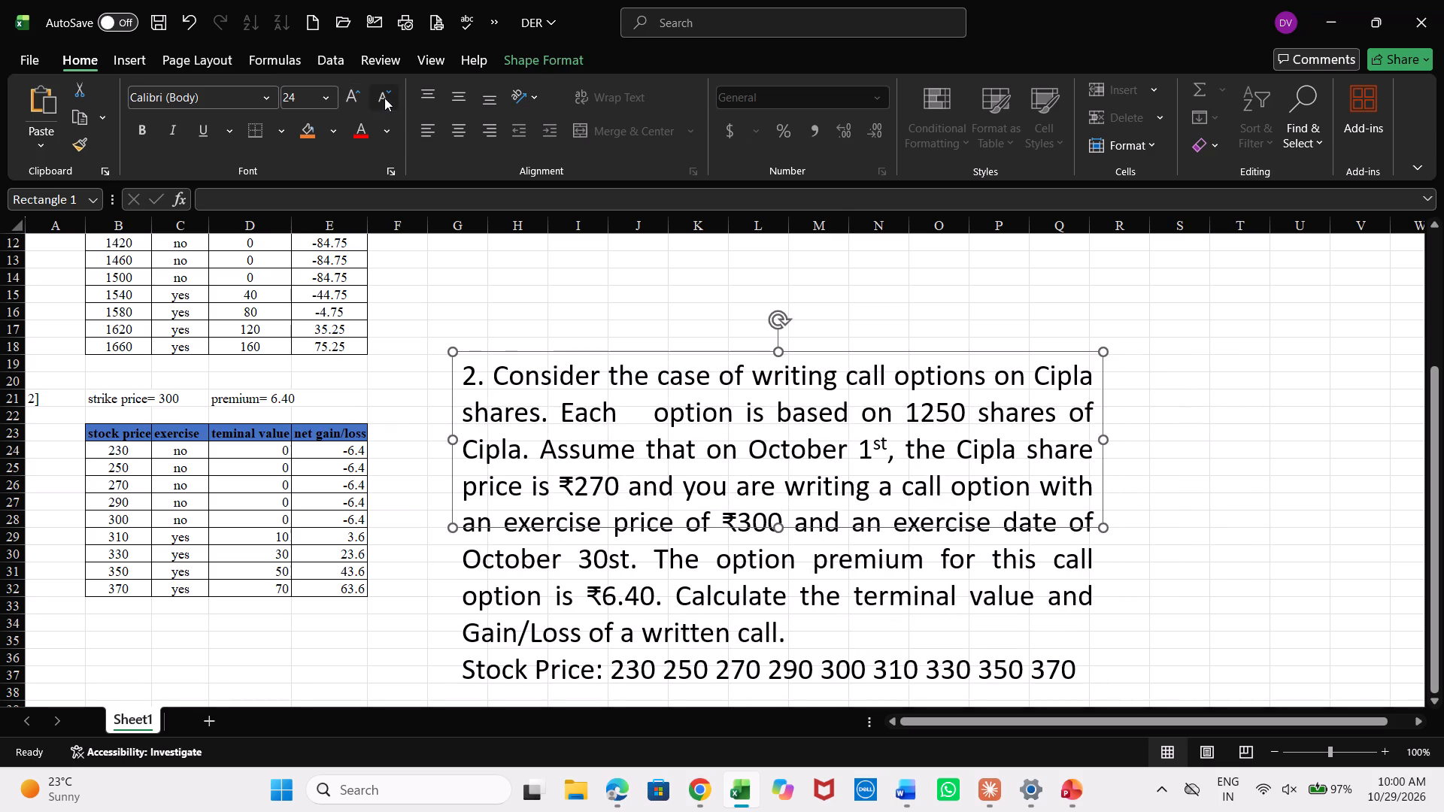
{"action": "left_click", "coordinate": [384, 98]}
{"action": "left_click", "coordinate": [384, 98]}
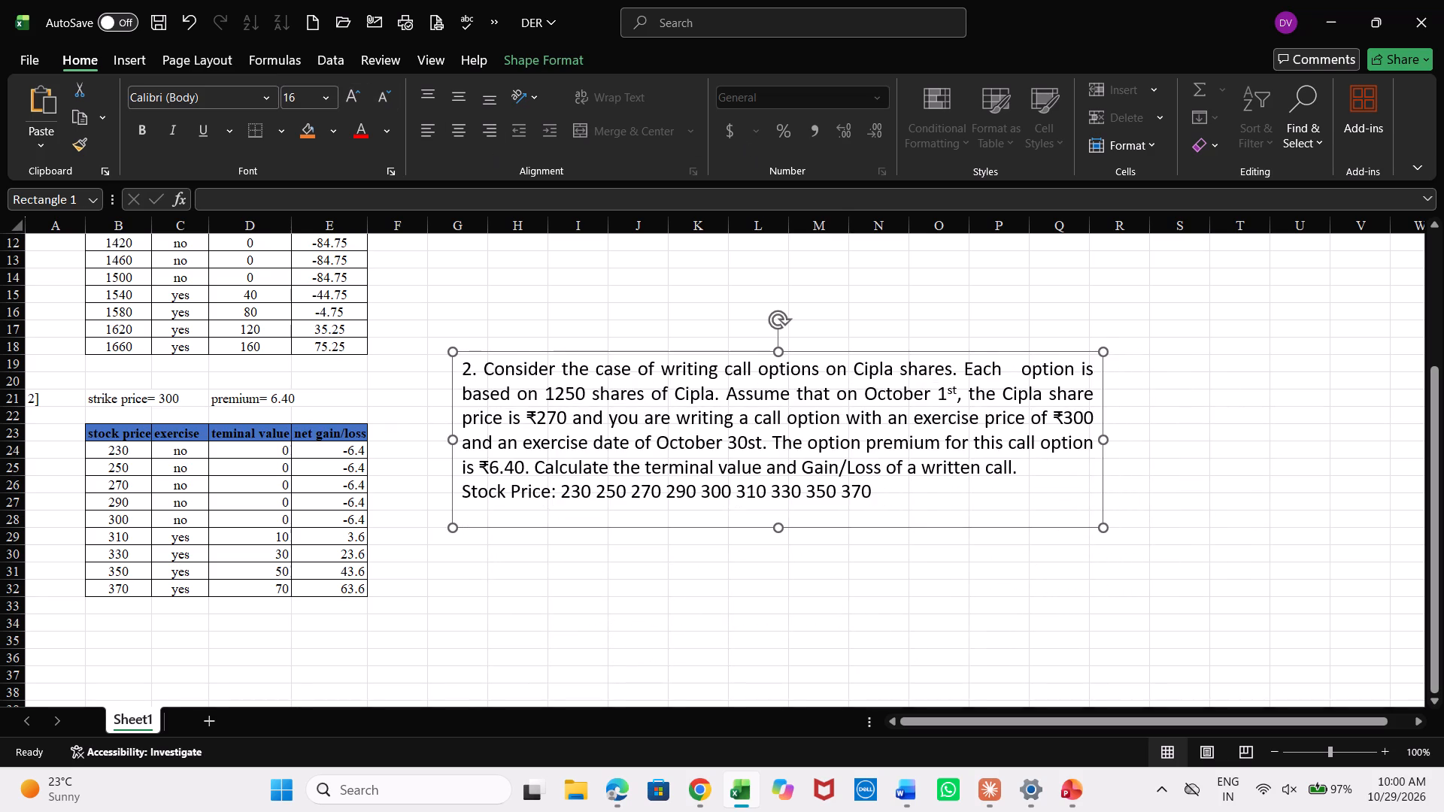
{"action": "left_click", "coordinate": [772, 403]}
{"action": "left_click", "coordinate": [902, 520]}
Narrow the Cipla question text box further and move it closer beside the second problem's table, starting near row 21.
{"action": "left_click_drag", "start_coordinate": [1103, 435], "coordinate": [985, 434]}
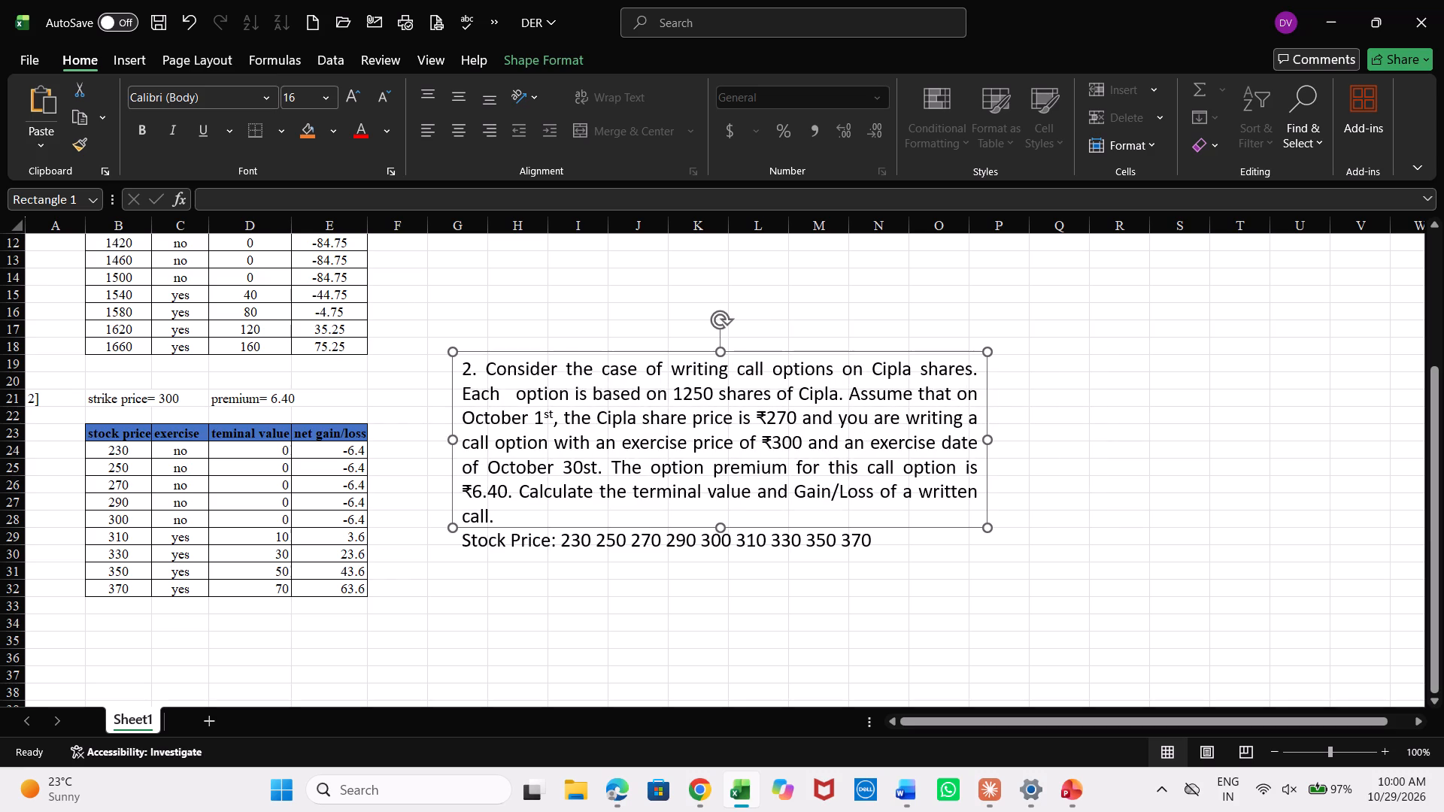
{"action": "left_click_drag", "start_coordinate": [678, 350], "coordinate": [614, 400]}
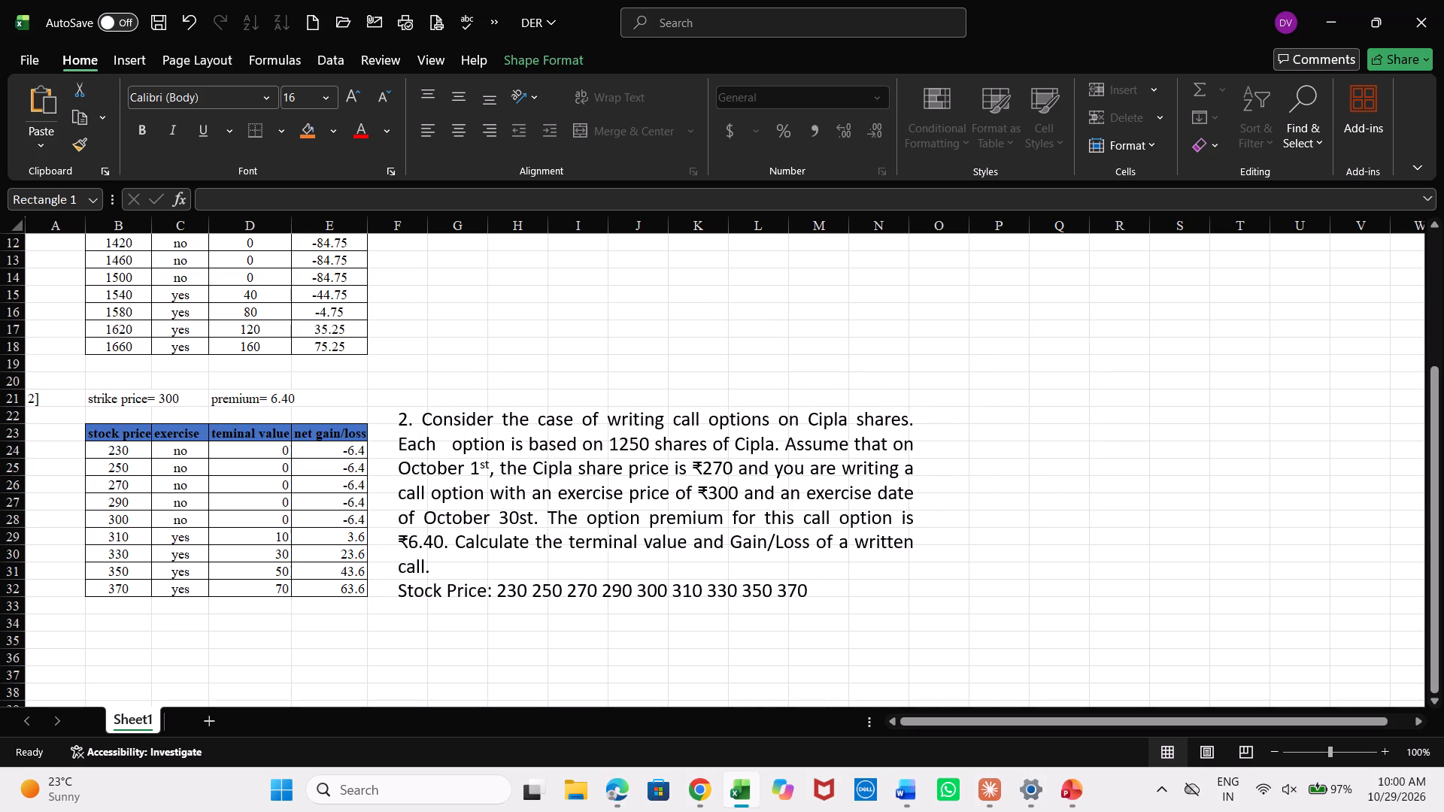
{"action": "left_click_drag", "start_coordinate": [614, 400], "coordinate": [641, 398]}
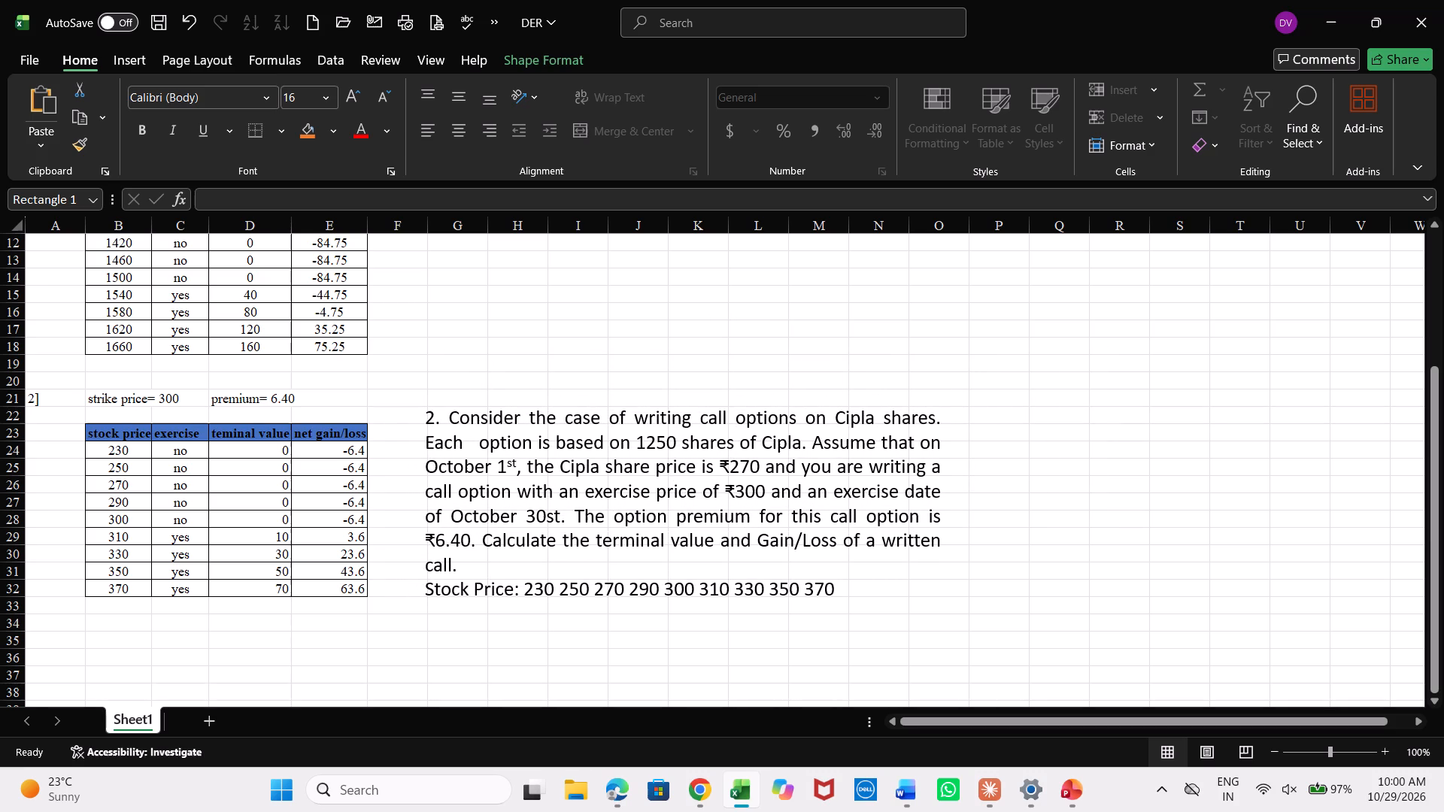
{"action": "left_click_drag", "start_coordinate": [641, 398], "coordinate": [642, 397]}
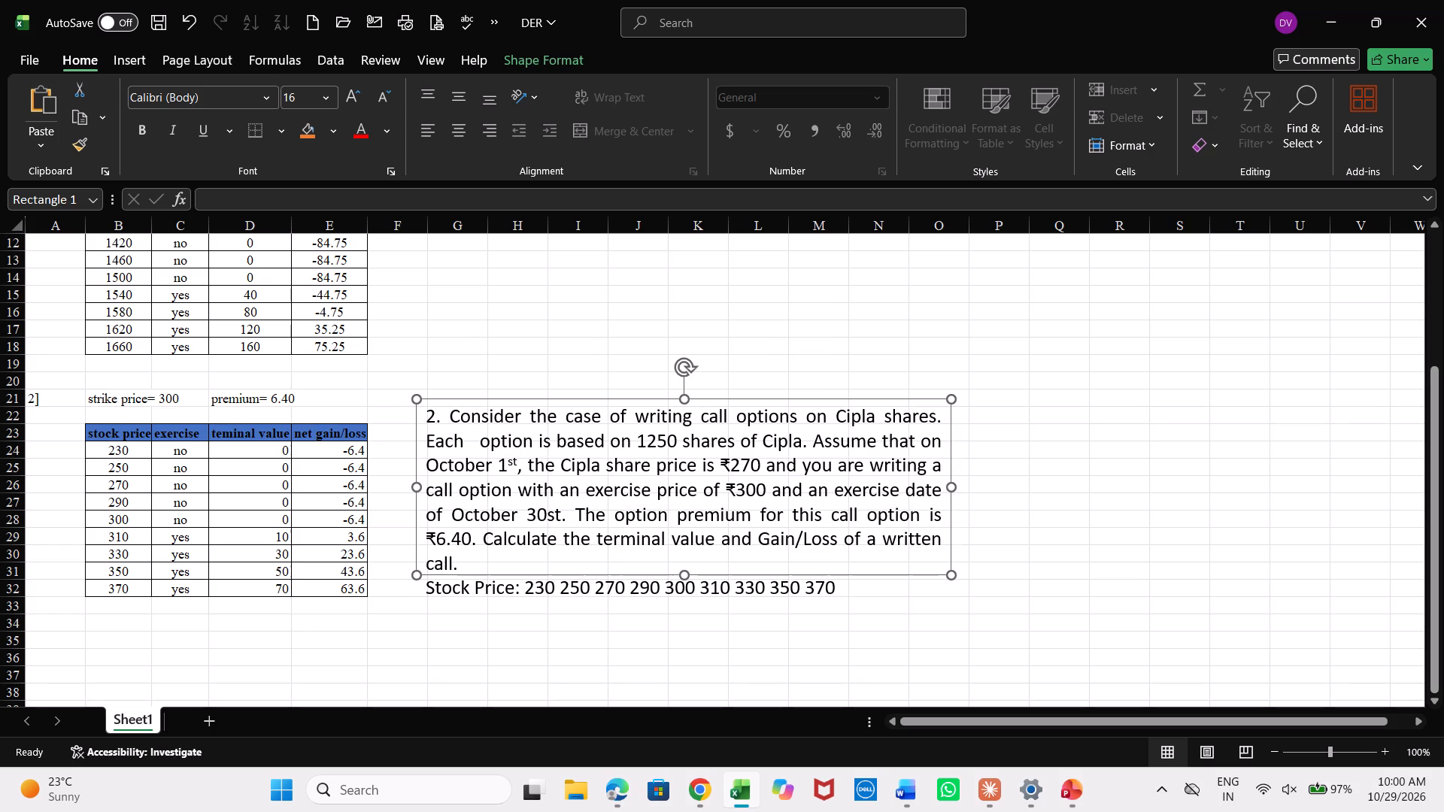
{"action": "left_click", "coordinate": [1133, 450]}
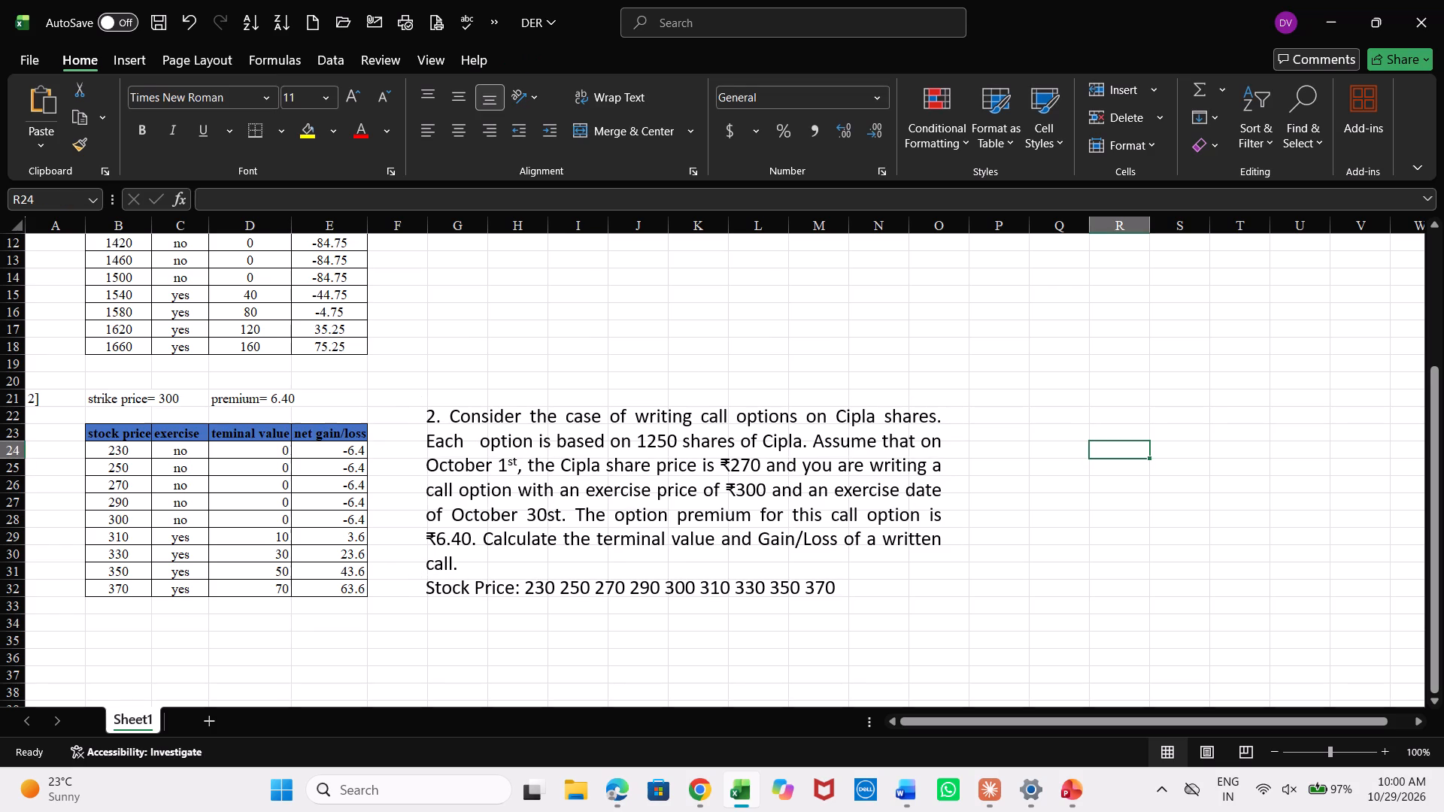
Move the second problem's strike price, premium and table block (B21:E33) down to start at B29.
{"action": "scroll", "coordinate": [757, 496], "scroll_direction": "down", "scroll_amount": 1}
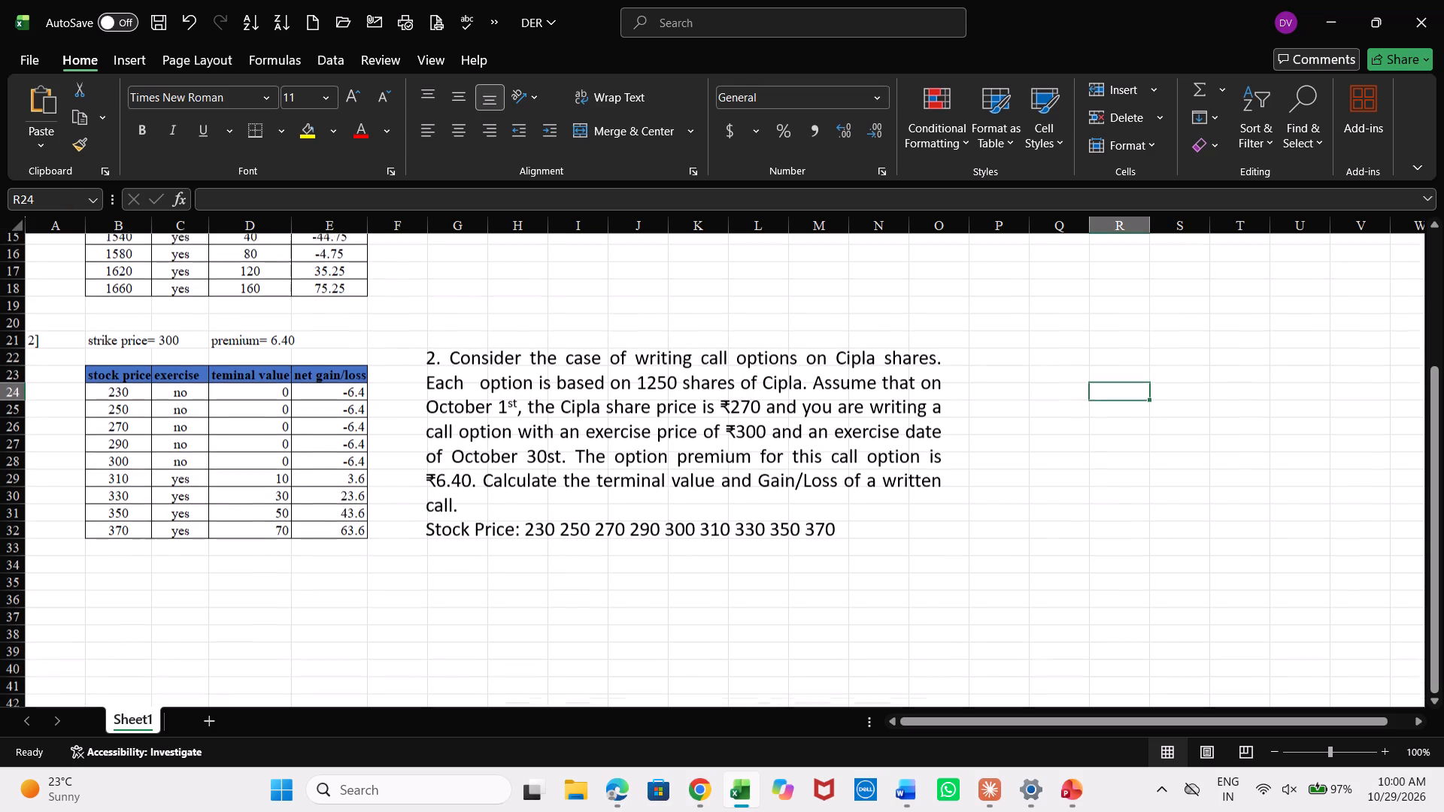
{"action": "scroll", "coordinate": [757, 496], "scroll_direction": "down", "scroll_amount": 1}
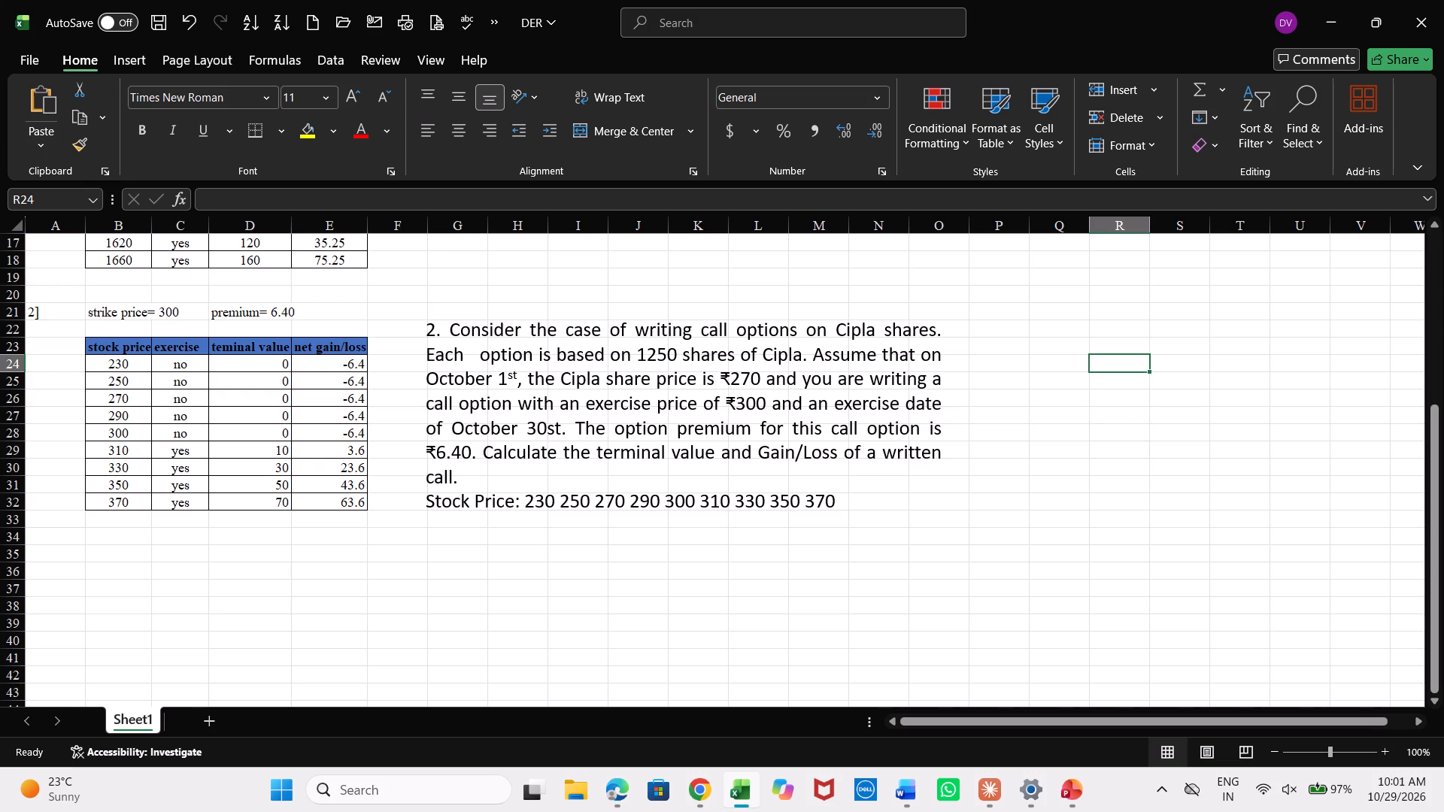
{"action": "left_click", "coordinate": [94, 313]}
{"action": "left_click_drag", "start_coordinate": [94, 313], "coordinate": [373, 509]}
{"action": "left_click", "coordinate": [149, 538]}
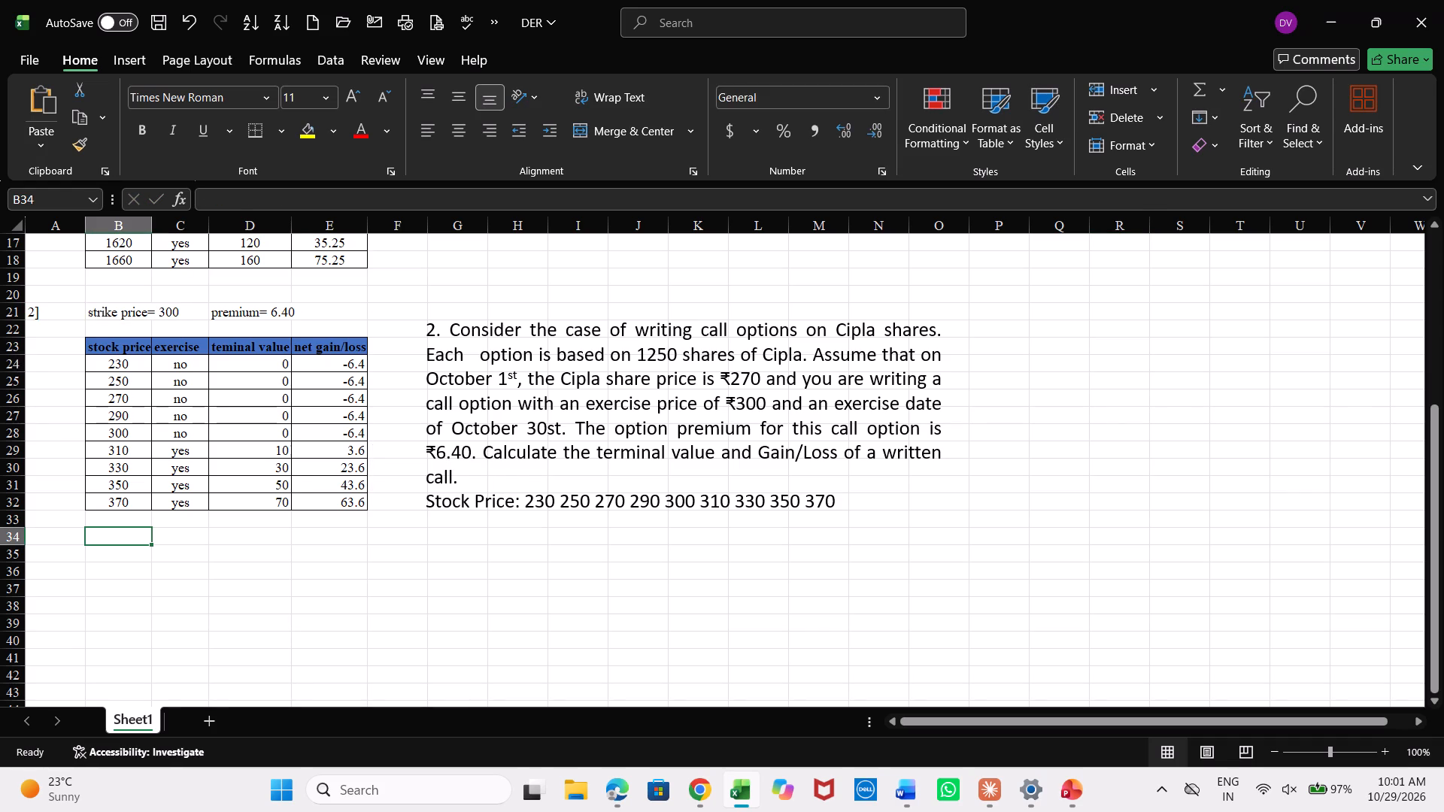
{"action": "left_click_drag", "start_coordinate": [122, 314], "coordinate": [348, 501]}
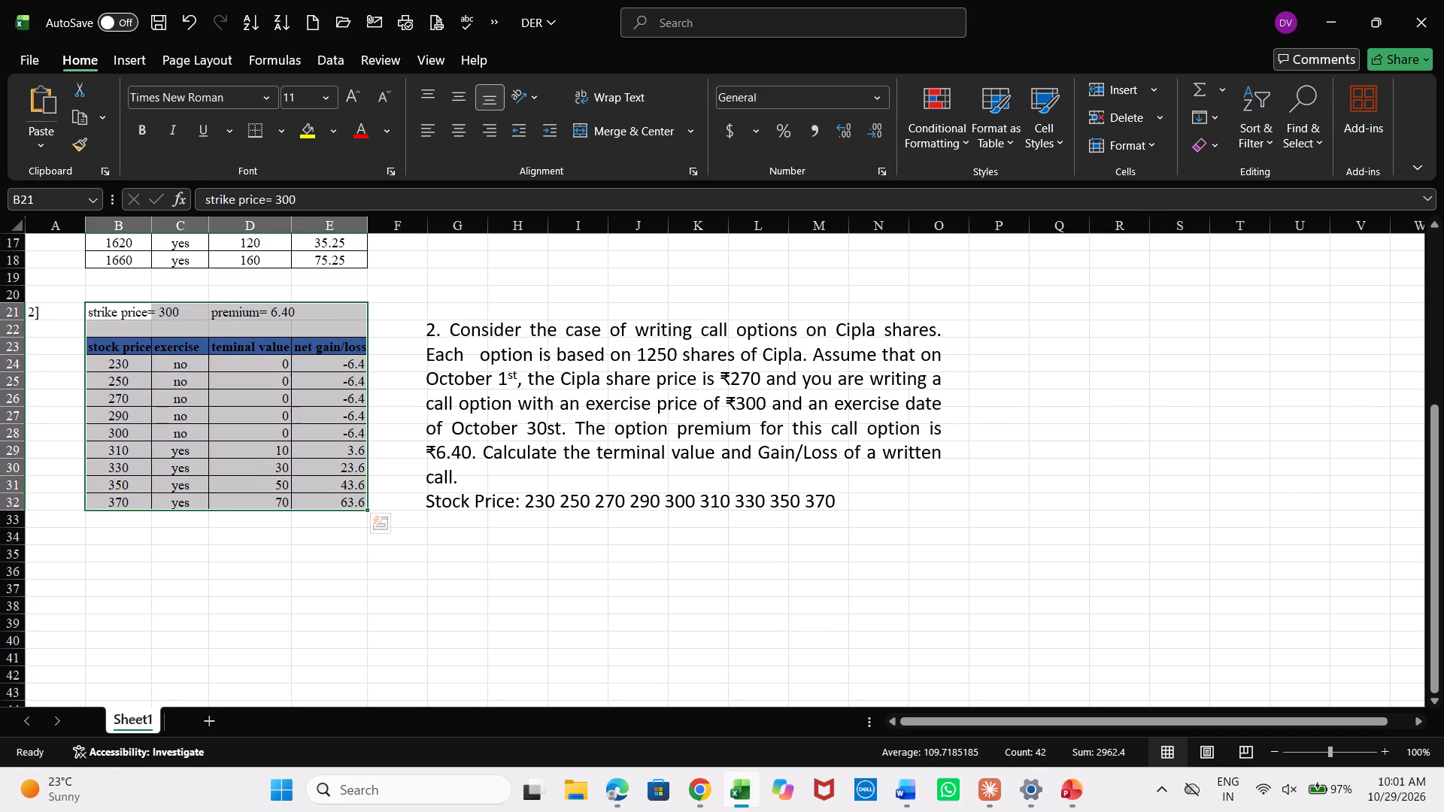
{"action": "left_click", "coordinate": [283, 297]}
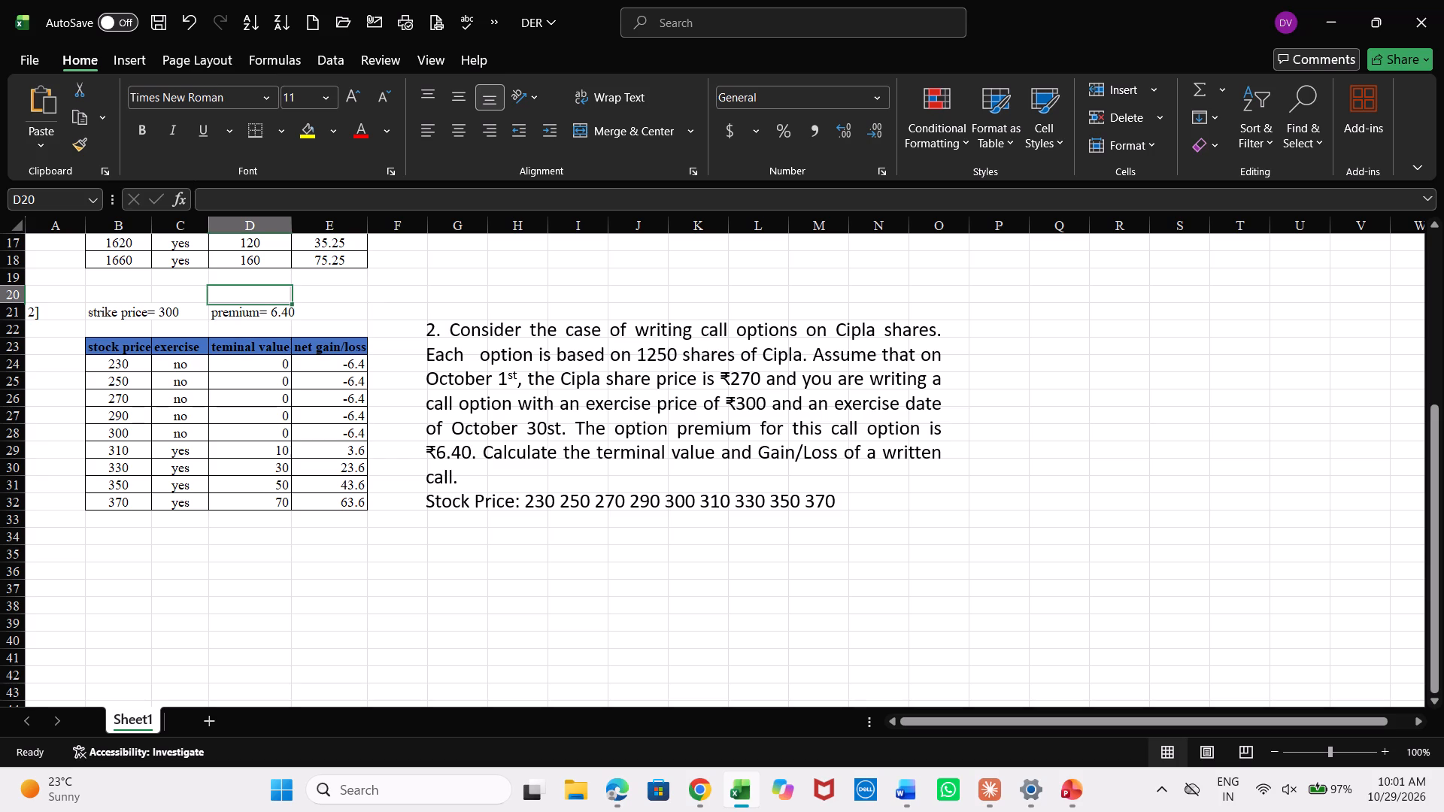
{"action": "left_click_drag", "start_coordinate": [112, 316], "coordinate": [337, 511]}
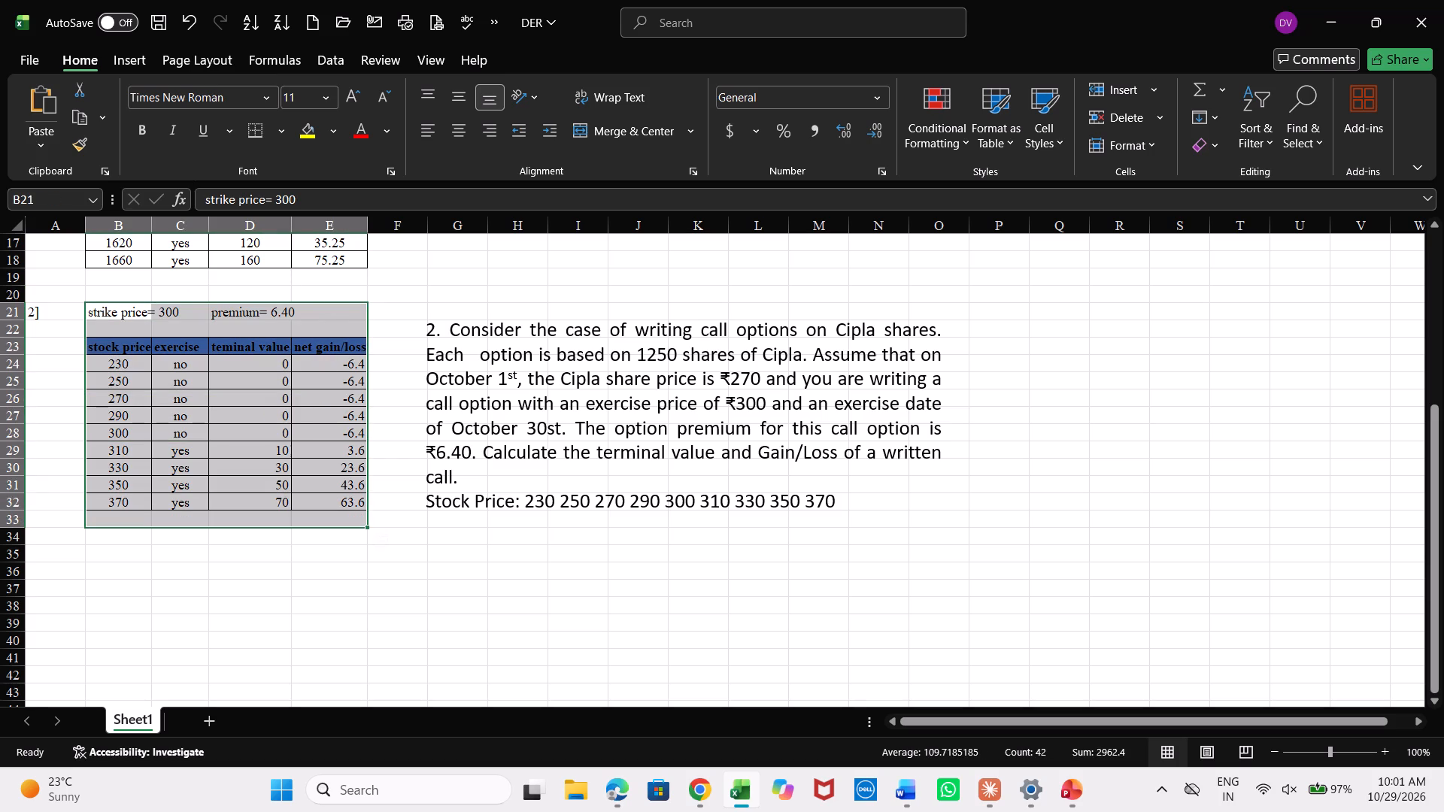
{"action": "left_click_drag", "start_coordinate": [322, 302], "coordinate": [322, 353]}
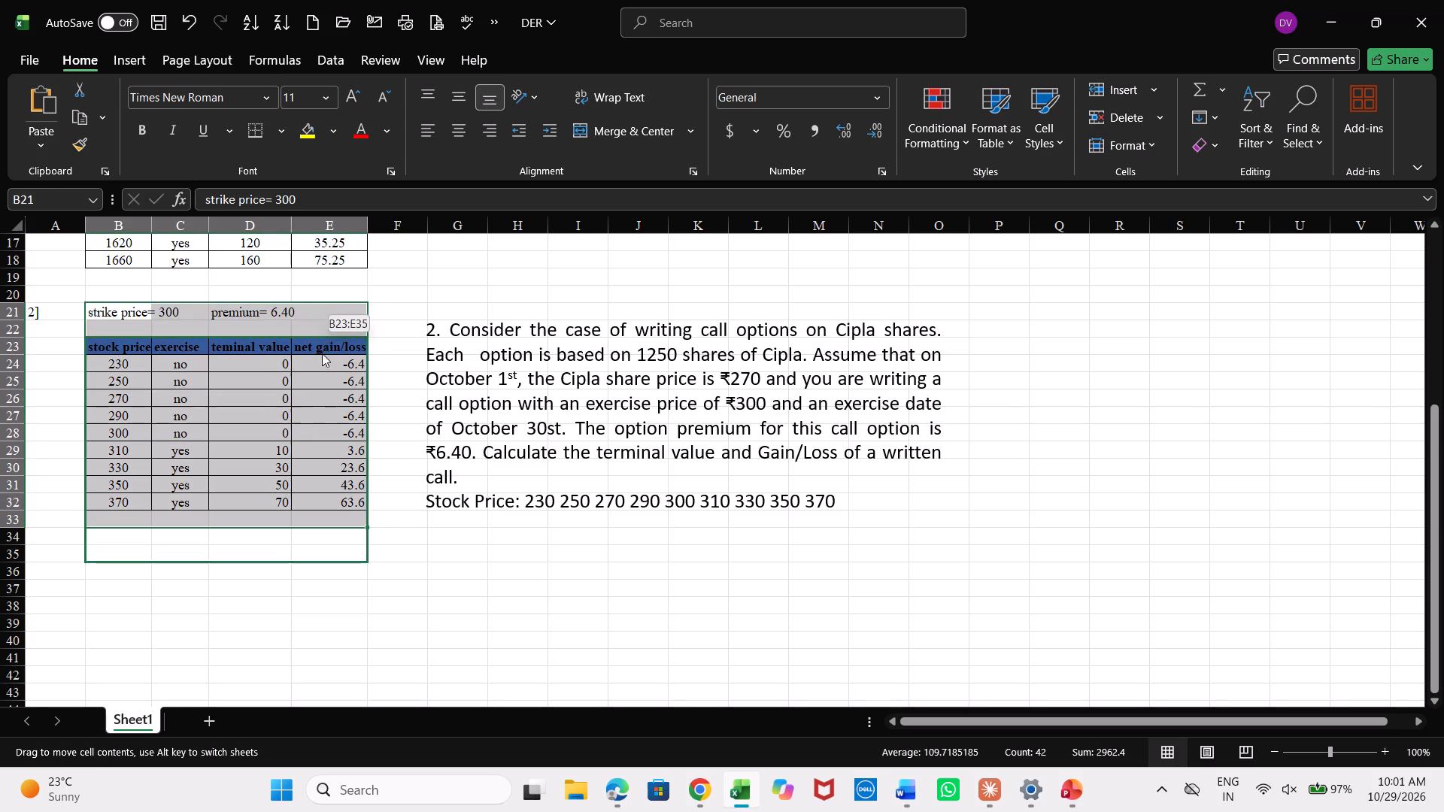
{"action": "left_click_drag", "start_coordinate": [322, 353], "coordinate": [326, 449]}
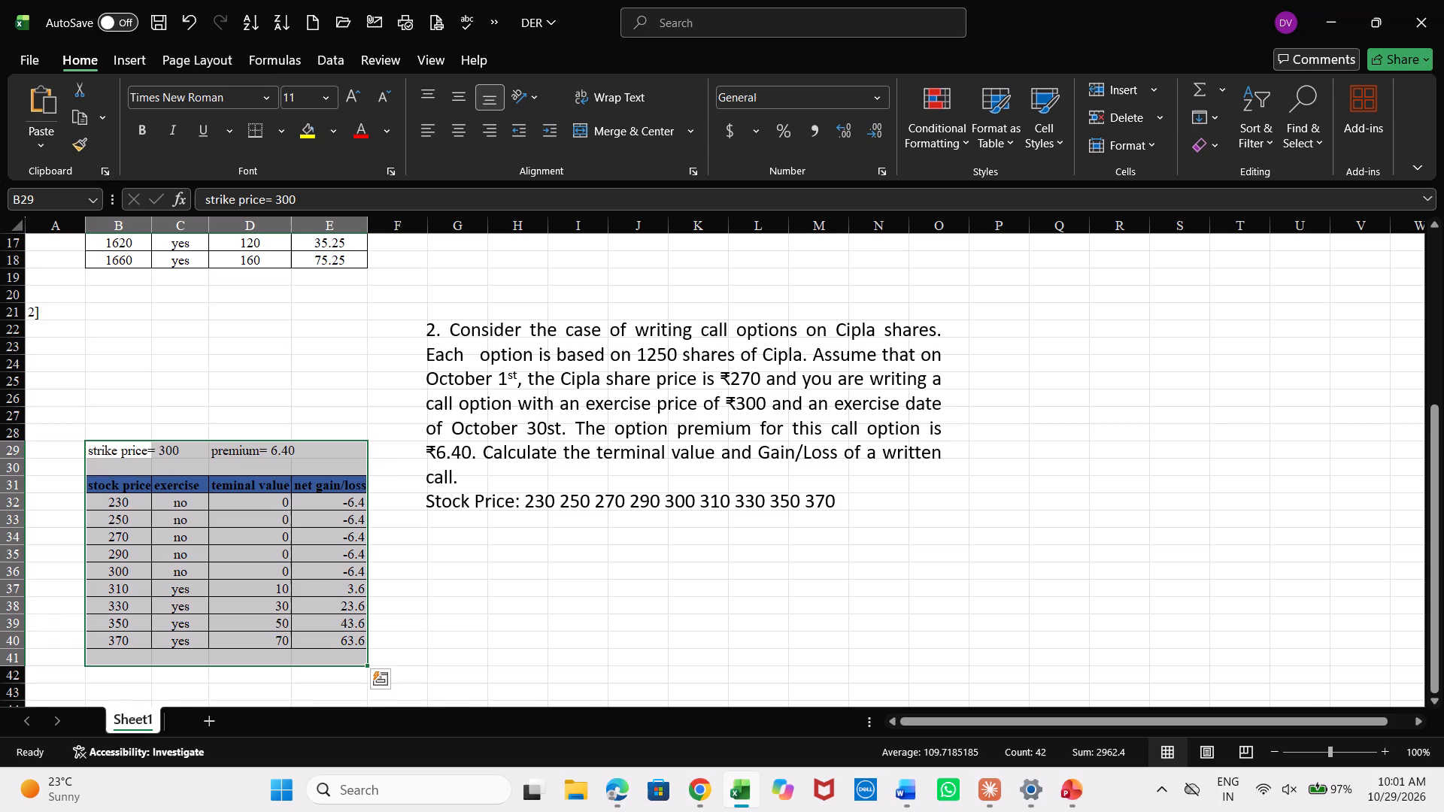
Widen the Cipla question text box and move it into the cleared space above the second problem's table, starting at column B.
{"action": "left_click", "coordinate": [499, 362]}
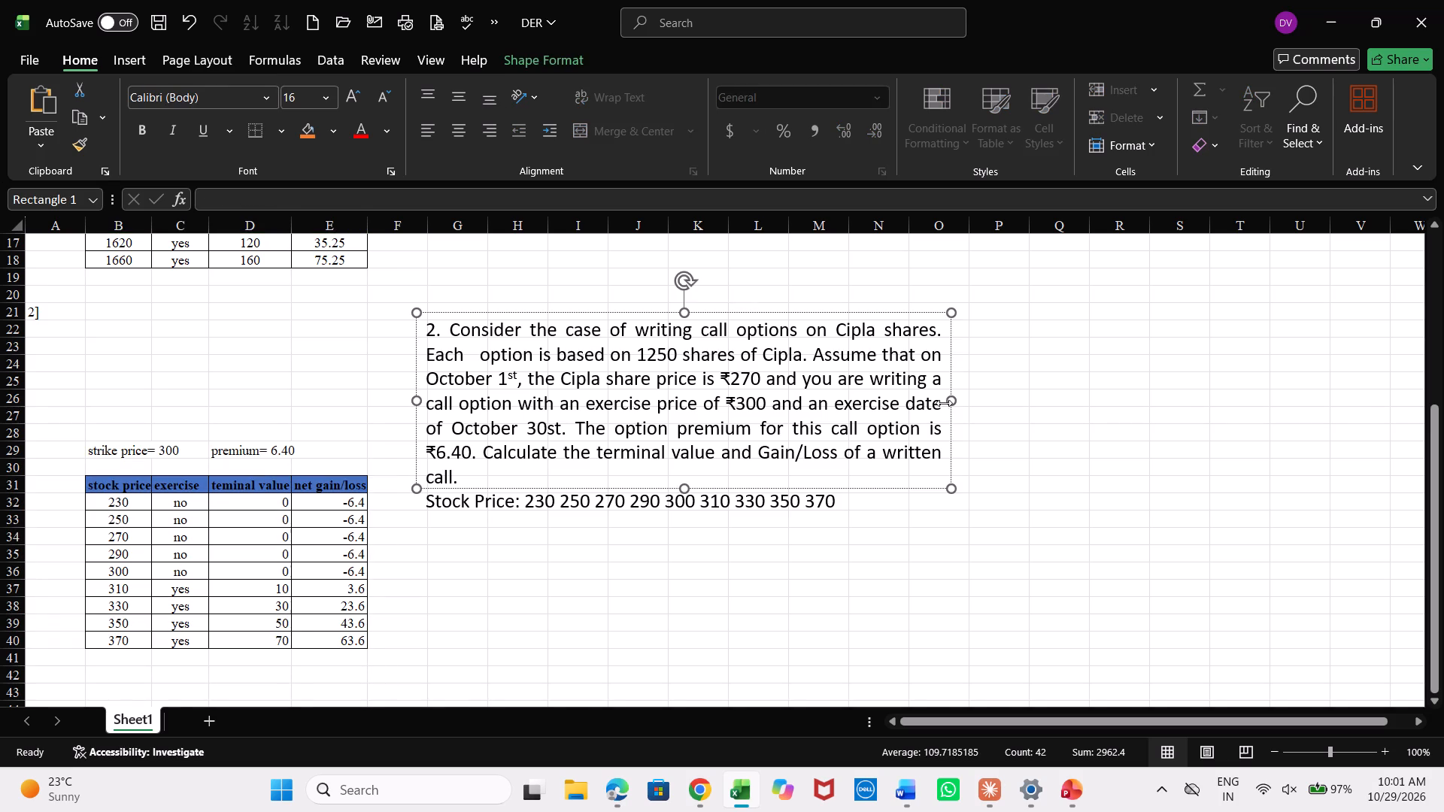
{"action": "left_click_drag", "start_coordinate": [950, 402], "coordinate": [1166, 395]}
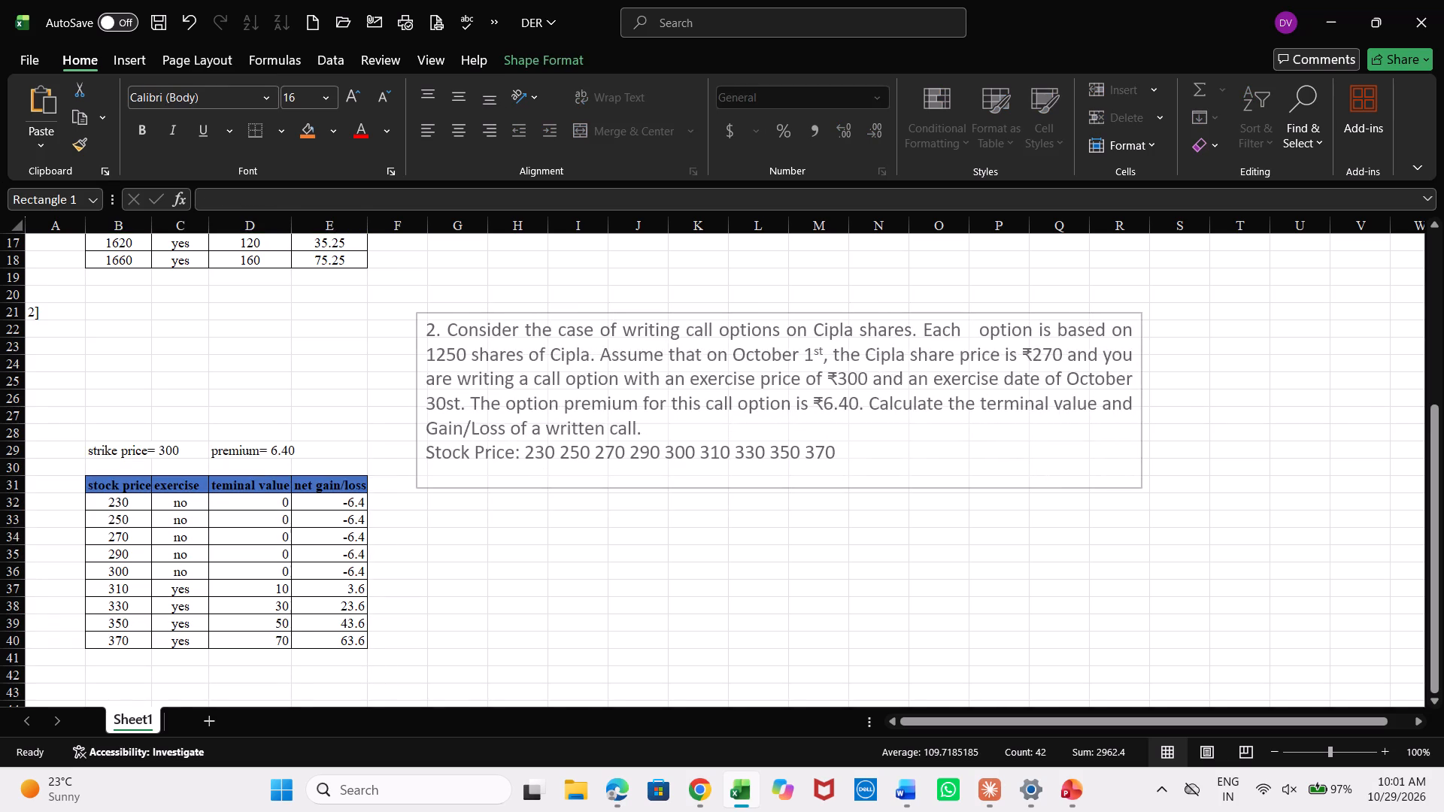
{"action": "left_click_drag", "start_coordinate": [1166, 395], "coordinate": [1304, 387]}
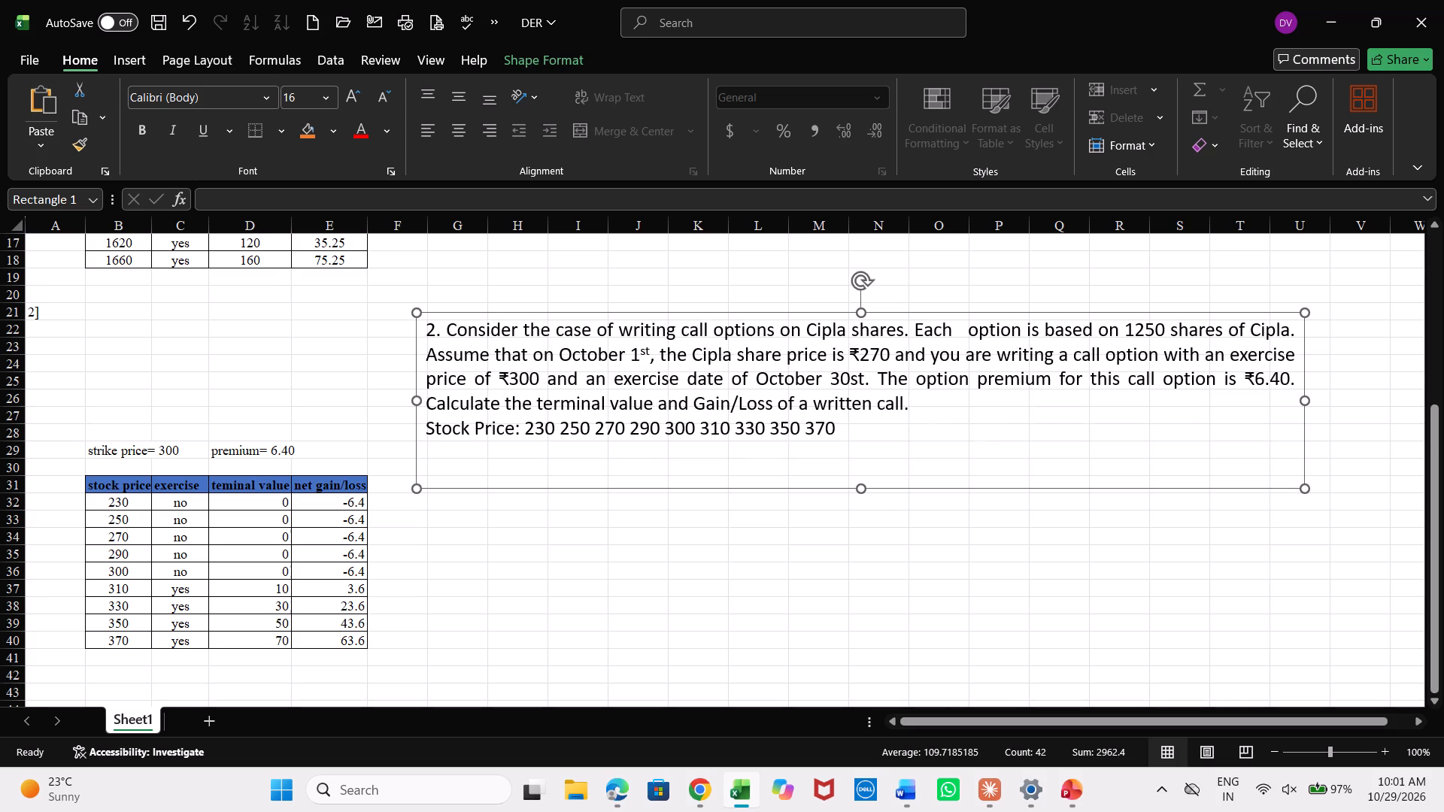
{"action": "left_click_drag", "start_coordinate": [870, 311], "coordinate": [554, 287]}
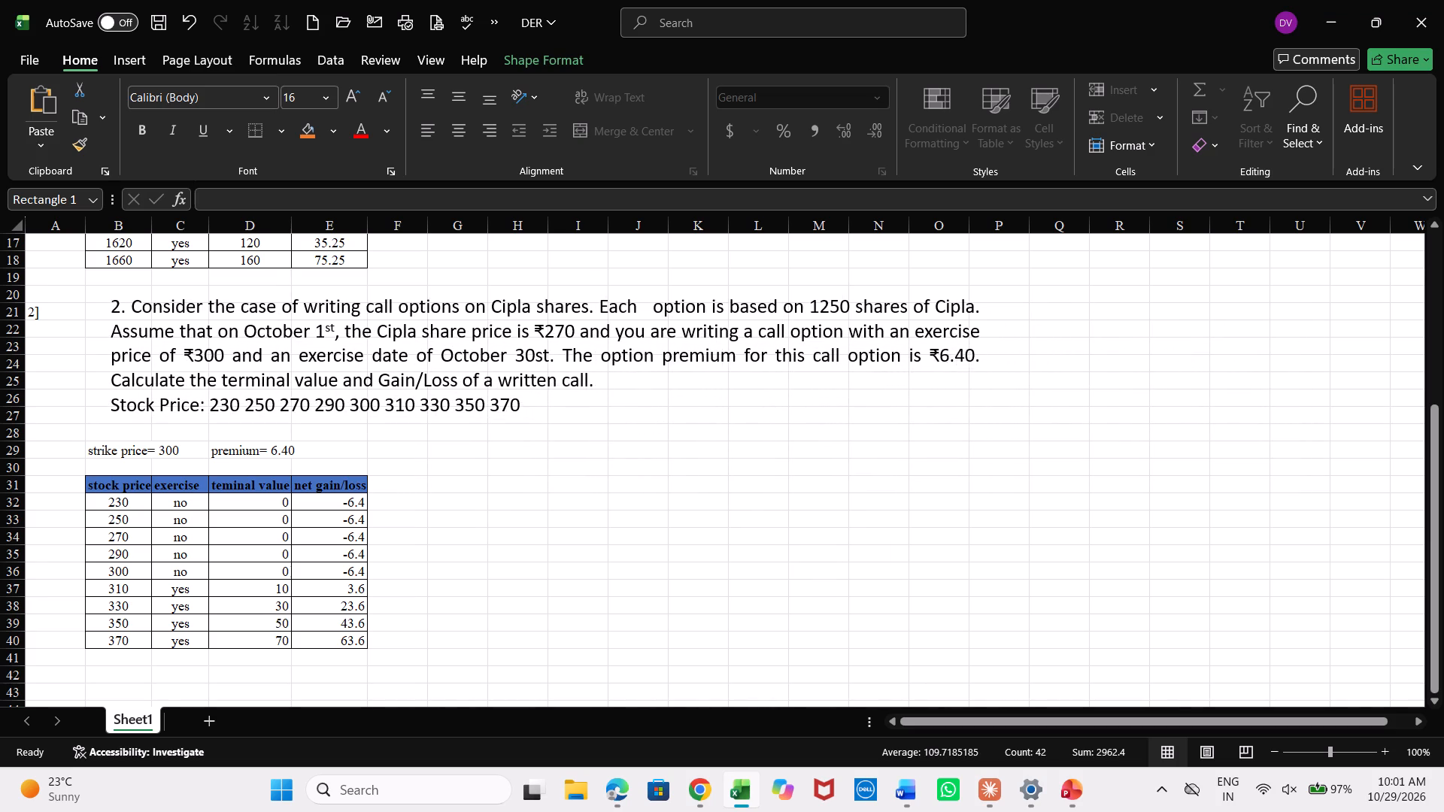
{"action": "left_click_drag", "start_coordinate": [554, 287], "coordinate": [530, 277]}
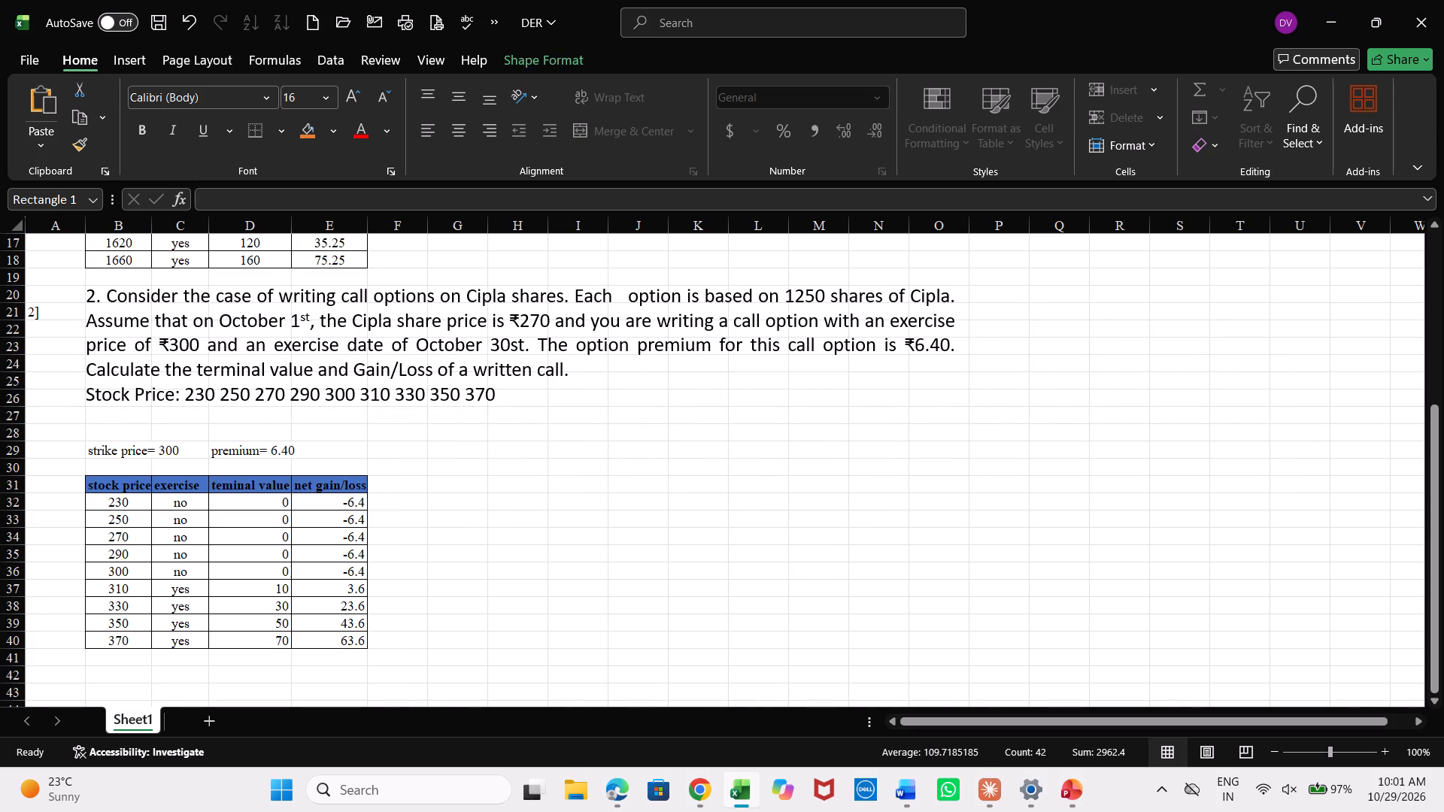
{"action": "left_click_drag", "start_coordinate": [530, 277], "coordinate": [529, 275]}
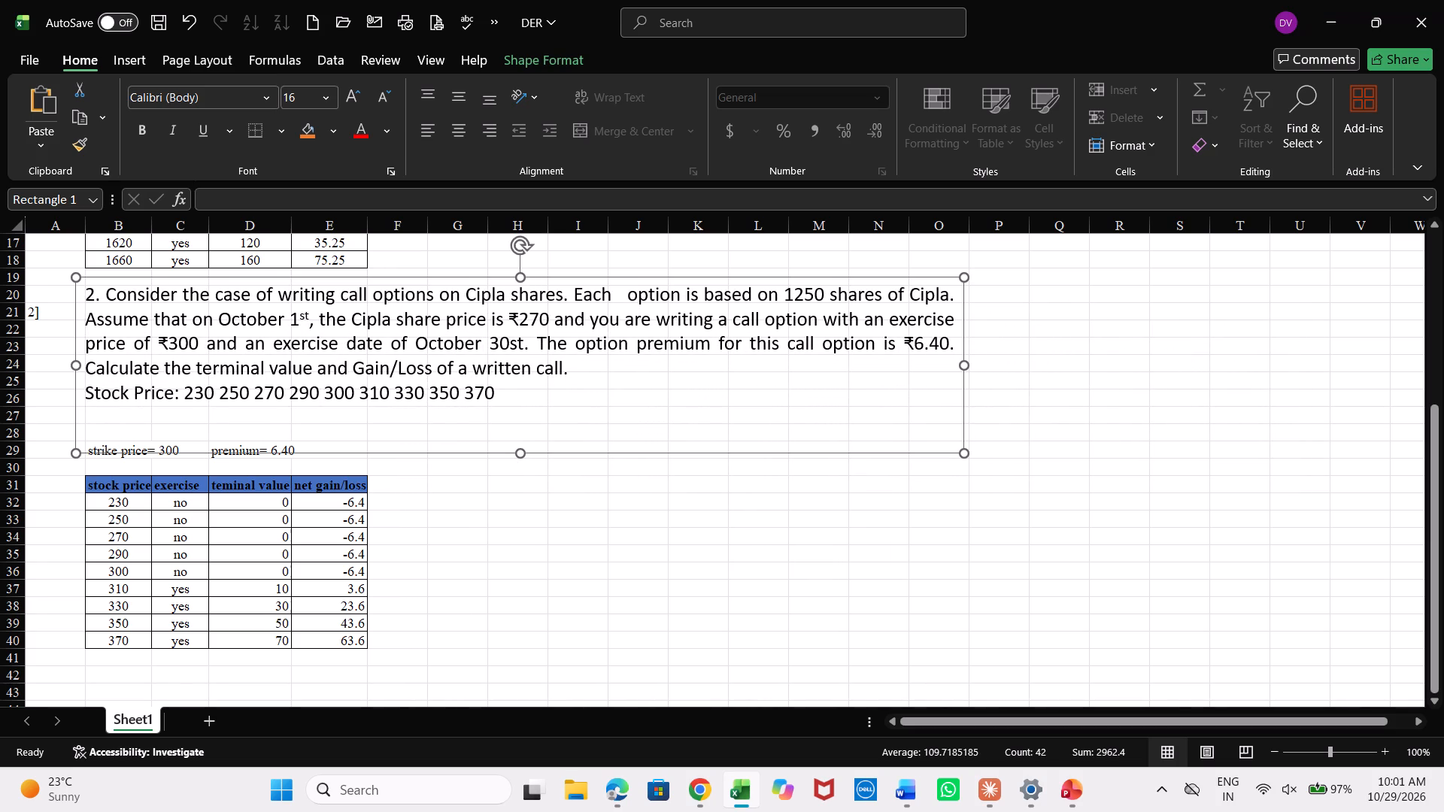
{"action": "left_click", "coordinate": [511, 559]}
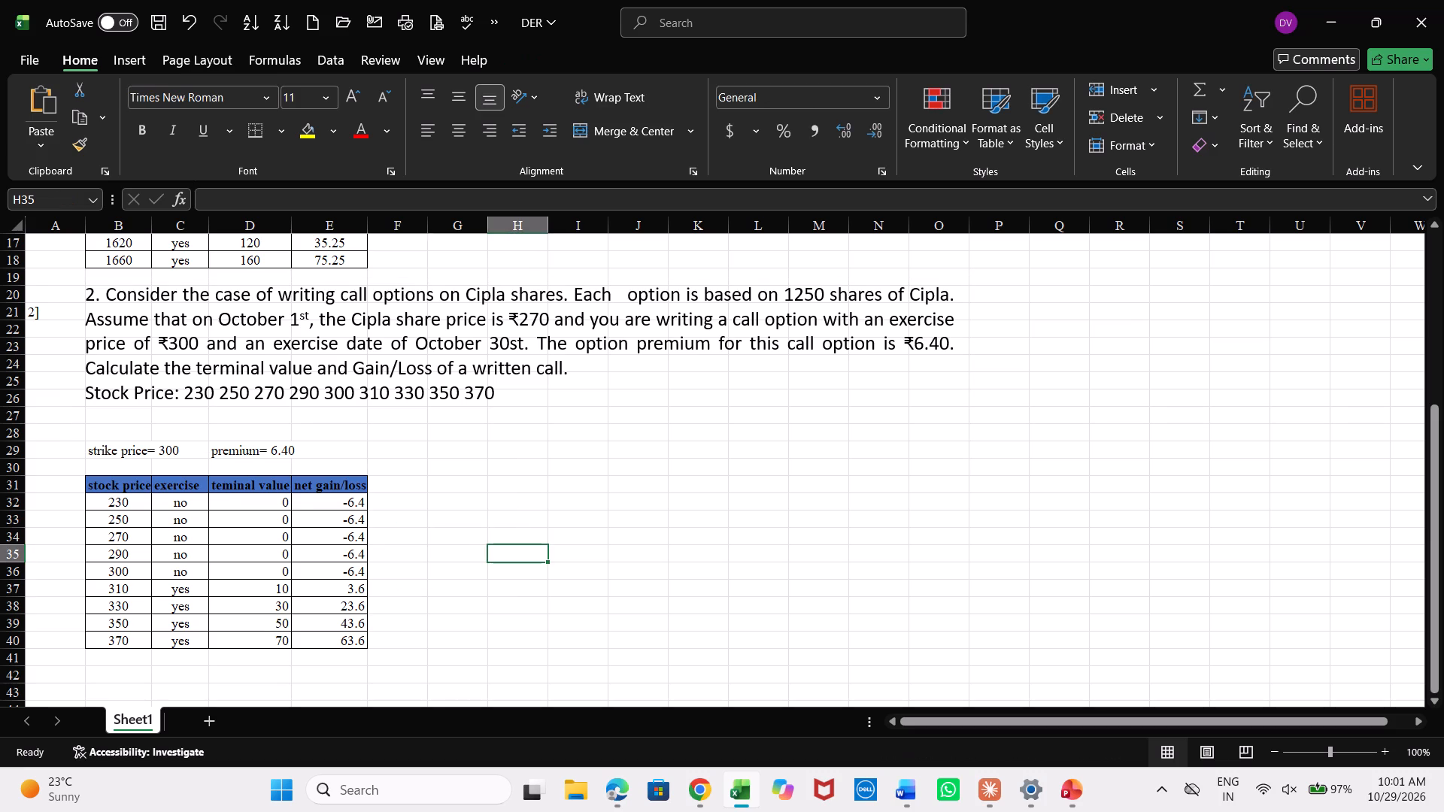
Enter the column header Total Gain/Loss in F31, beside the second table's net gain/loss header.
{"action": "left_click", "coordinate": [256, 486]}
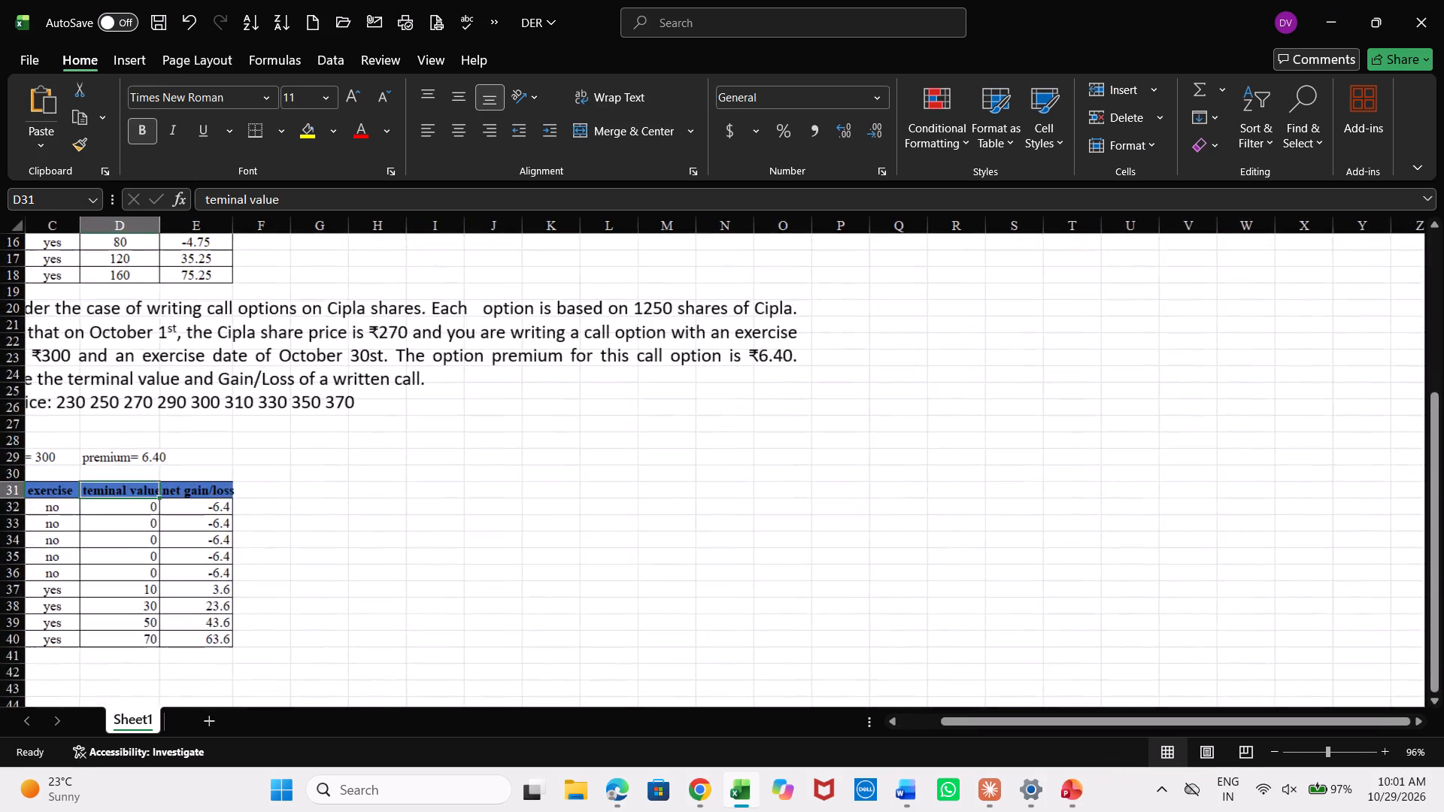
{"action": "scroll", "coordinate": [384, 518], "scroll_direction": "right", "scroll_amount": 6}
{"action": "scroll", "coordinate": [384, 518], "scroll_direction": "down", "scroll_amount": 1}
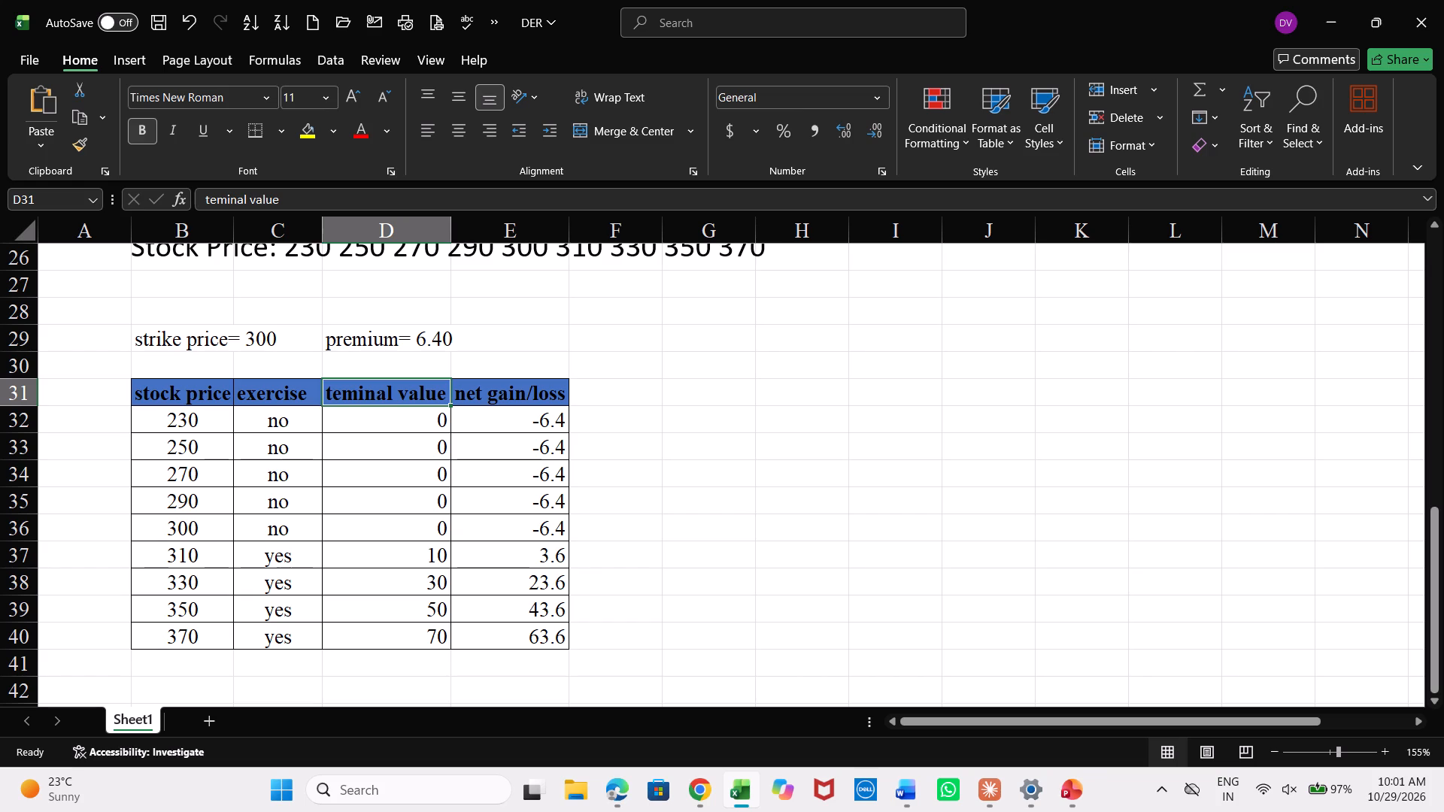
{"action": "left_click", "coordinate": [617, 398]}
{"action": "key", "text": "shift+t"}
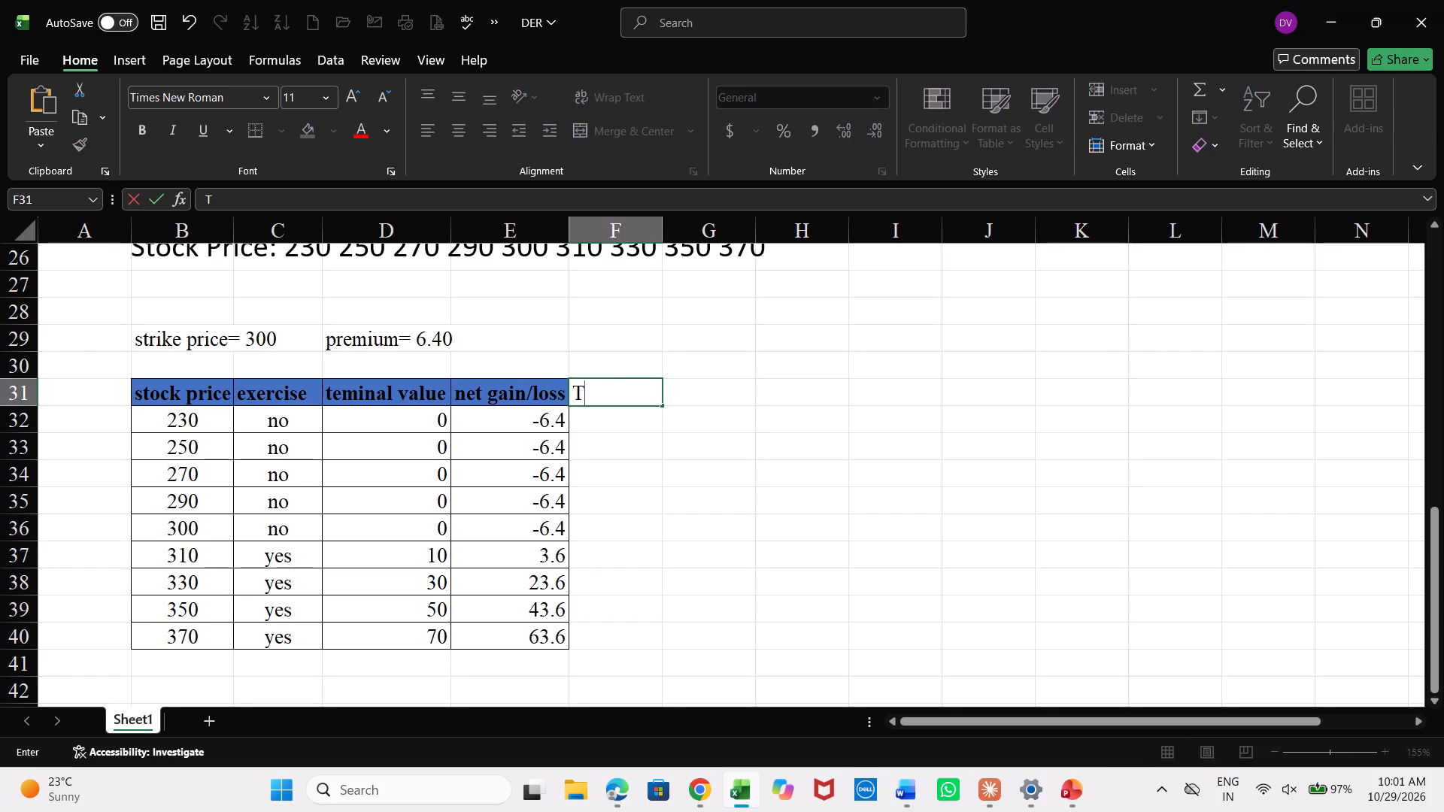
{"action": "key", "text": "o"}
{"action": "key", "text": "t"}
{"action": "type", "text": "al"}
{"action": "key", "text": "space"}
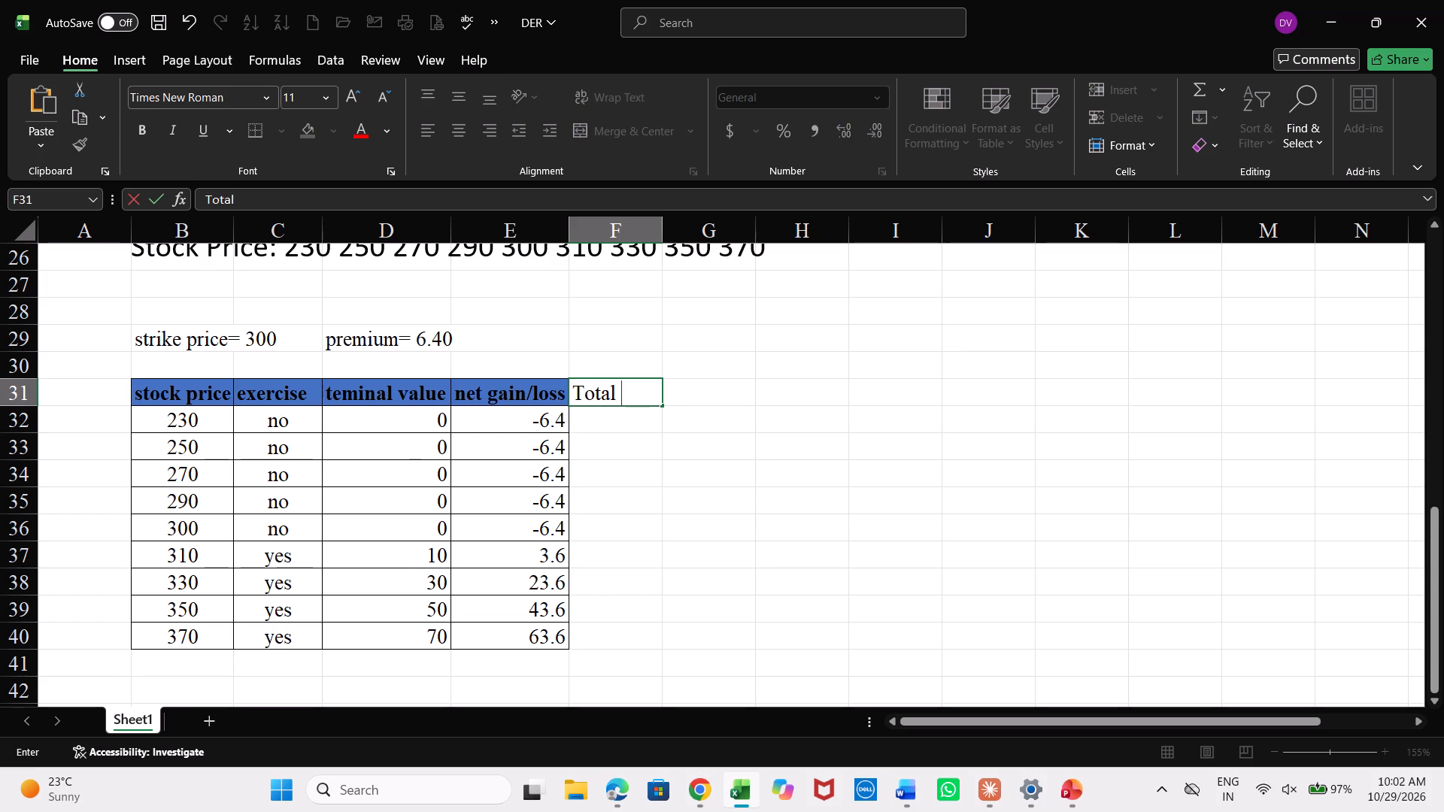
{"action": "type", "text": "Gaim"}
{"action": "key", "text": "BackSpace"}
{"action": "key", "text": "n"}
{"action": "type", "text": "/Loss"}
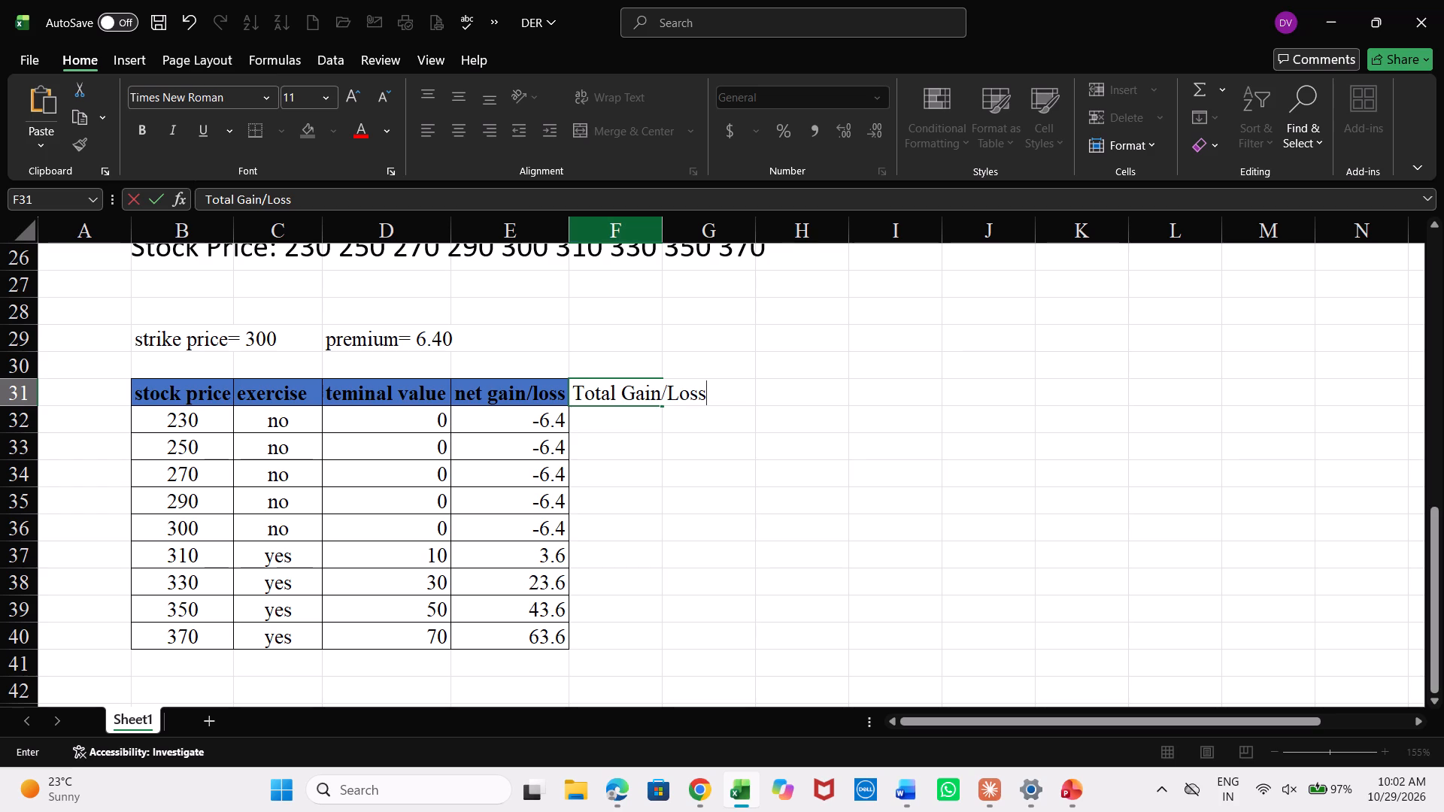
Widen column F to fit the Total Gain/Loss header and select F32 below it.
{"action": "left_click", "coordinate": [660, 232]}
{"action": "left_click_drag", "start_coordinate": [660, 232], "coordinate": [719, 235]}
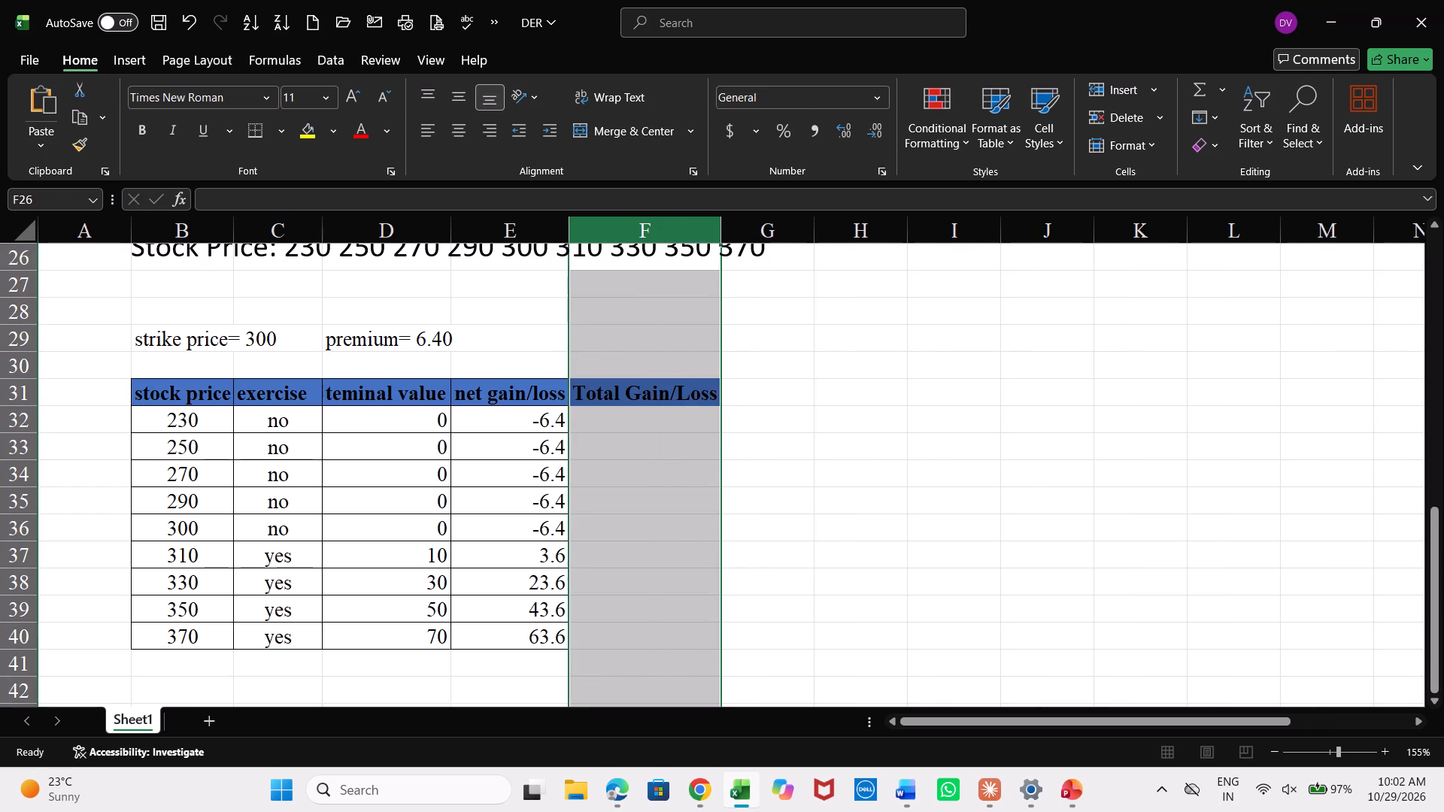
{"action": "left_click_drag", "start_coordinate": [722, 227], "coordinate": [733, 227]}
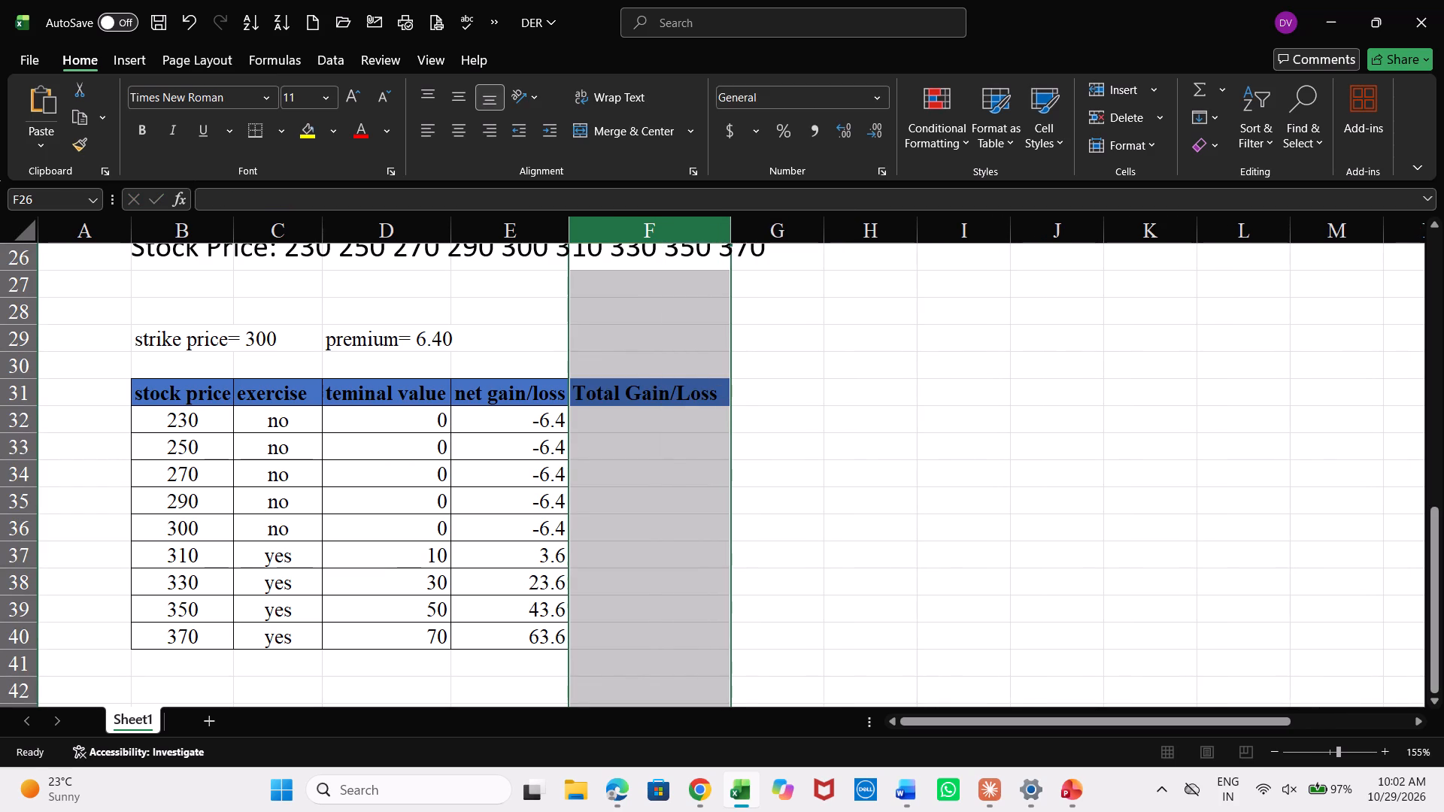
{"action": "left_click", "coordinate": [611, 415]}
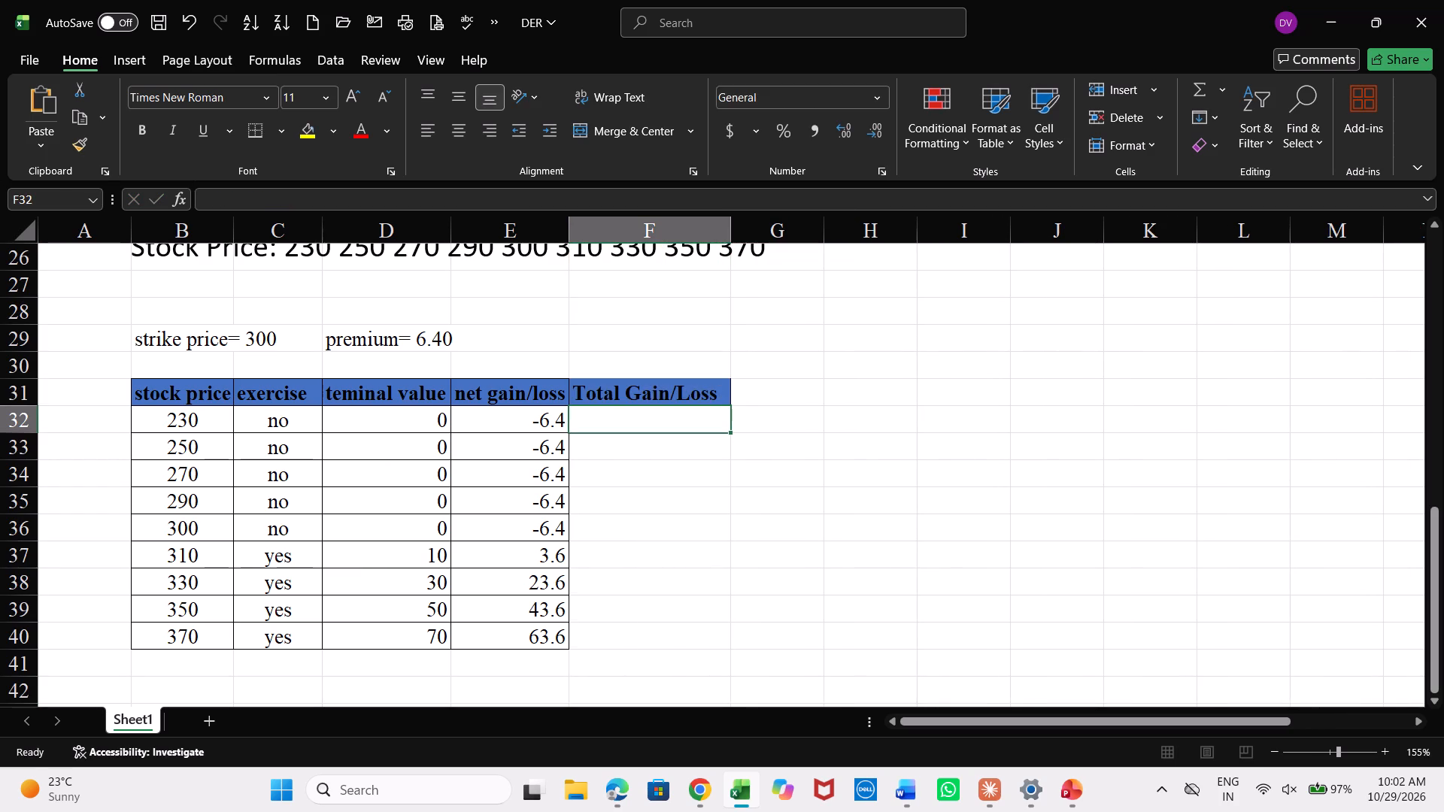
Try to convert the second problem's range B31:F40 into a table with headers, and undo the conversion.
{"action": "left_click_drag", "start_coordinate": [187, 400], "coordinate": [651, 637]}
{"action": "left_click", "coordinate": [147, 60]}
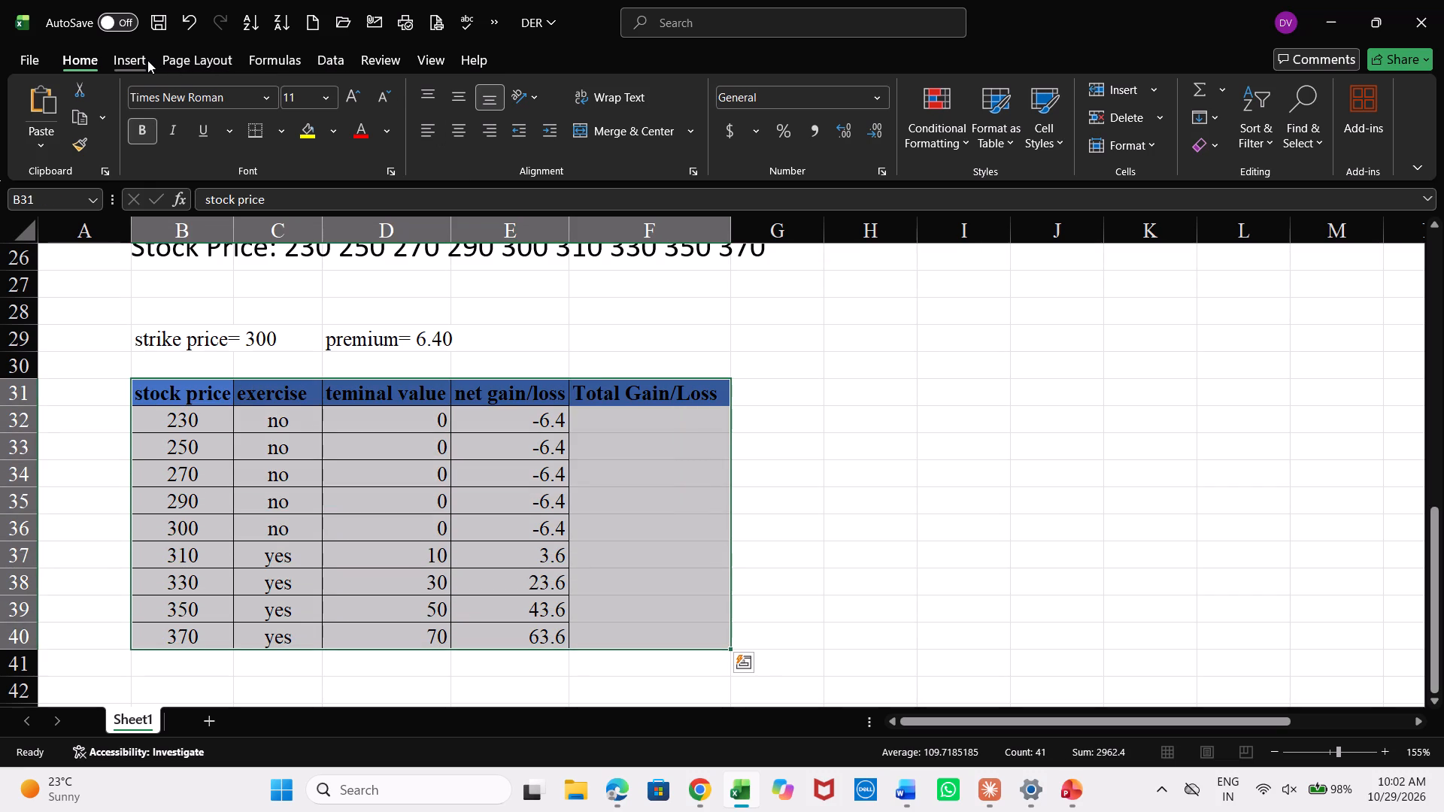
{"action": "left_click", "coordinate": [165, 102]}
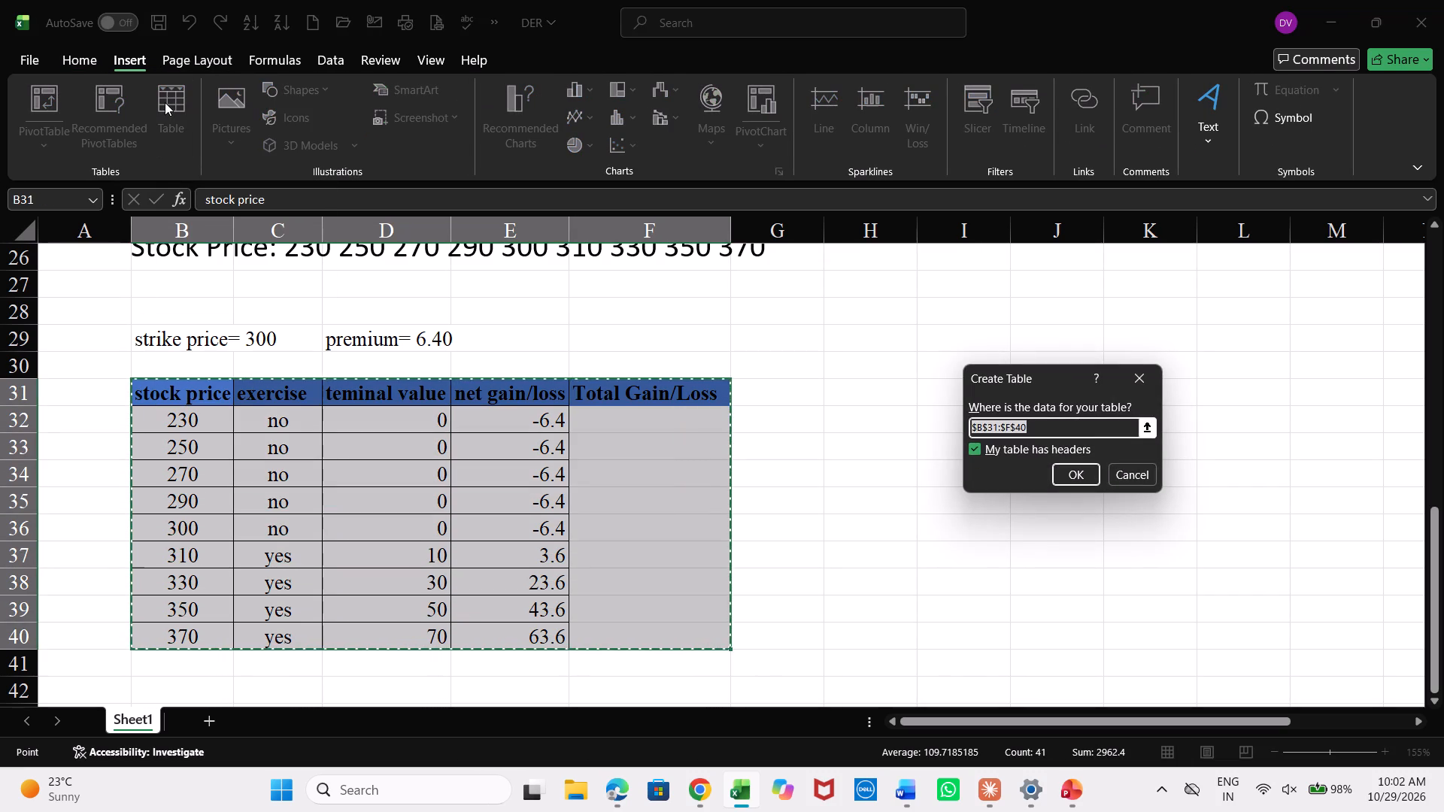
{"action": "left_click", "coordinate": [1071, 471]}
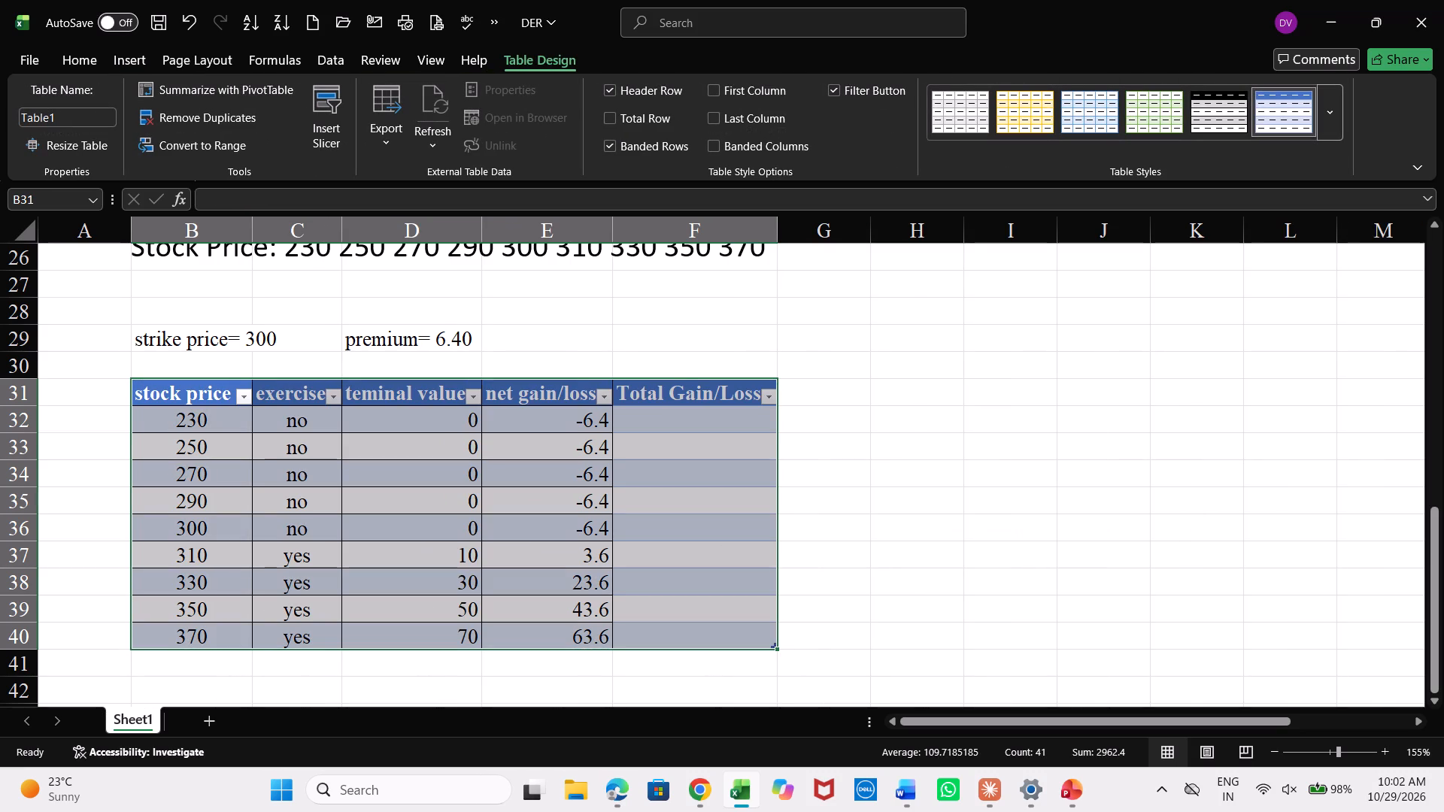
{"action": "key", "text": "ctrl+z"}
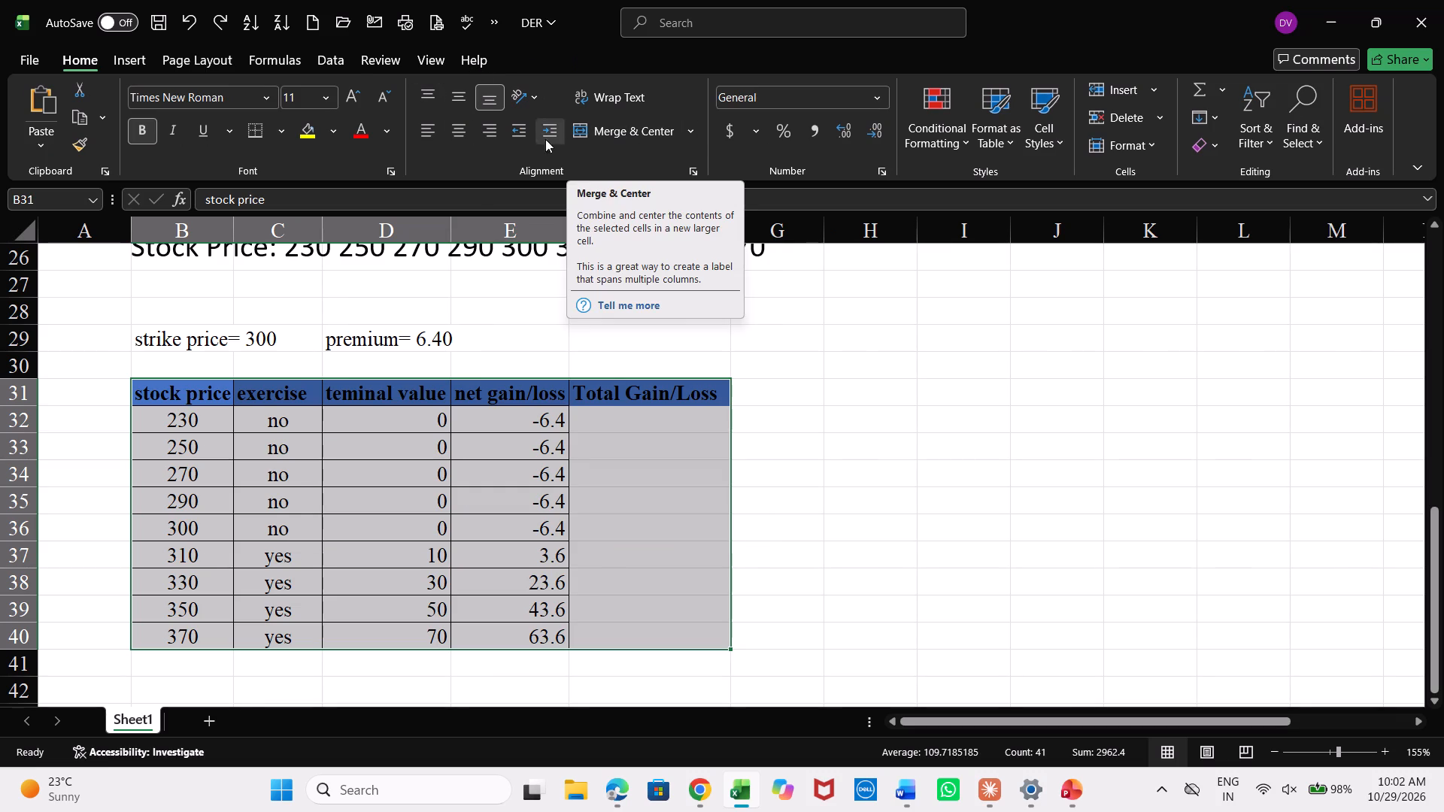
Apply all borders to the second problem's table B31:F40, including the Total Gain/Loss column.
{"action": "left_click", "coordinate": [329, 99]}
{"action": "left_click", "coordinate": [329, 99]}
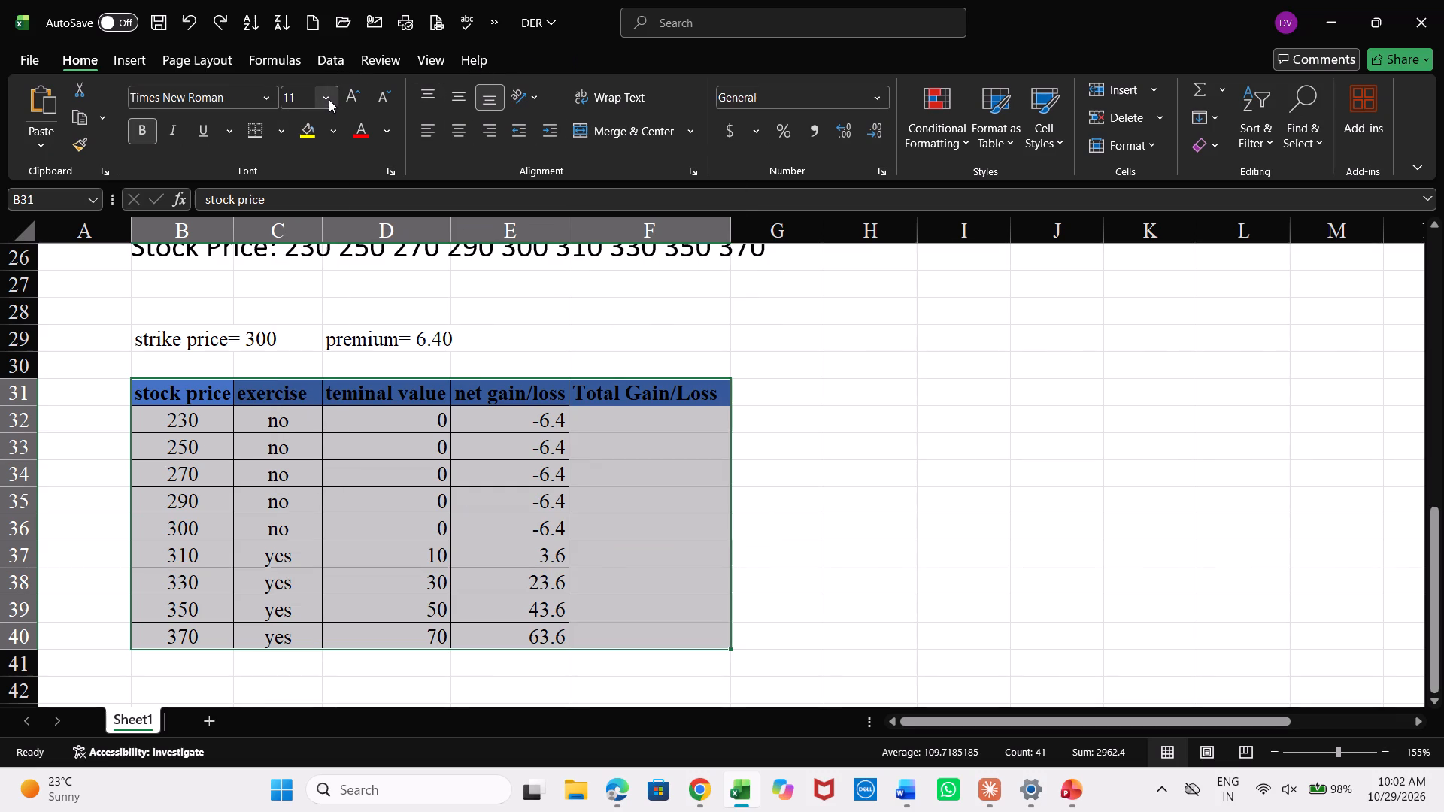
{"action": "left_click", "coordinate": [277, 128]}
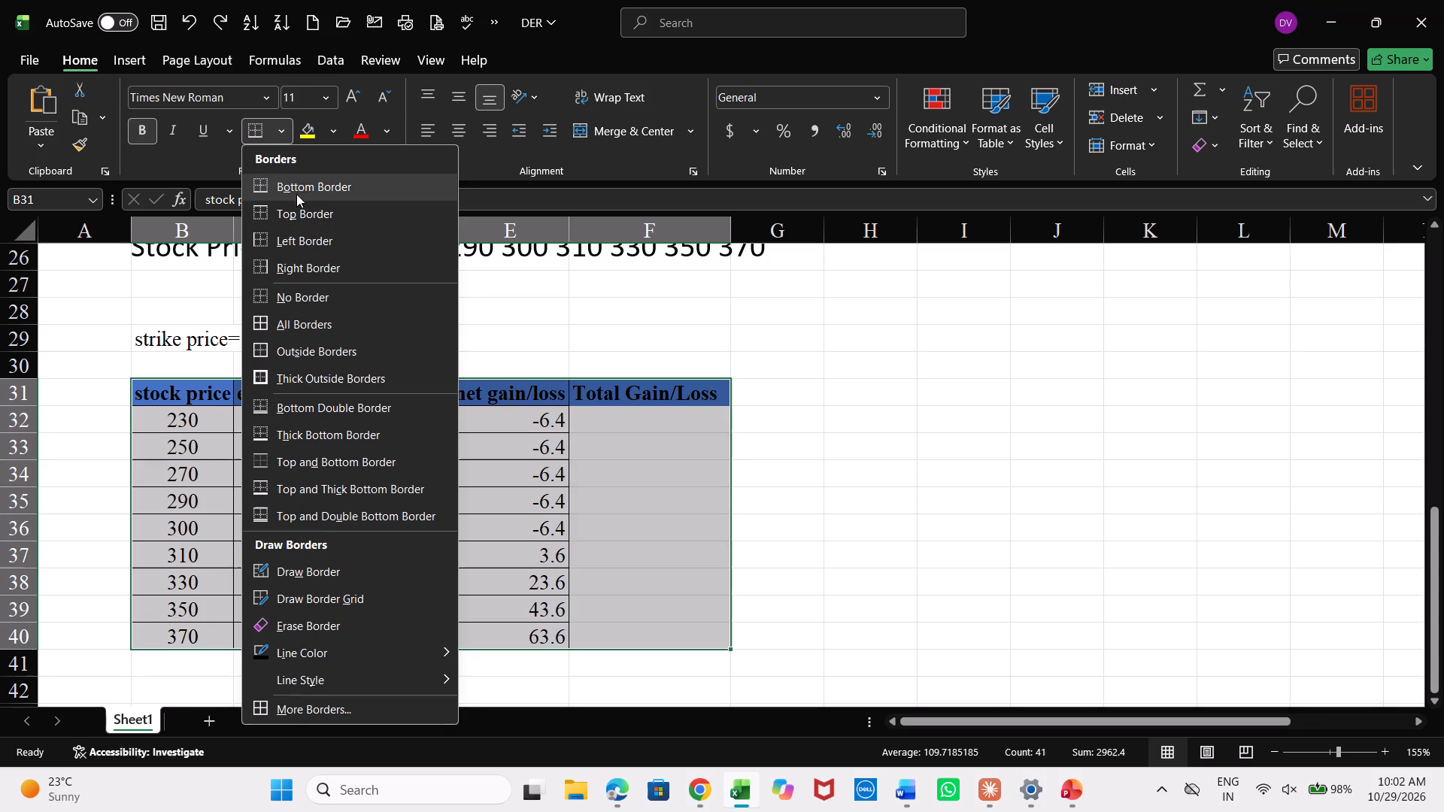
{"action": "left_click", "coordinate": [297, 326]}
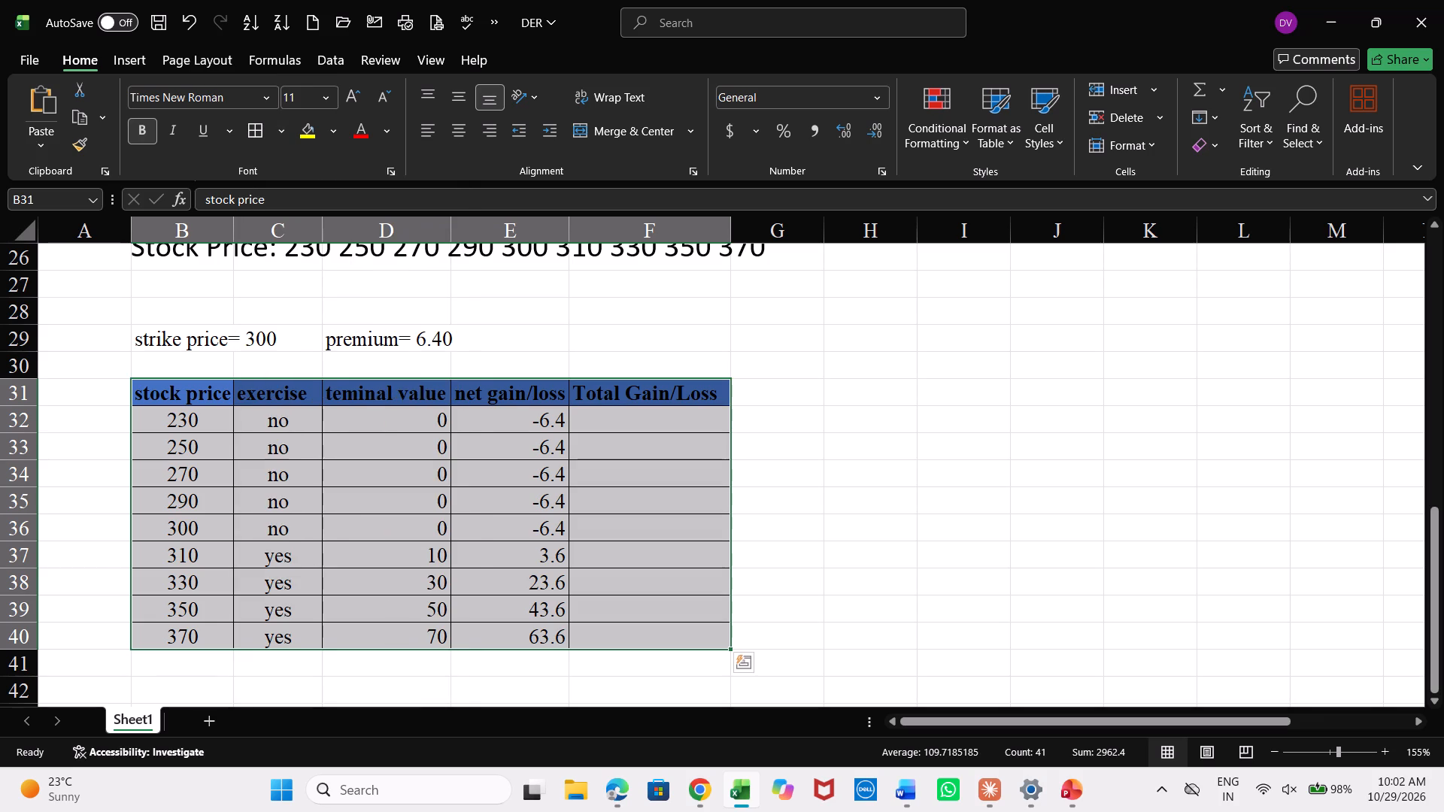
{"action": "left_click", "coordinate": [834, 552]}
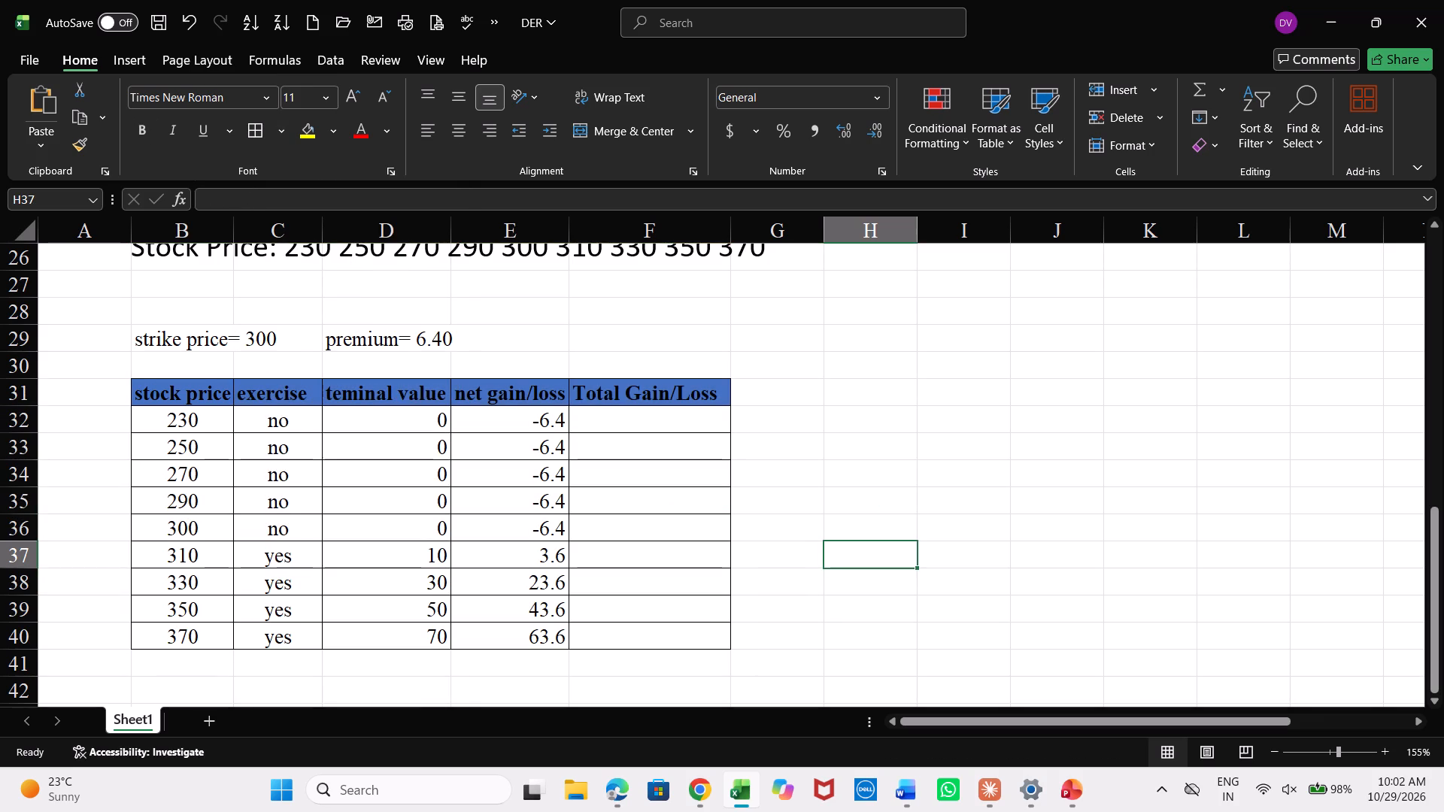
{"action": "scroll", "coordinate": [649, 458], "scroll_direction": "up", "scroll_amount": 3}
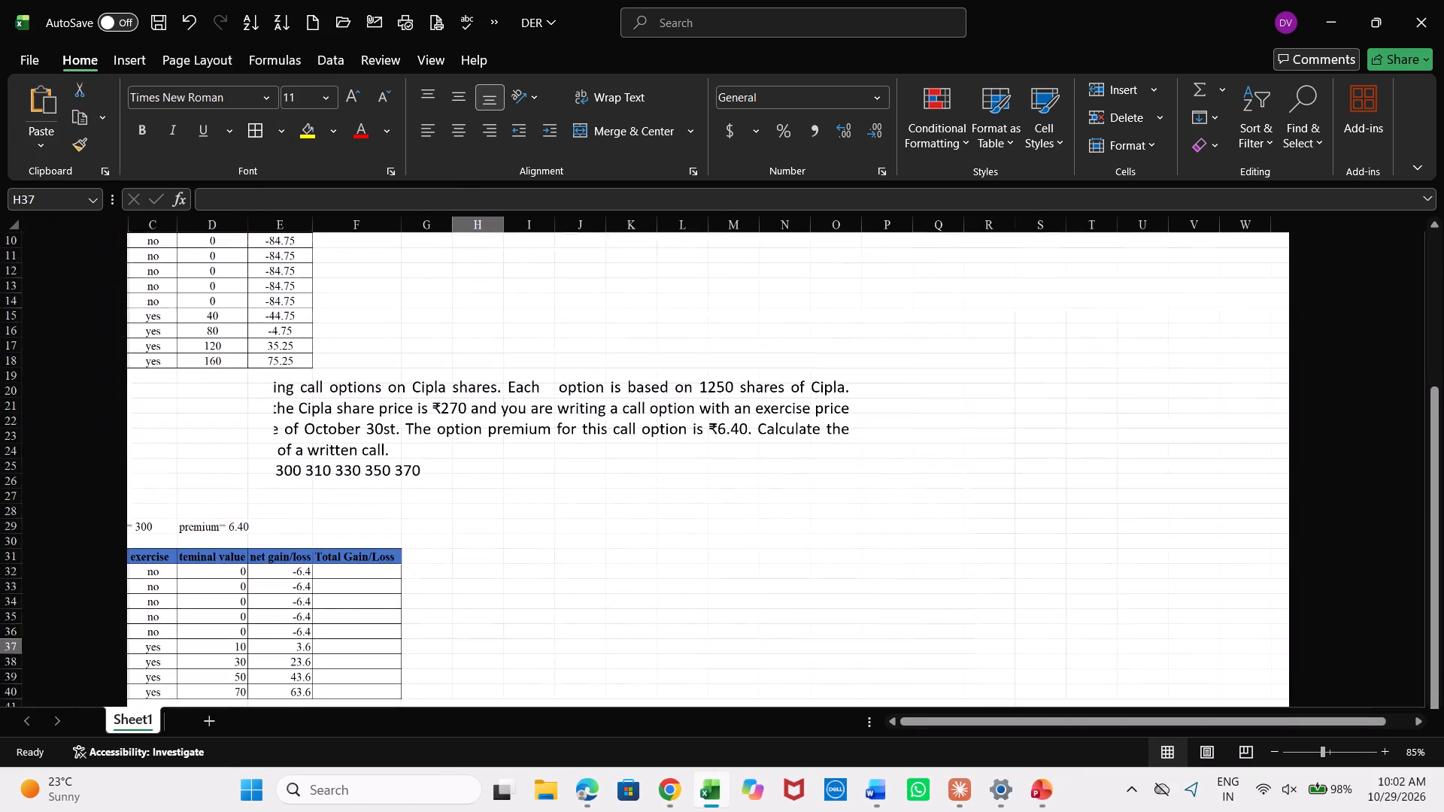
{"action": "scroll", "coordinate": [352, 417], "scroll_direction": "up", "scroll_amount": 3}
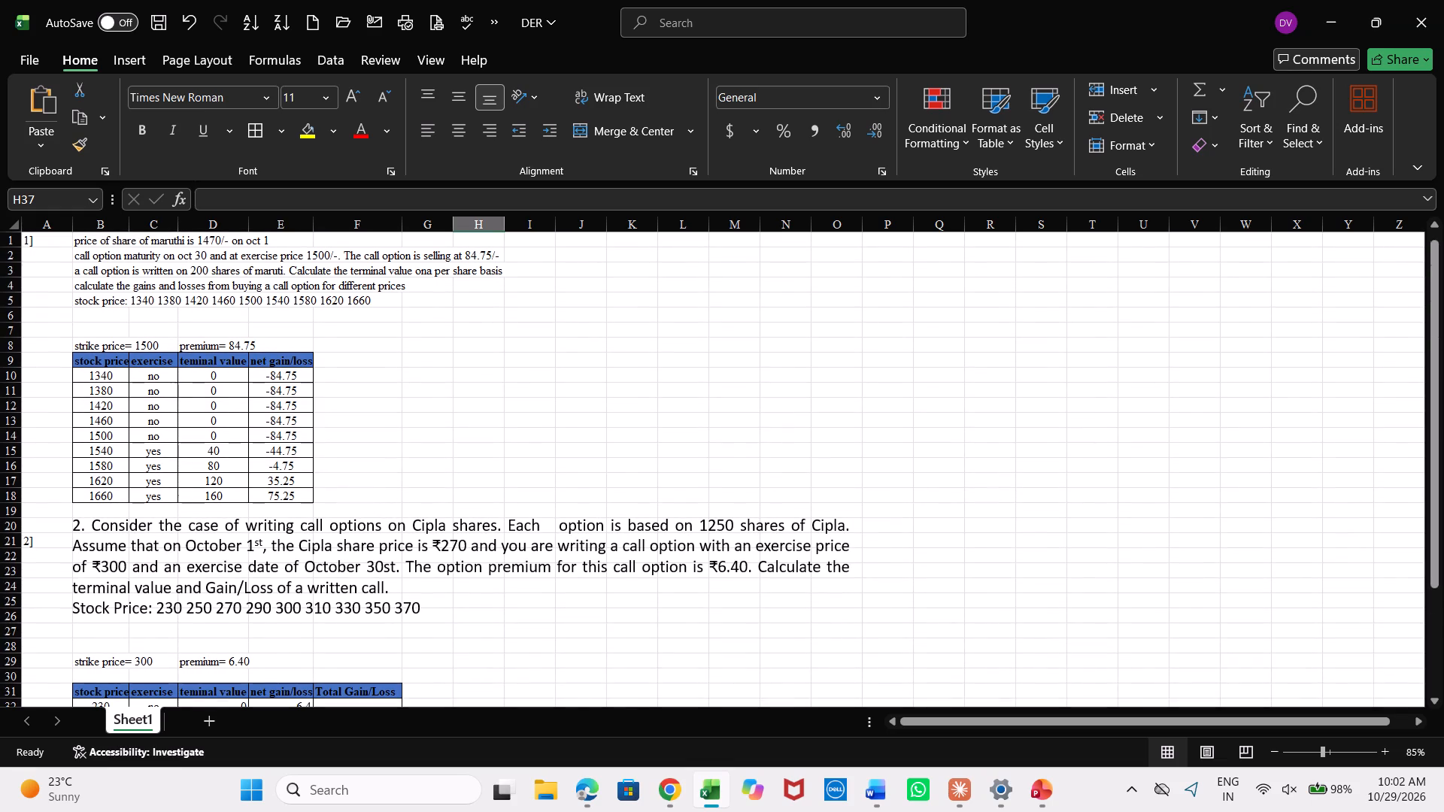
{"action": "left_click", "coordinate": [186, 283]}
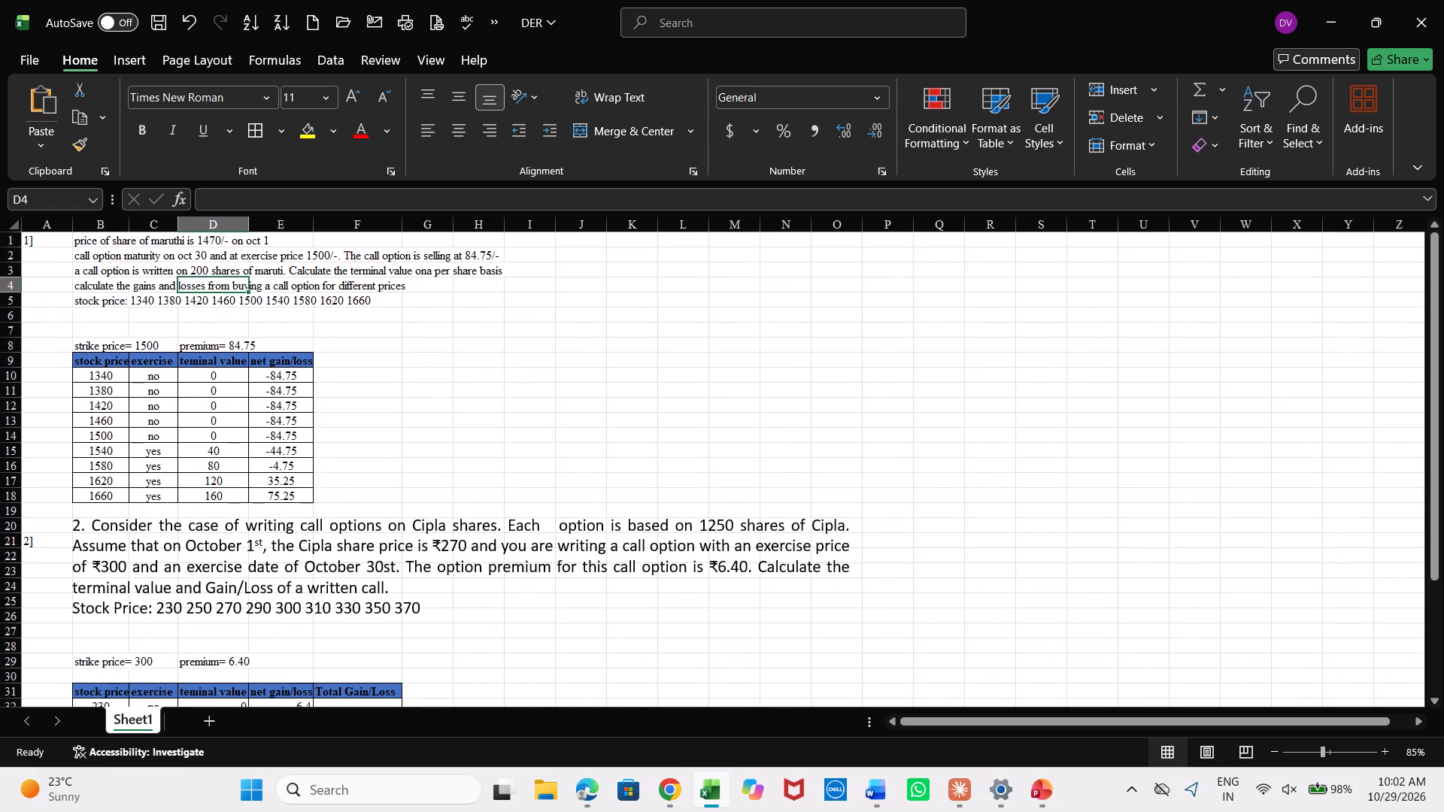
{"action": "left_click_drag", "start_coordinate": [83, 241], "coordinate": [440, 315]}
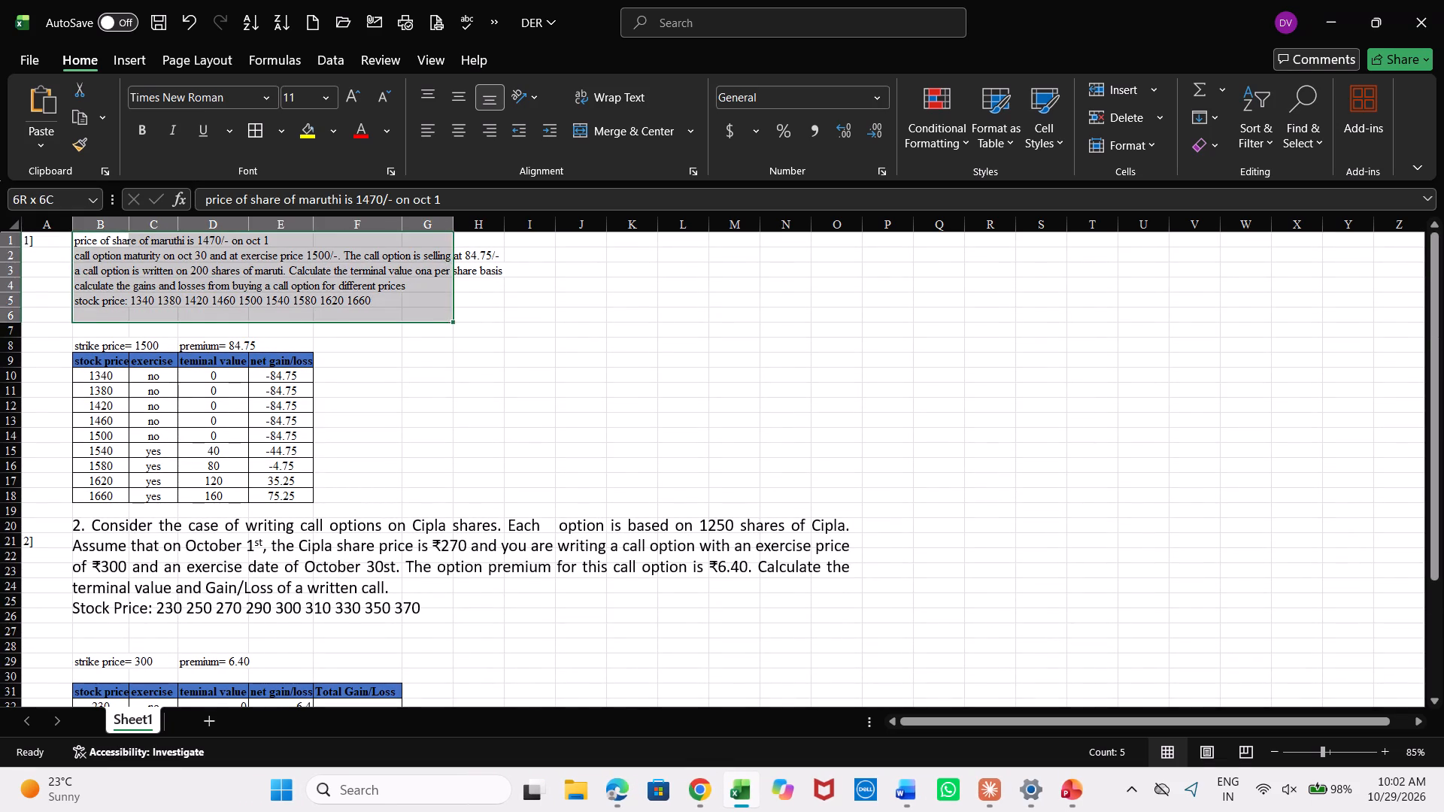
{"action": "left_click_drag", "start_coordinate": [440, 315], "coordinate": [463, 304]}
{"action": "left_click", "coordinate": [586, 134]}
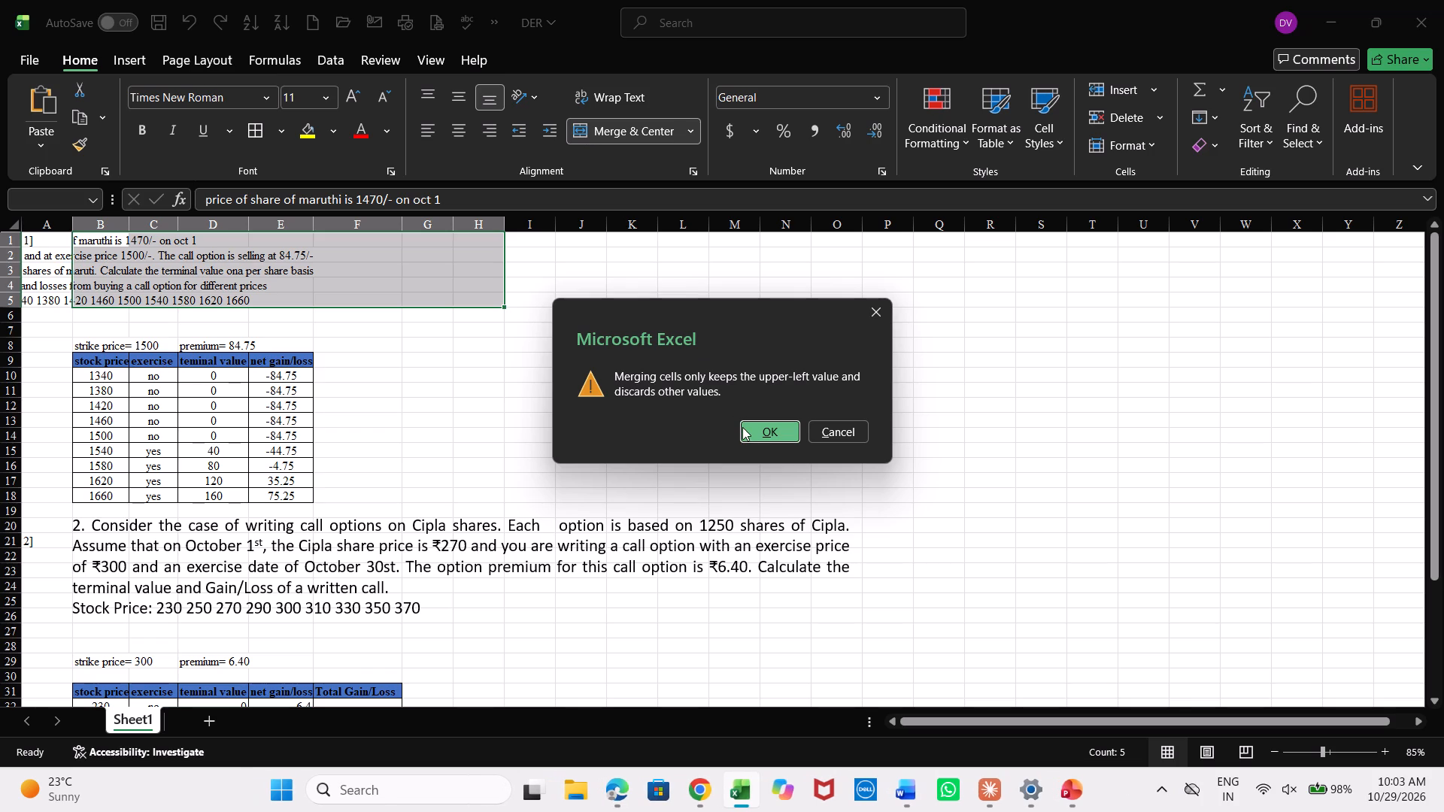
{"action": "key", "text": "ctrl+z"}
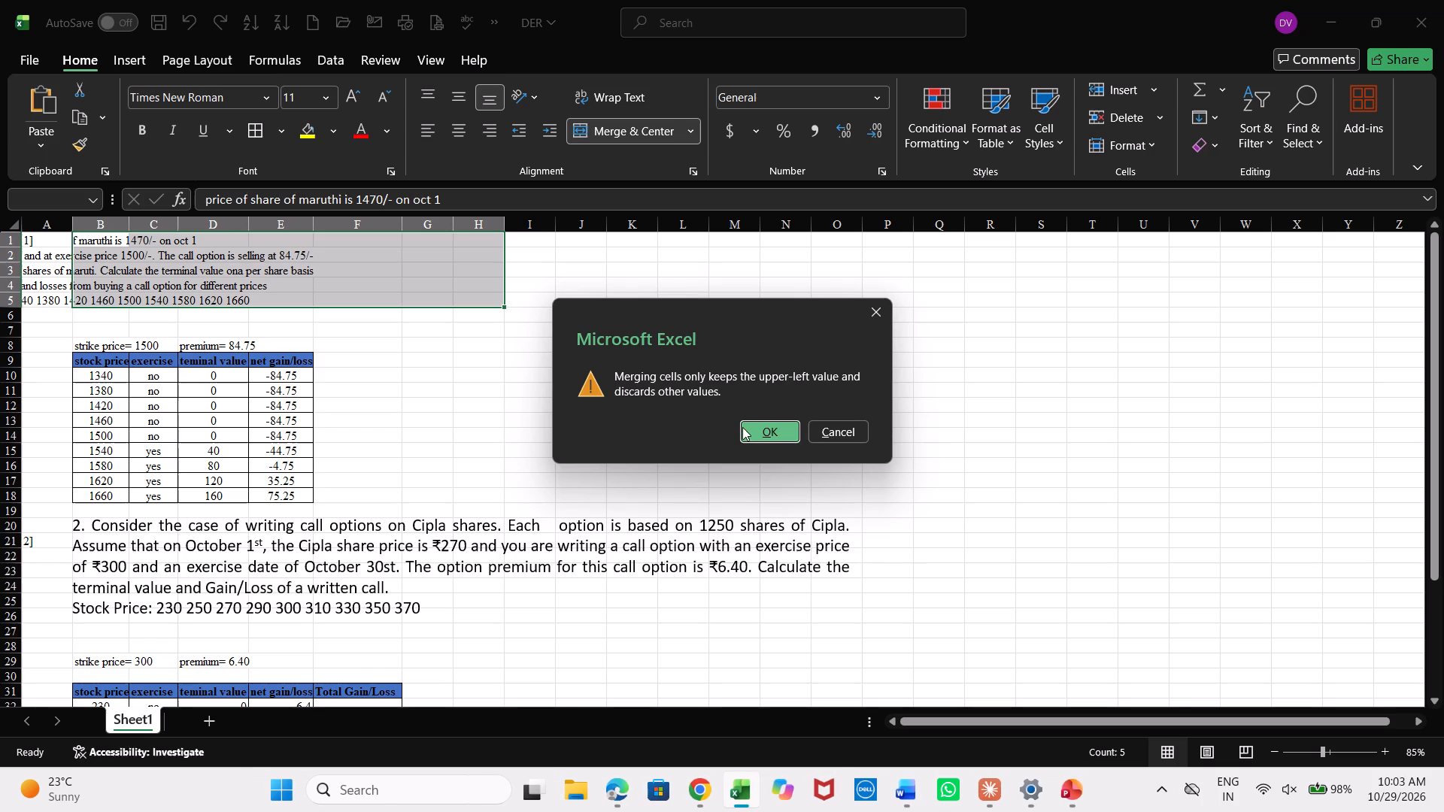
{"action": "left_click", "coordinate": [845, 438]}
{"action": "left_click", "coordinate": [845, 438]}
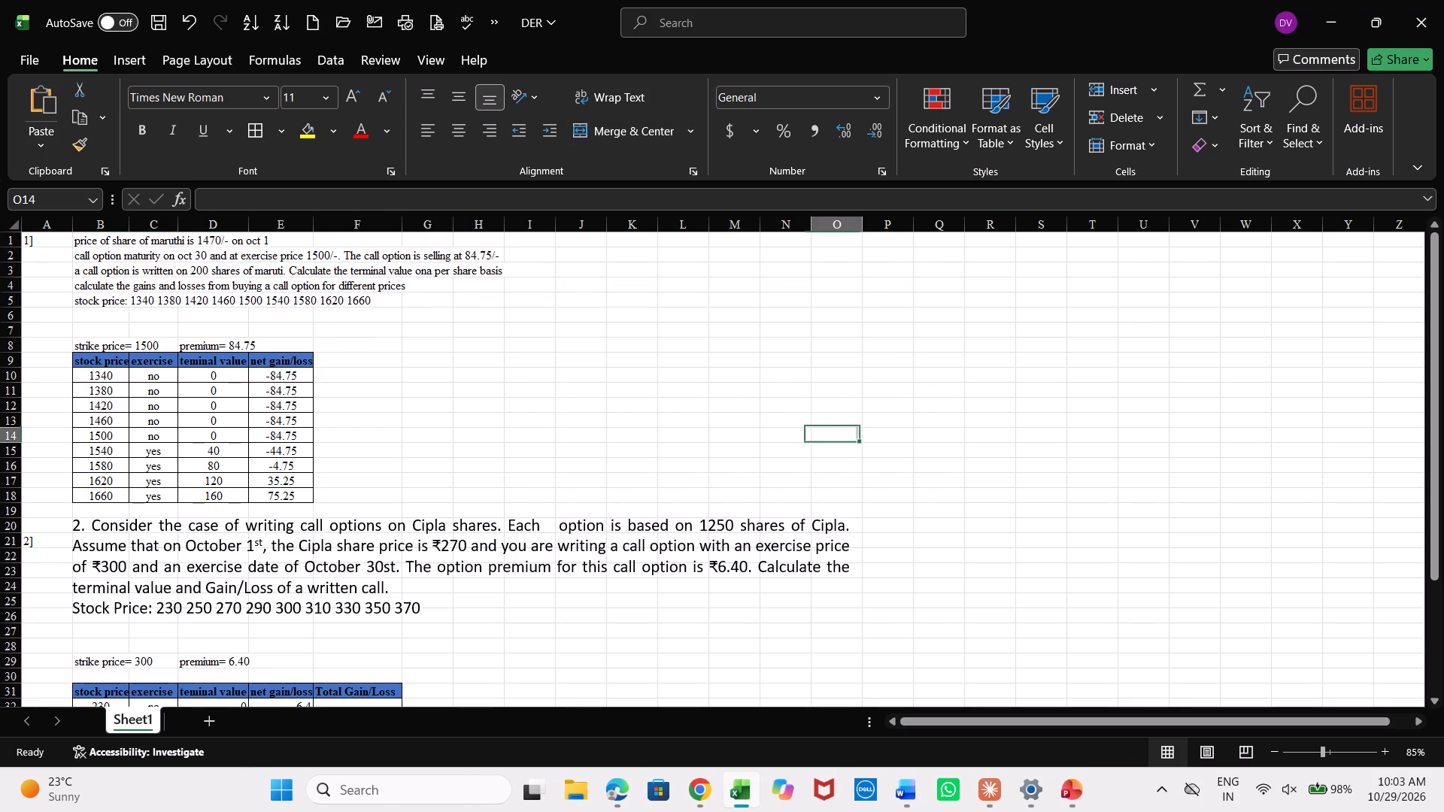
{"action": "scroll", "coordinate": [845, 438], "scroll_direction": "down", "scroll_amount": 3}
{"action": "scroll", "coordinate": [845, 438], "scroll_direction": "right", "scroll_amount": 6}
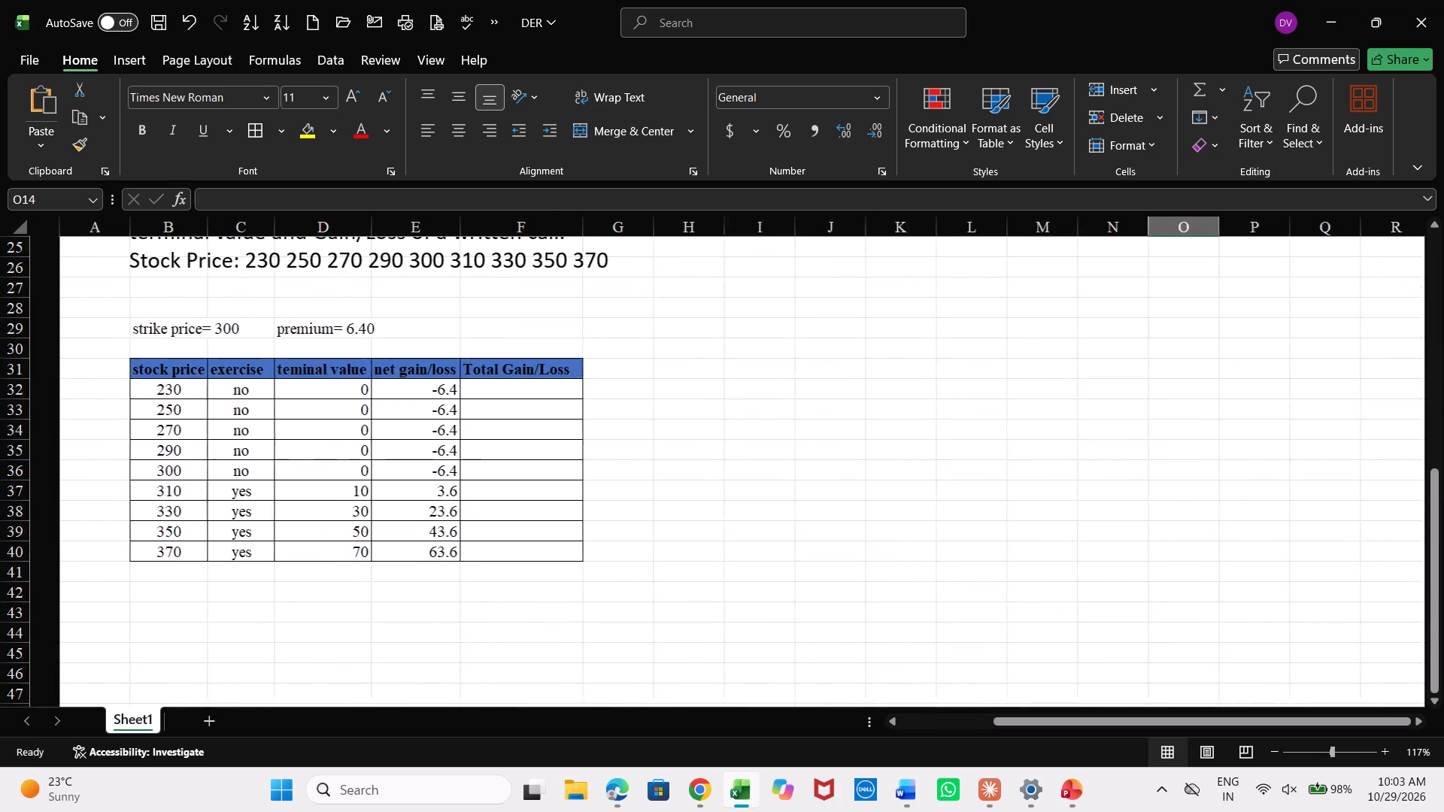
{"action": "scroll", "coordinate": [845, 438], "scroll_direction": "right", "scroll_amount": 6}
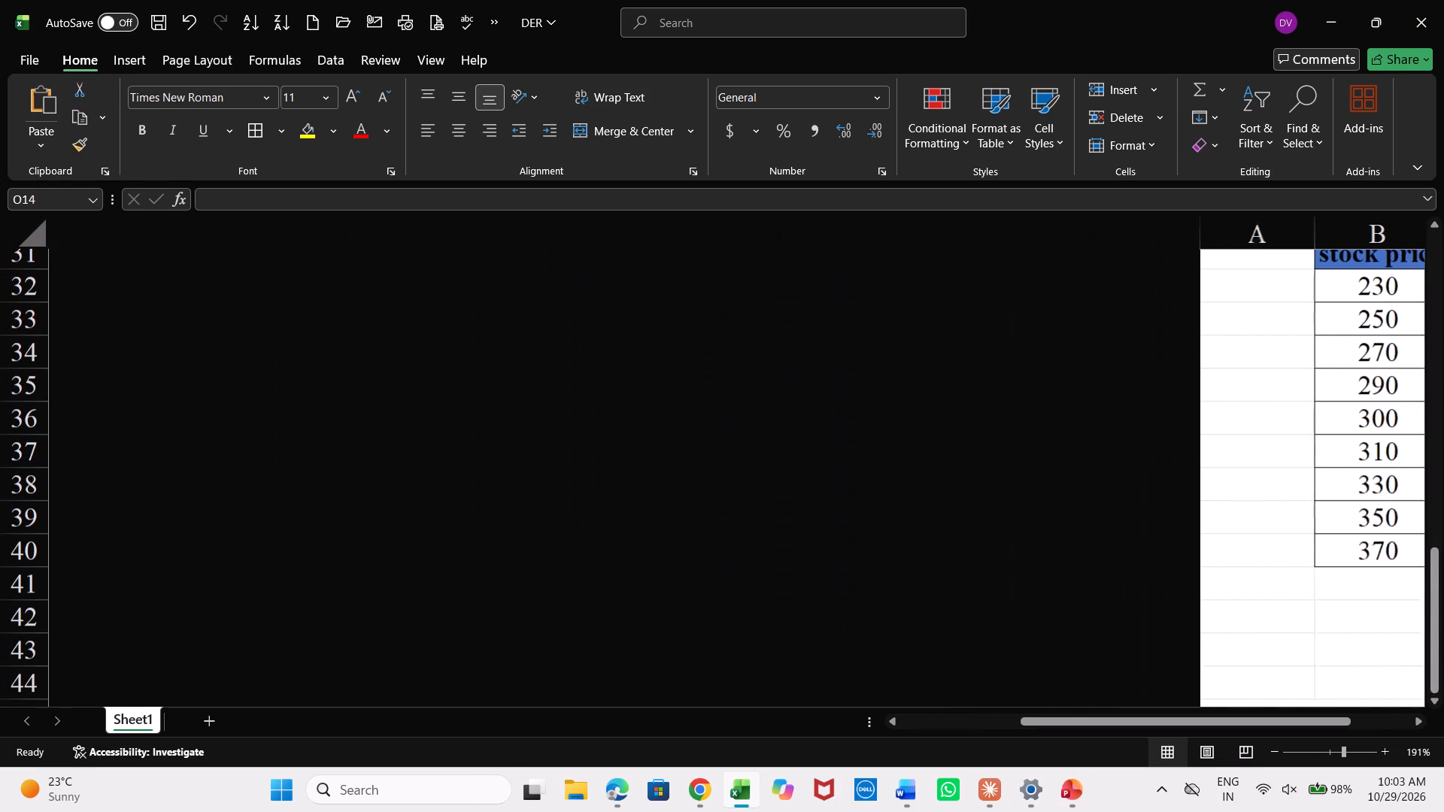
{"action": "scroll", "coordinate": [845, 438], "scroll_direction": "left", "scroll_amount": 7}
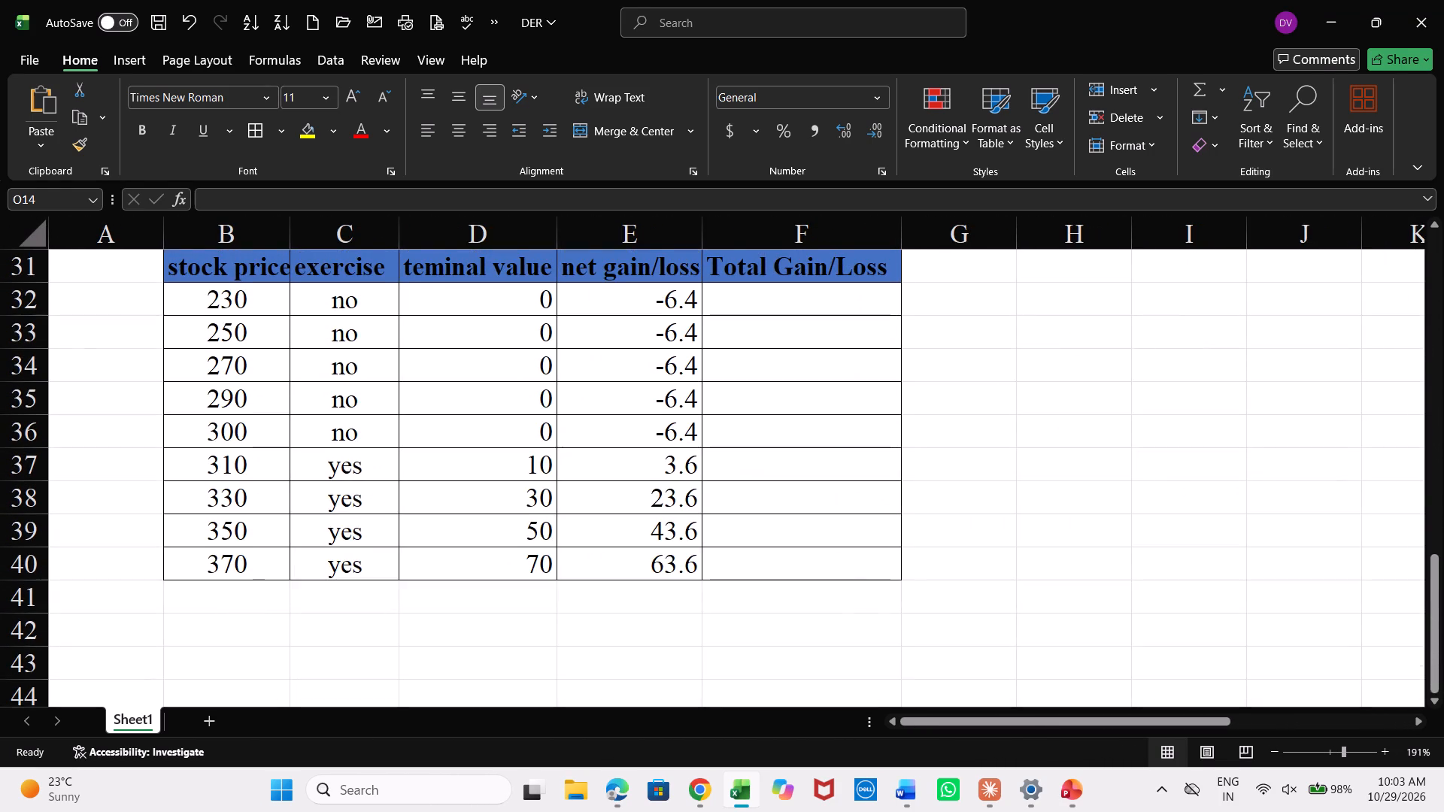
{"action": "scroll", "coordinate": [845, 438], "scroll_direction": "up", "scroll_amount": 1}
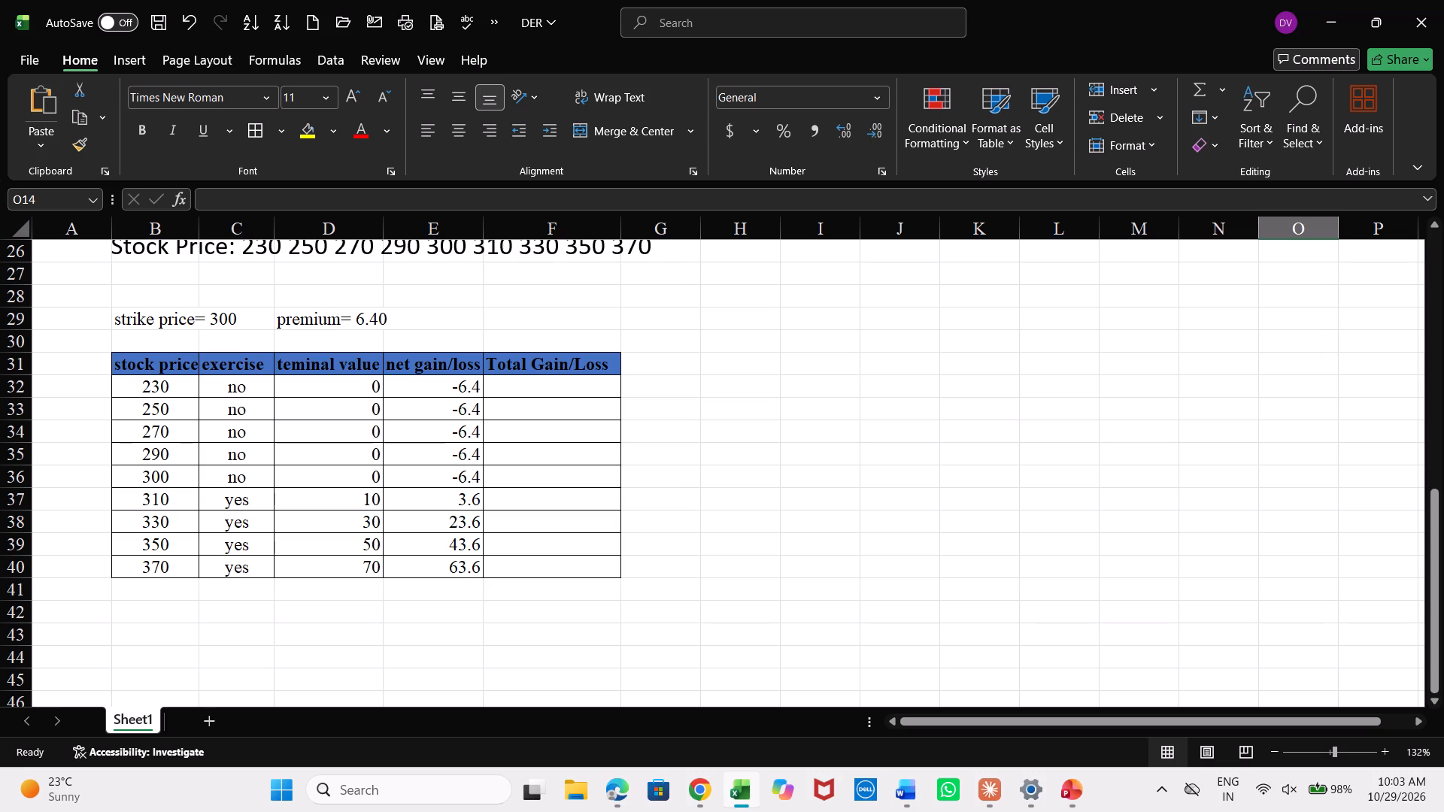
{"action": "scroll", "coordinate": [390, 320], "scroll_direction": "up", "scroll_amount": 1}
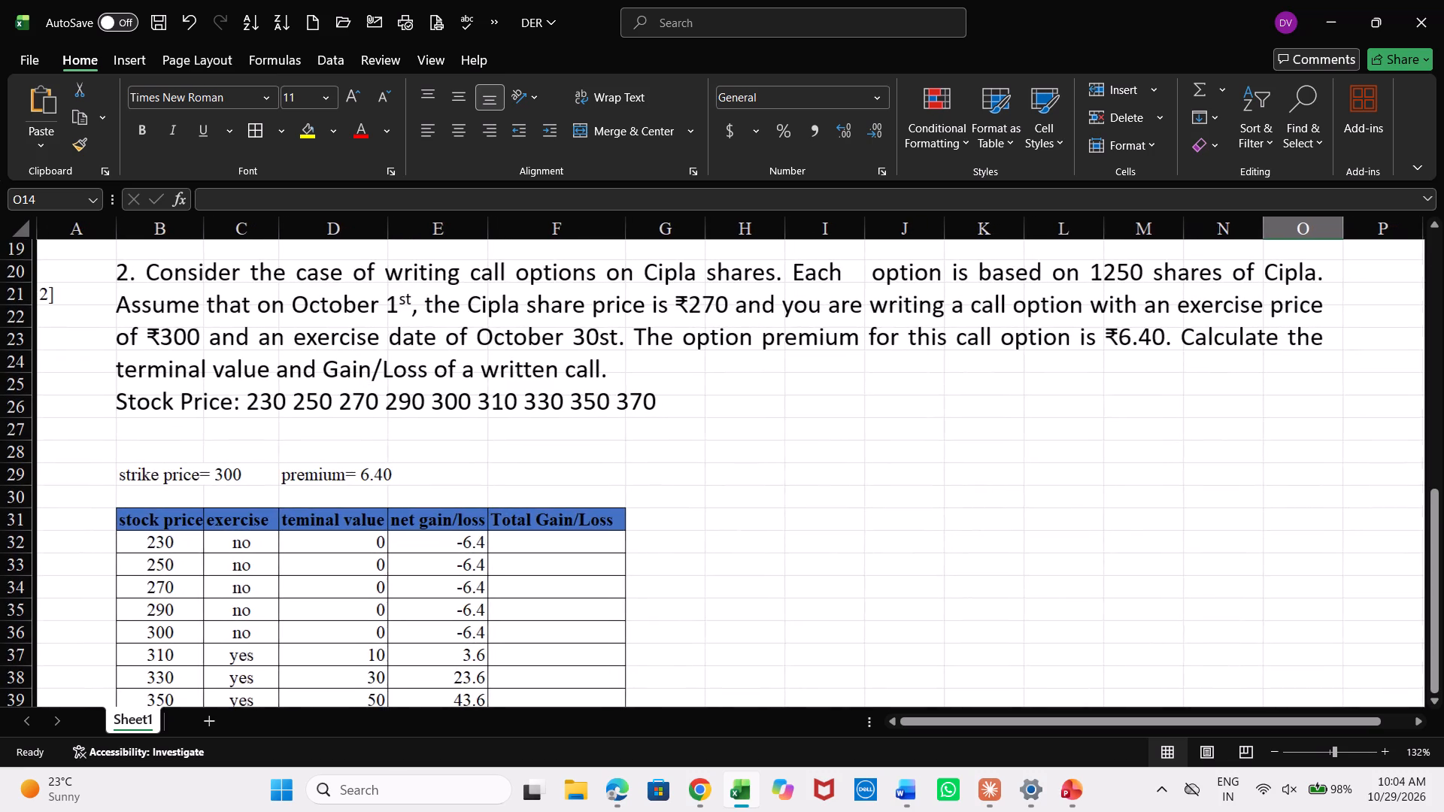
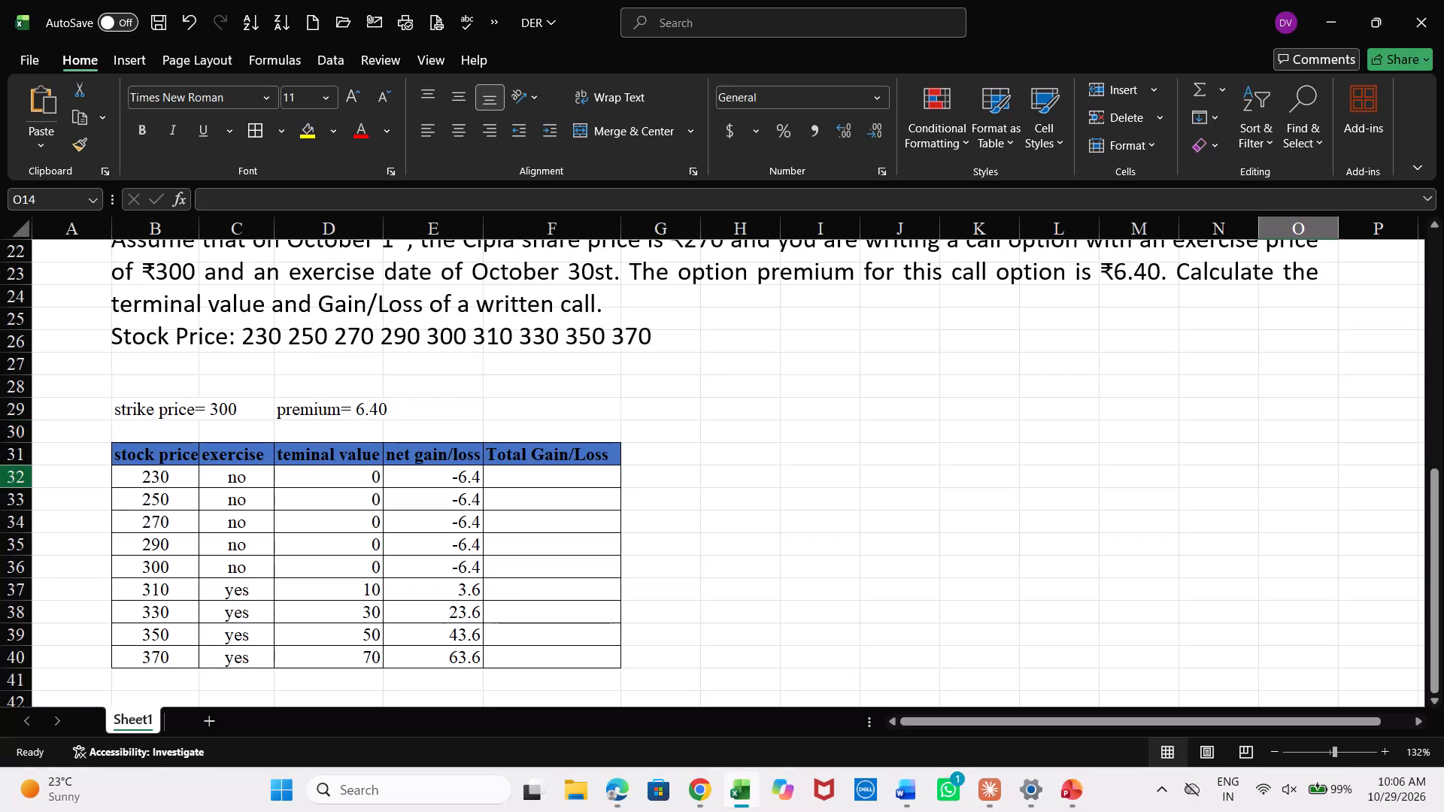
Change the net gain/loss formula in E32 of the Cipla table to =6.4-D32.
{"action": "double_click", "coordinate": [457, 480]}
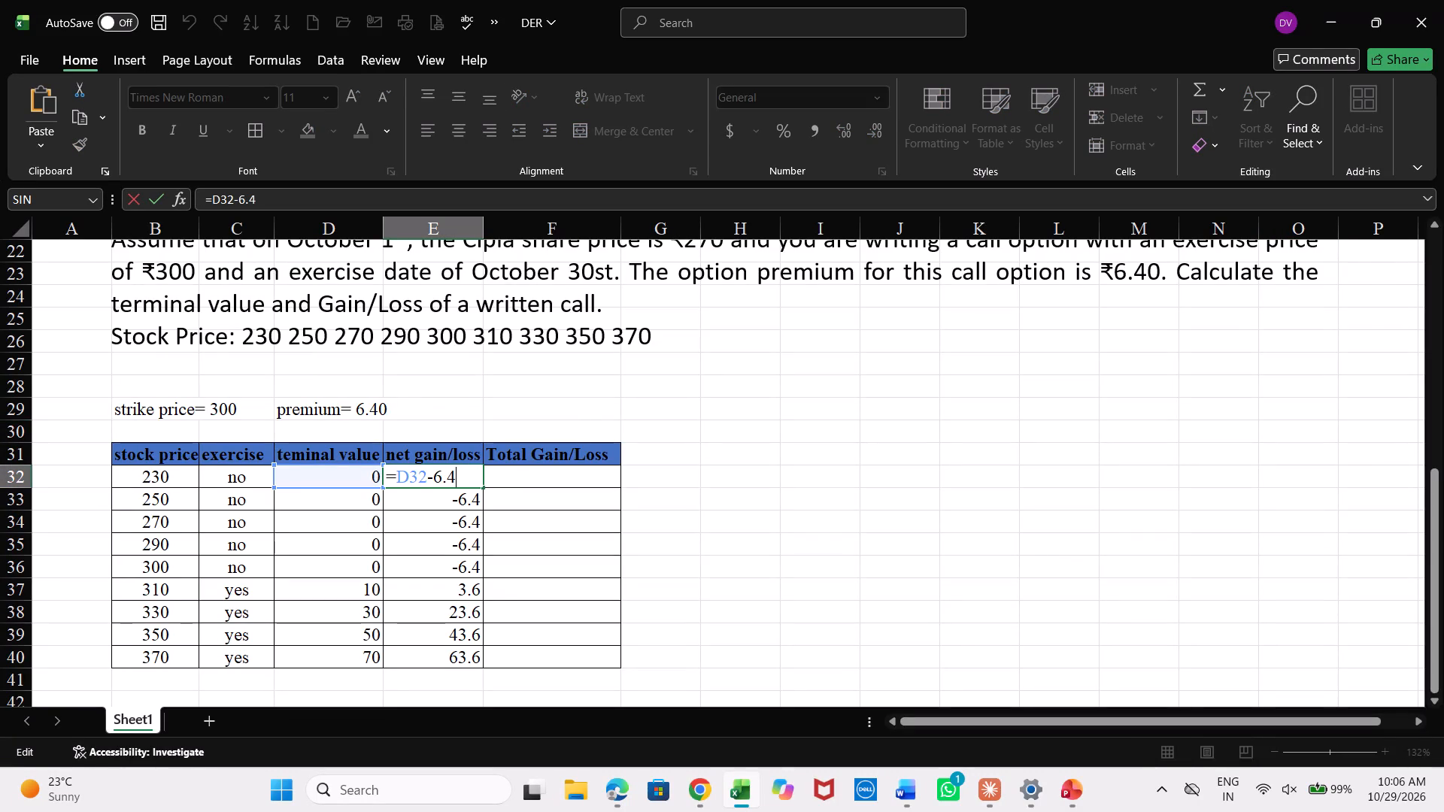
{"action": "key", "text": "Return"}
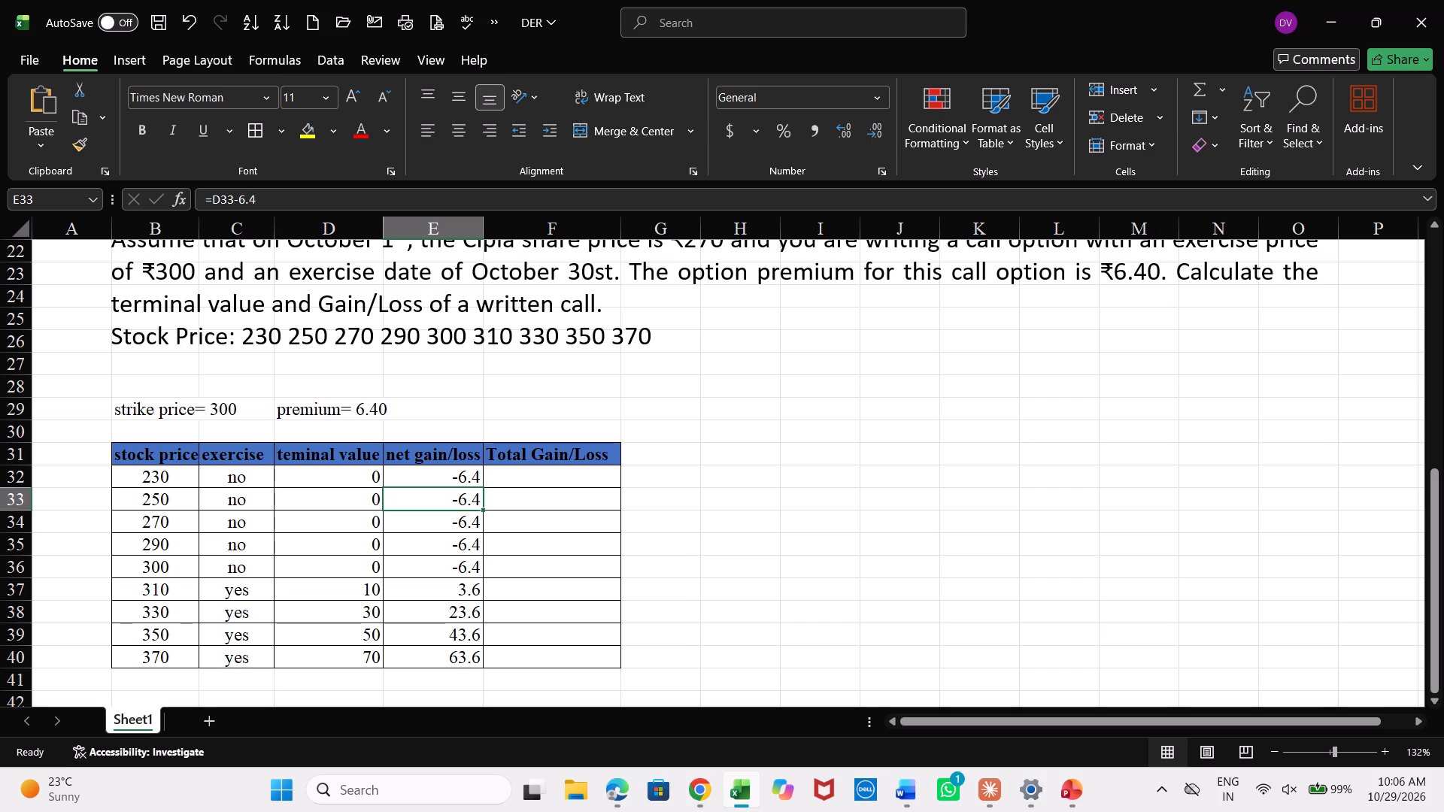
{"action": "scroll", "coordinate": [474, 501], "scroll_direction": "up", "scroll_amount": 1}
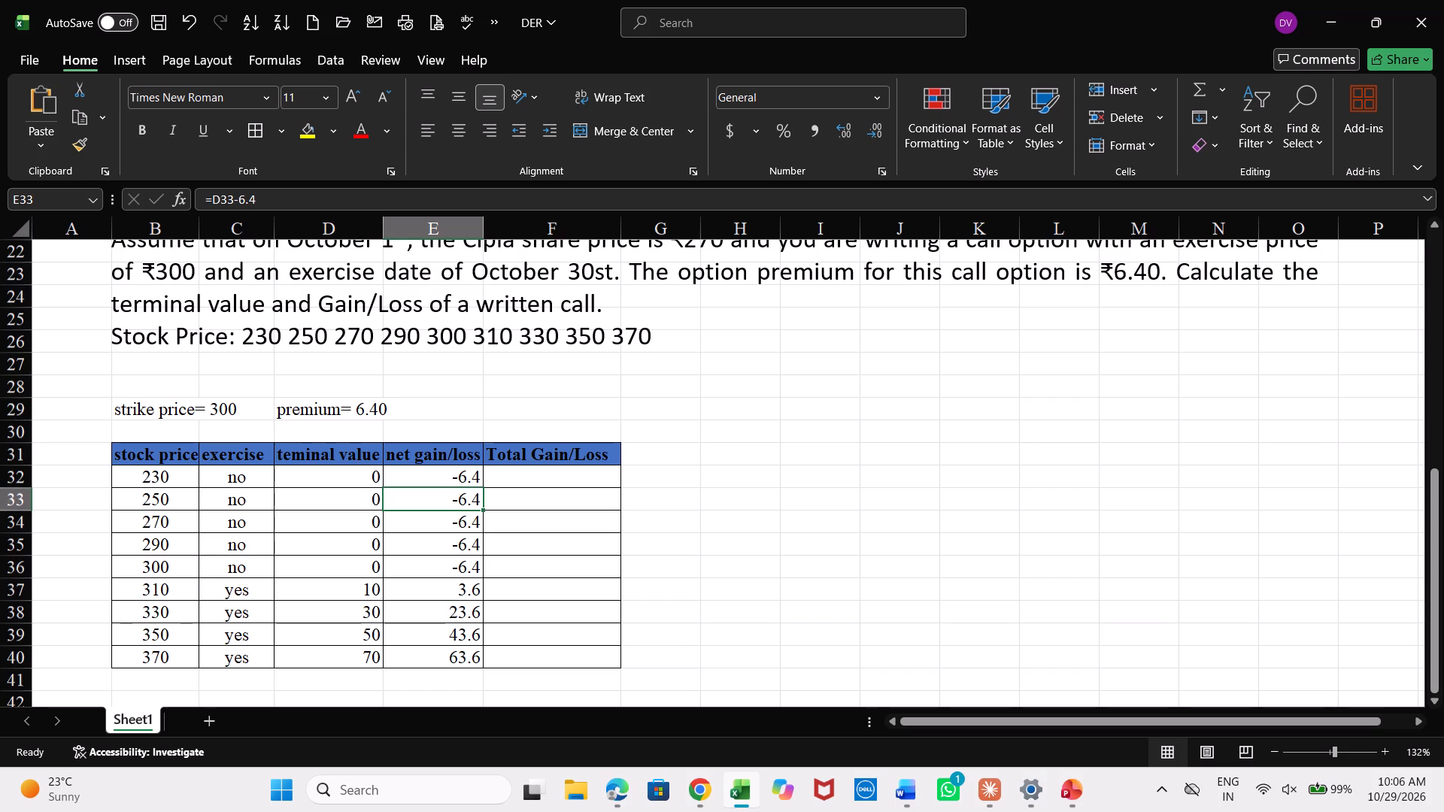
{"action": "scroll", "coordinate": [474, 501], "scroll_direction": "up", "scroll_amount": 4}
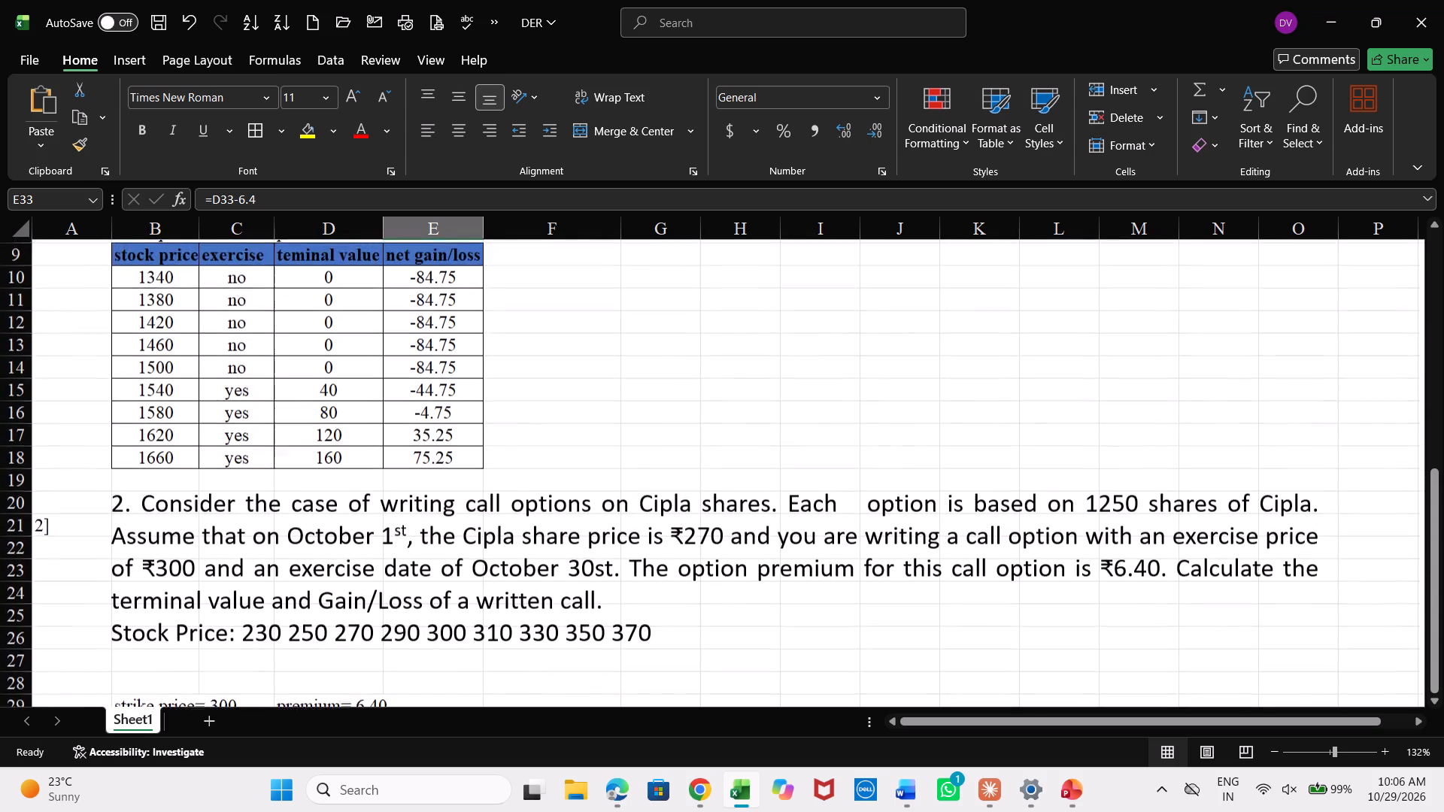
{"action": "scroll", "coordinate": [474, 501], "scroll_direction": "down", "scroll_amount": 2}
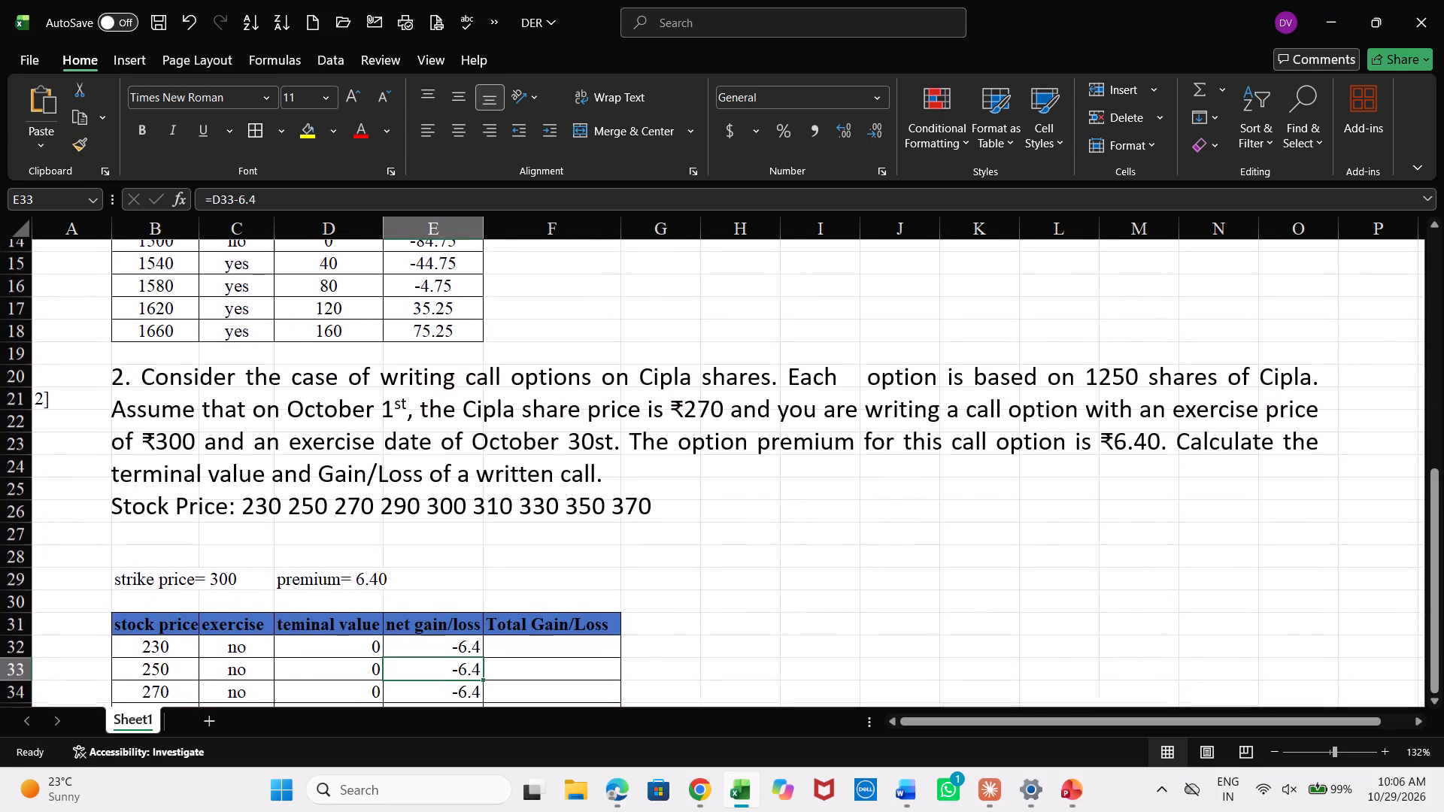
{"action": "scroll", "coordinate": [474, 501], "scroll_direction": "down", "scroll_amount": 1}
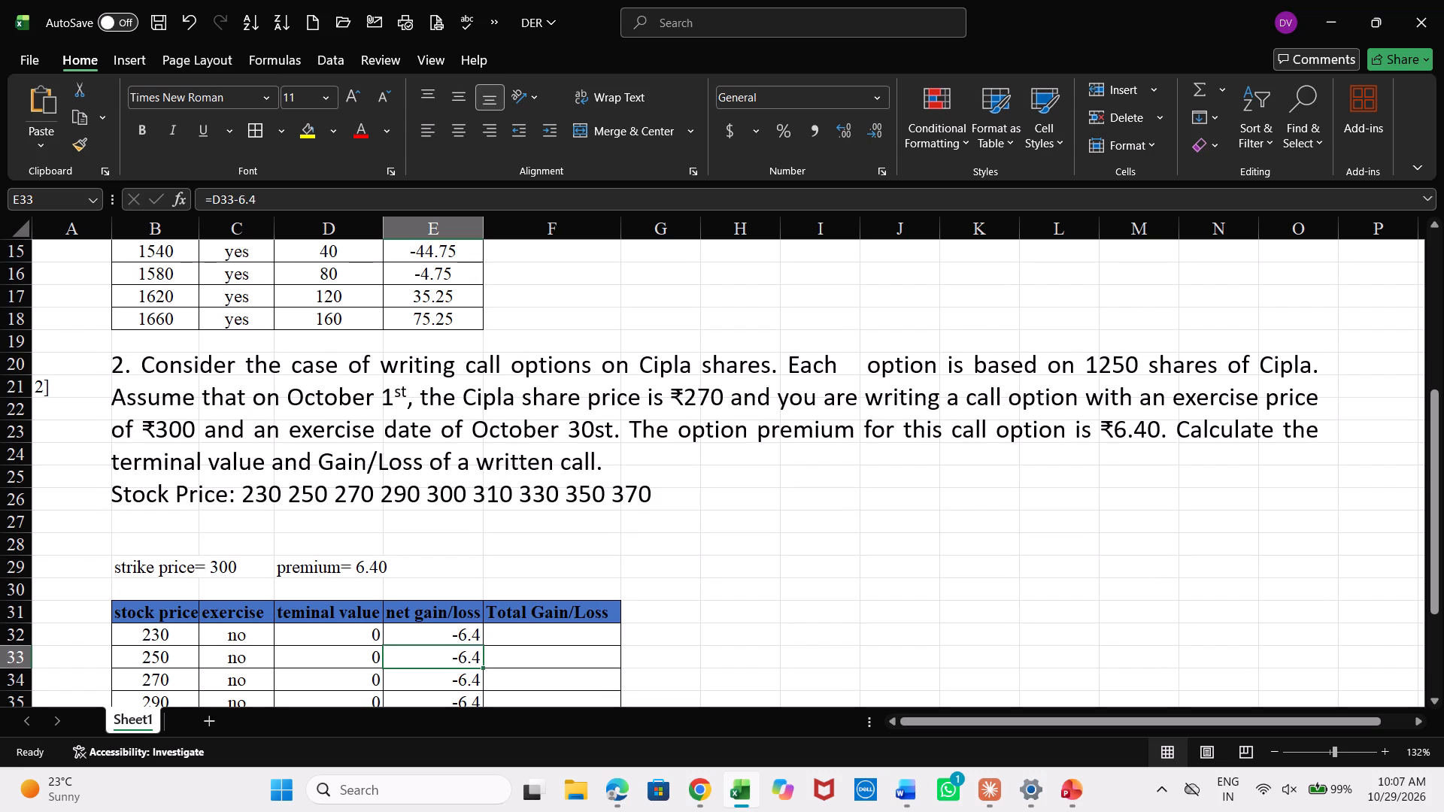
{"action": "scroll", "coordinate": [474, 501], "scroll_direction": "down", "scroll_amount": 2}
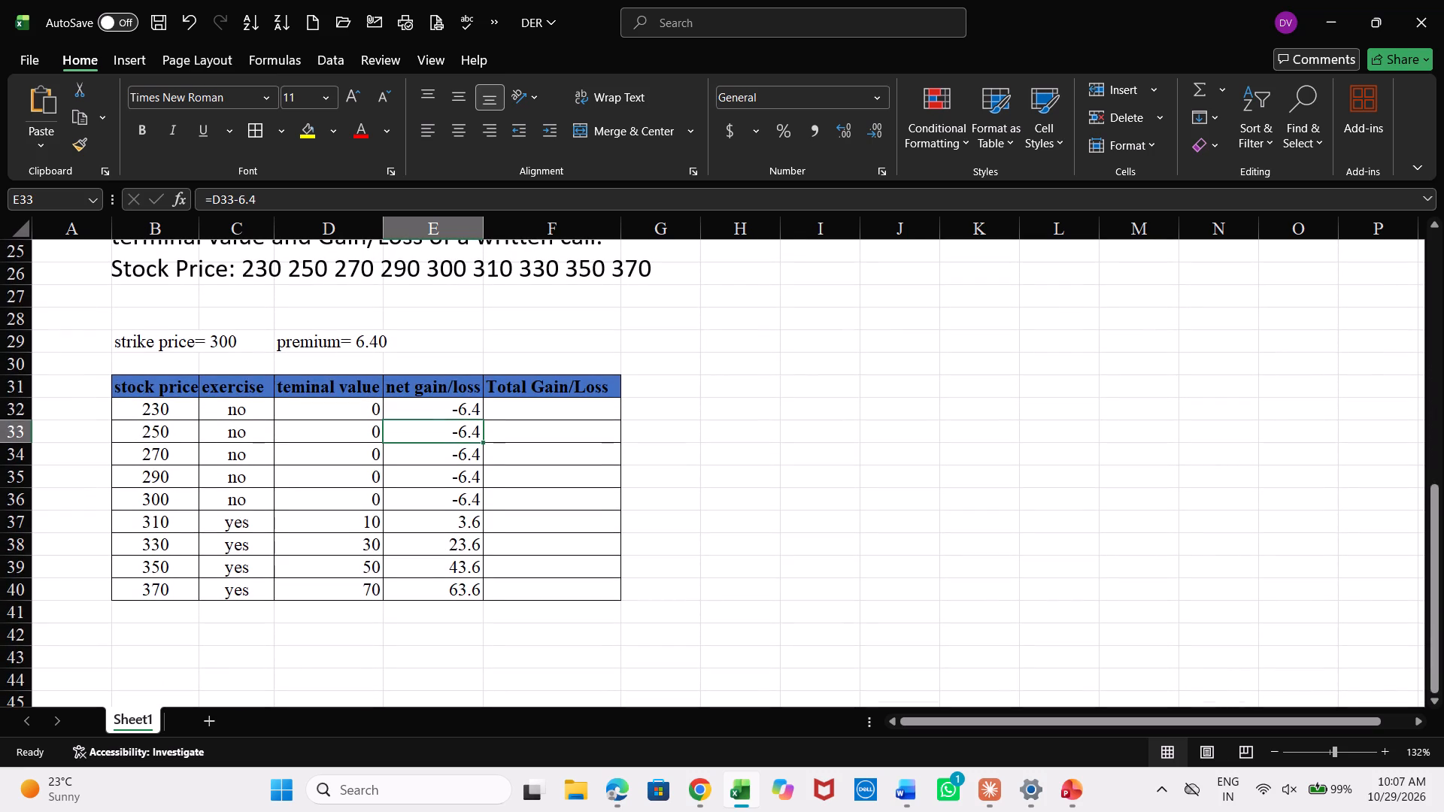
{"action": "left_click", "coordinate": [449, 415]}
{"action": "double_click", "coordinate": [449, 415]}
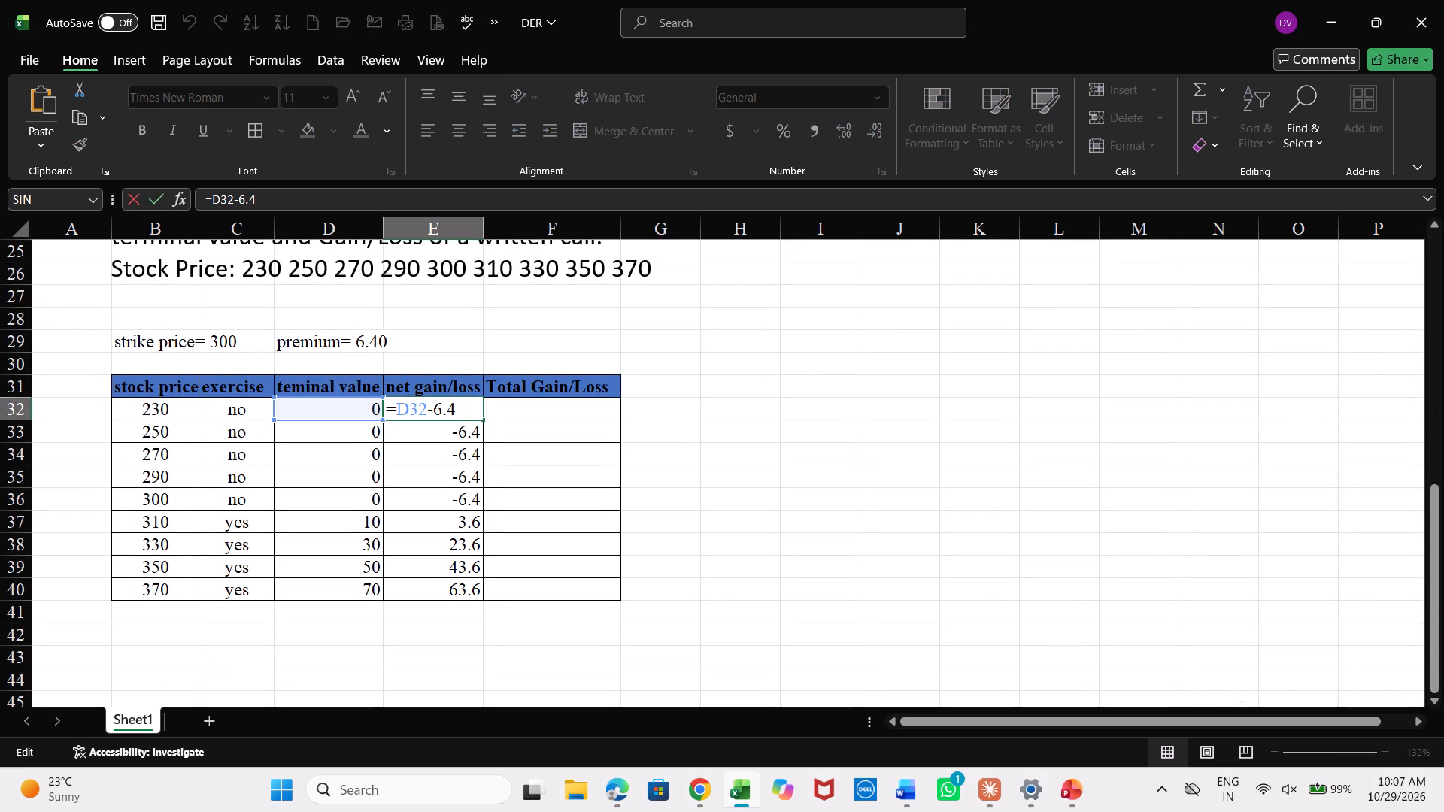
{"action": "left_click", "coordinate": [432, 410]}
{"action": "key", "text": "BackSpace"}
{"action": "key", "text": "BackSpace"}
{"action": "key", "text": "BackSpace"}
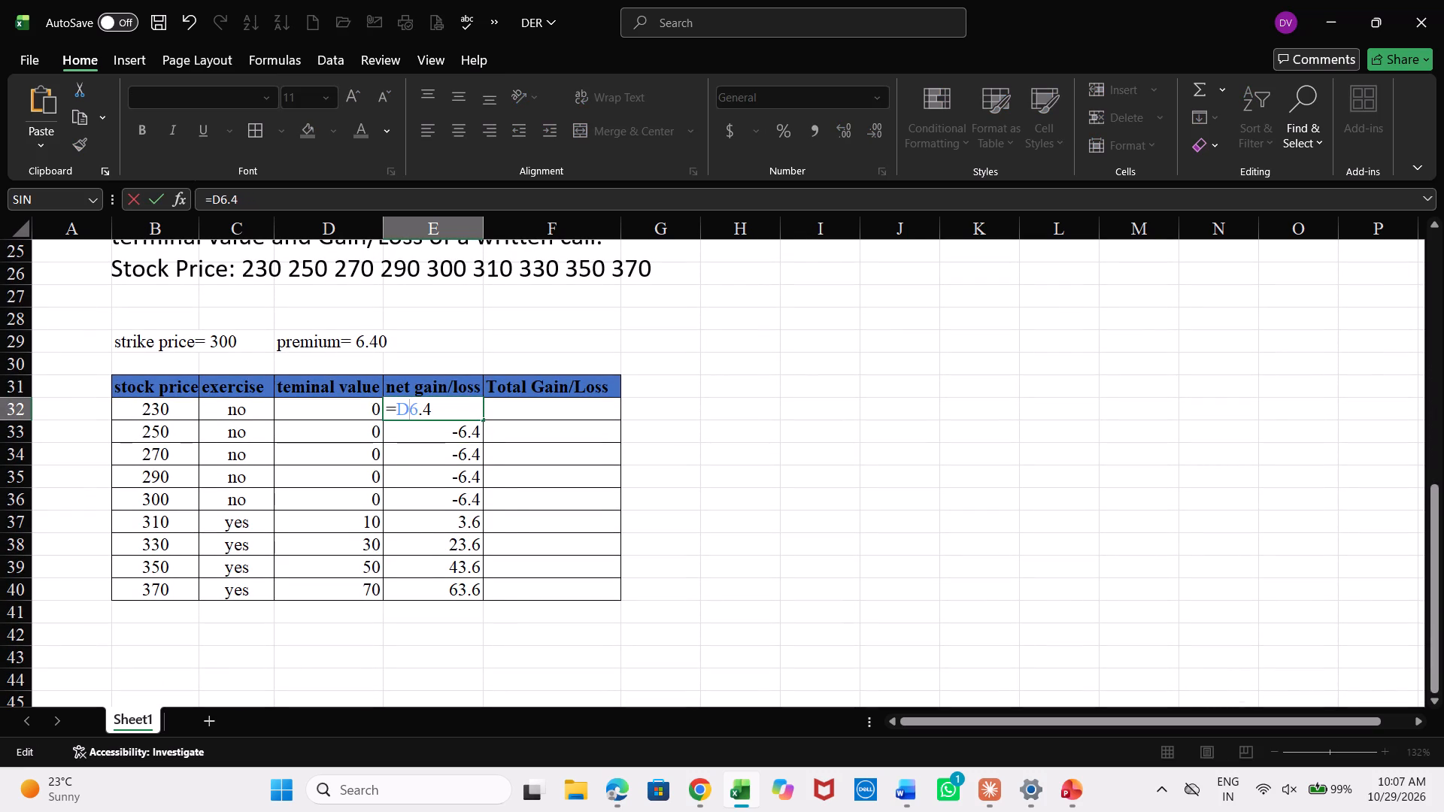
{"action": "key", "text": "BackSpace"}
{"action": "key", "text": "Right"}
{"action": "key", "text": "Right"}
{"action": "key", "text": "Right"}
{"action": "key", "text": "minus"}
{"action": "left_click", "coordinate": [348, 408]}
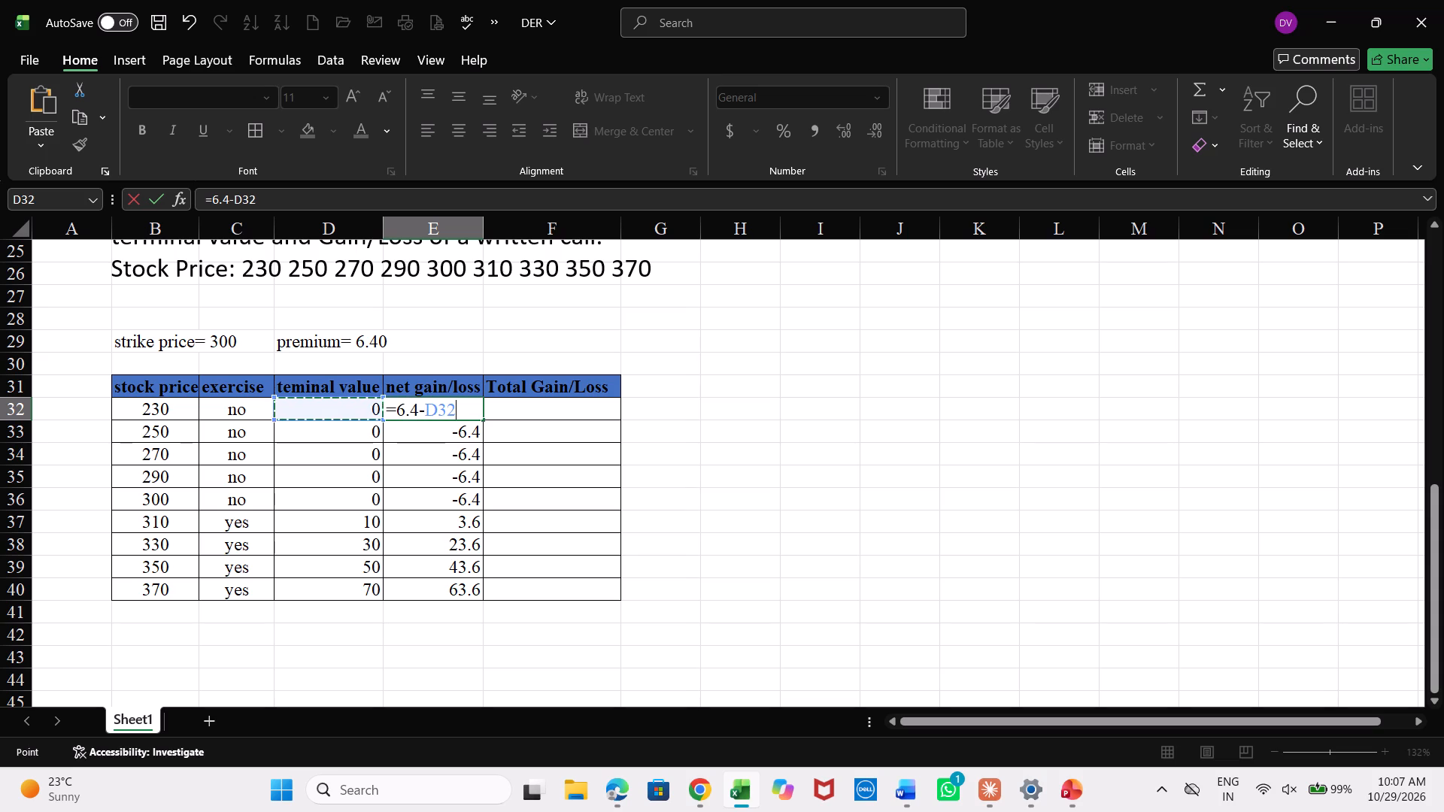
{"action": "key", "text": "Return"}
Fill the E32 net gain/loss formula down through E40 in the Cipla table.
{"action": "left_click", "coordinate": [446, 409]}
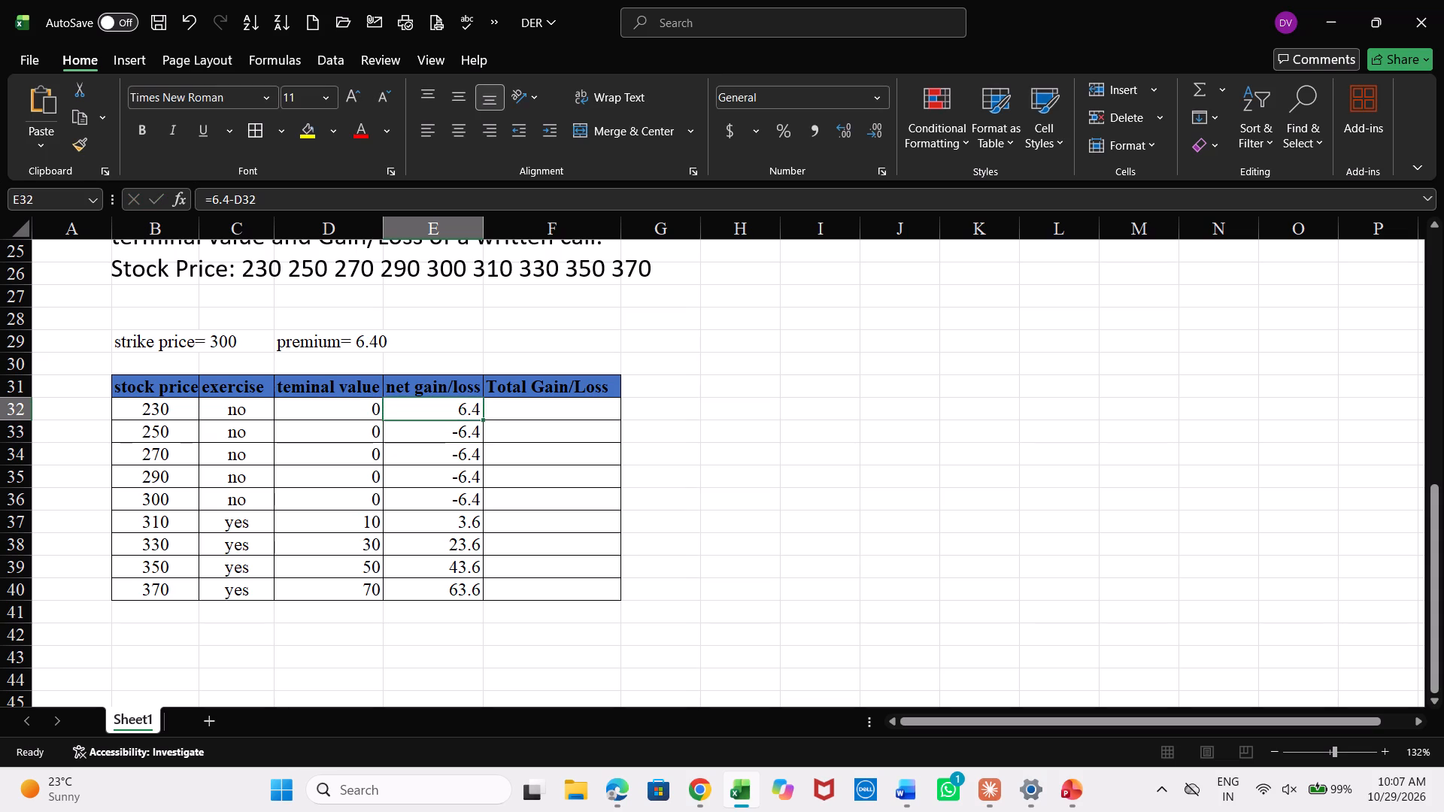
{"action": "left_click_drag", "start_coordinate": [483, 420], "coordinate": [466, 592]}
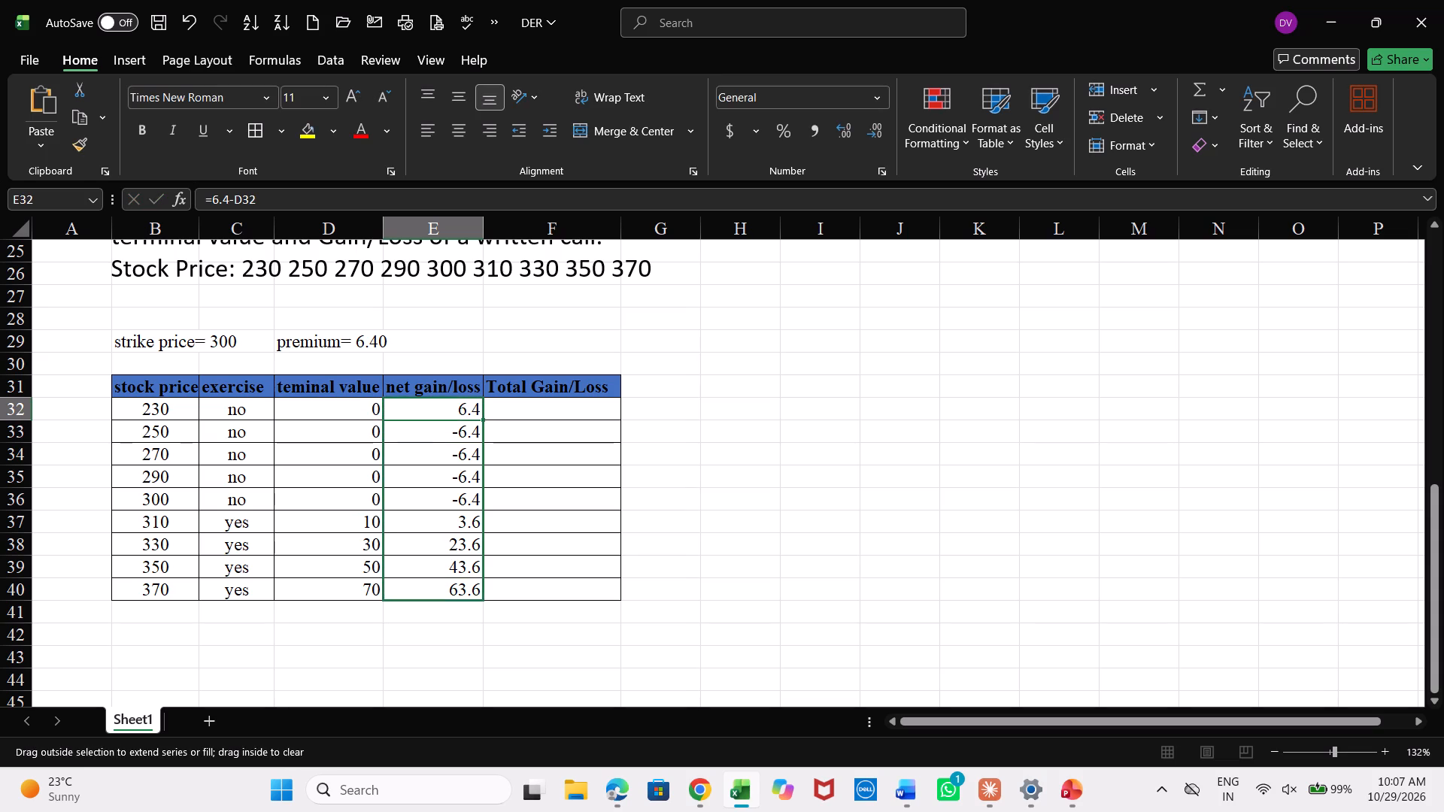
{"action": "left_click_drag", "start_coordinate": [466, 592], "coordinate": [471, 595]}
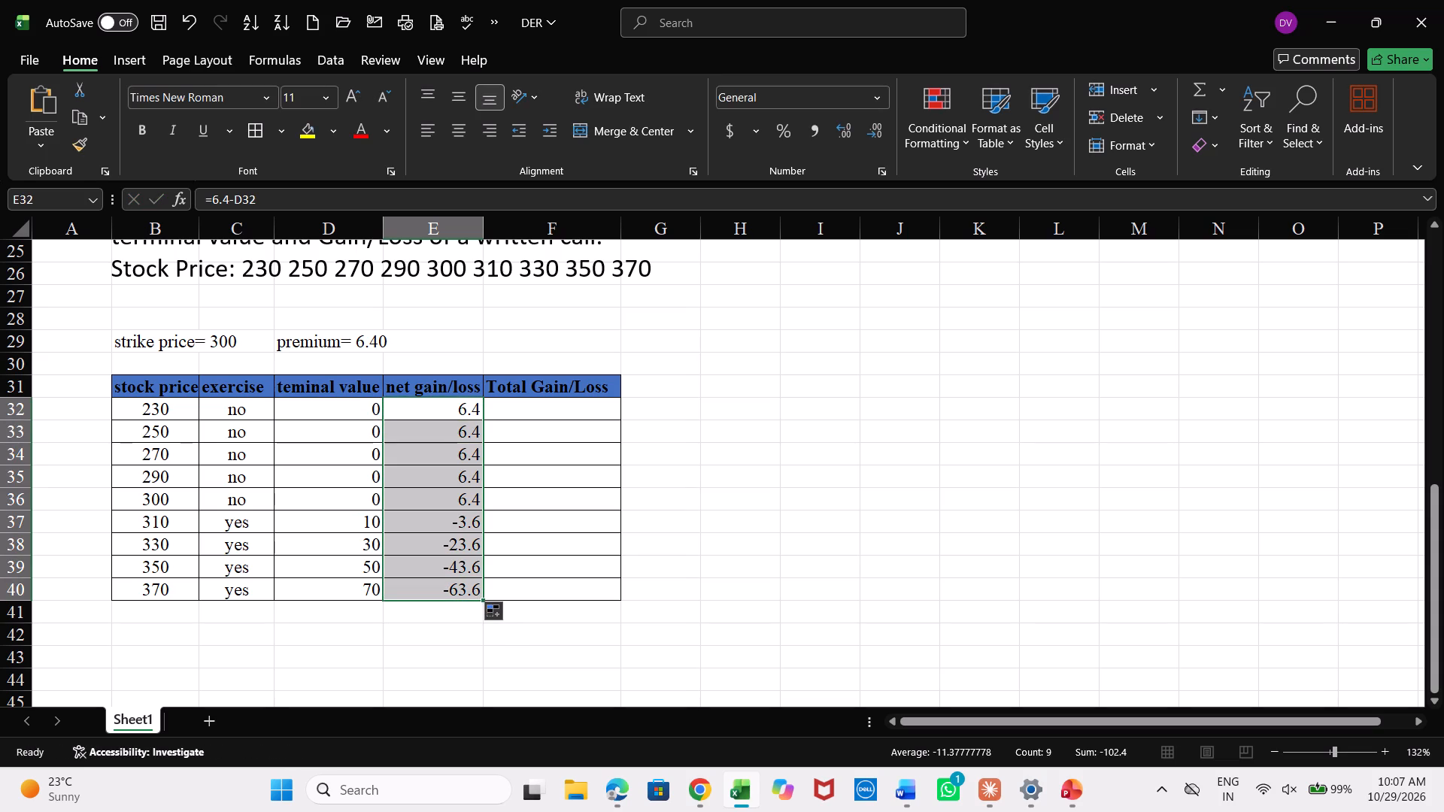
{"action": "left_click", "coordinate": [721, 609]}
Replace the first net gain/loss value in the Maruti table, E10, with the formula =84.75-D10.
{"action": "scroll", "coordinate": [565, 507], "scroll_direction": "up", "scroll_amount": 4}
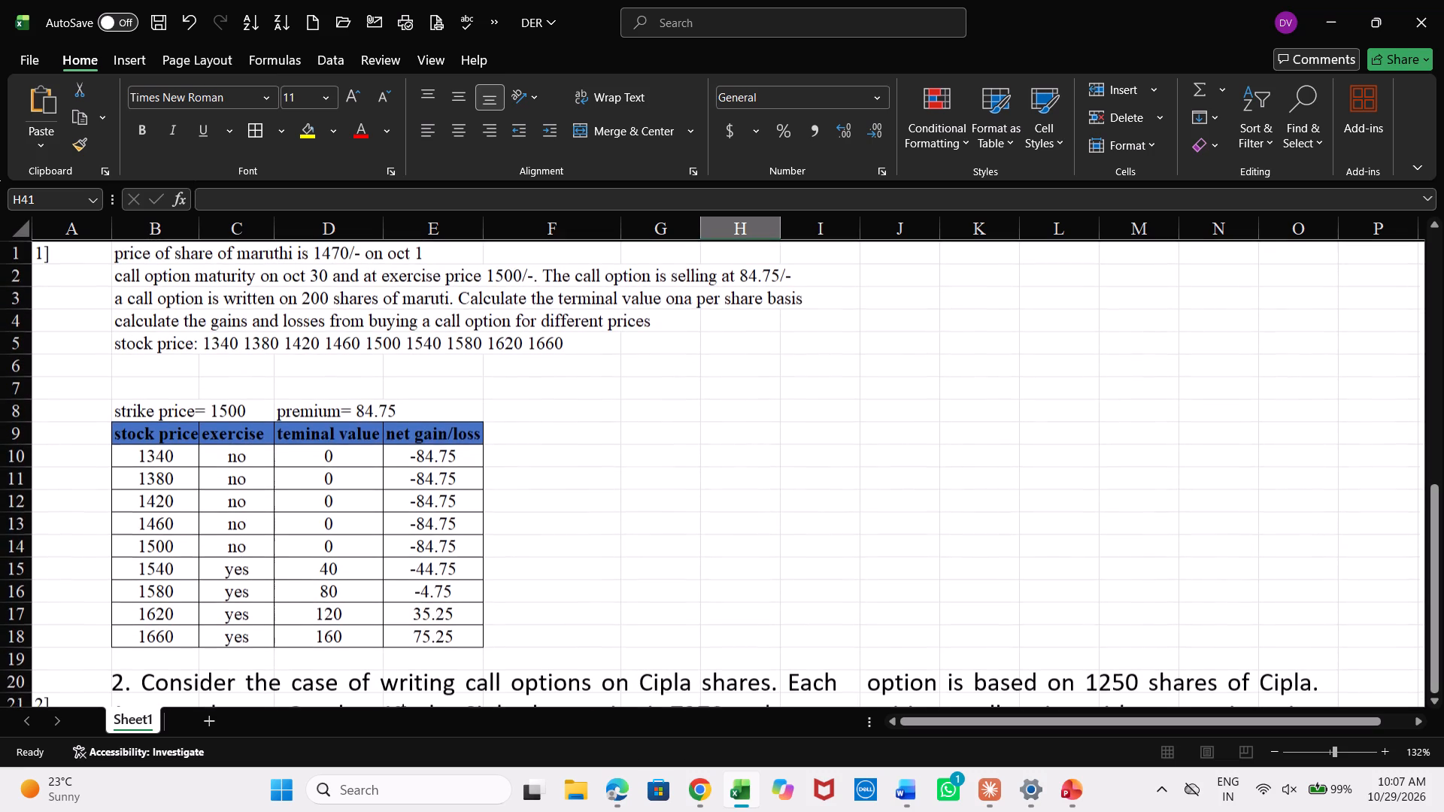
{"action": "double_click", "coordinate": [440, 459]}
{"action": "double_click", "coordinate": [440, 459]}
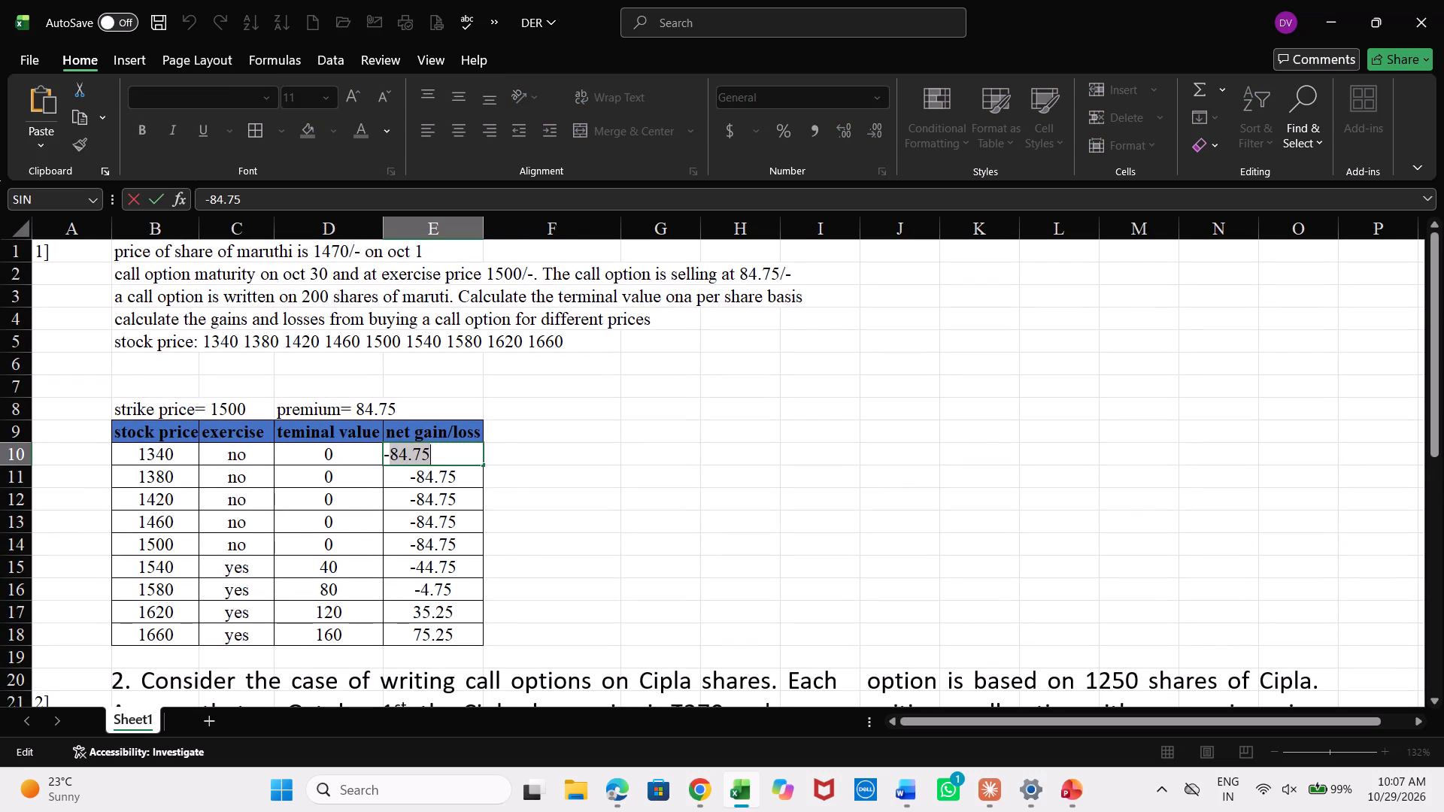
{"action": "key", "text": "BackSpace"}
{"action": "key", "text": "BackSpace"}
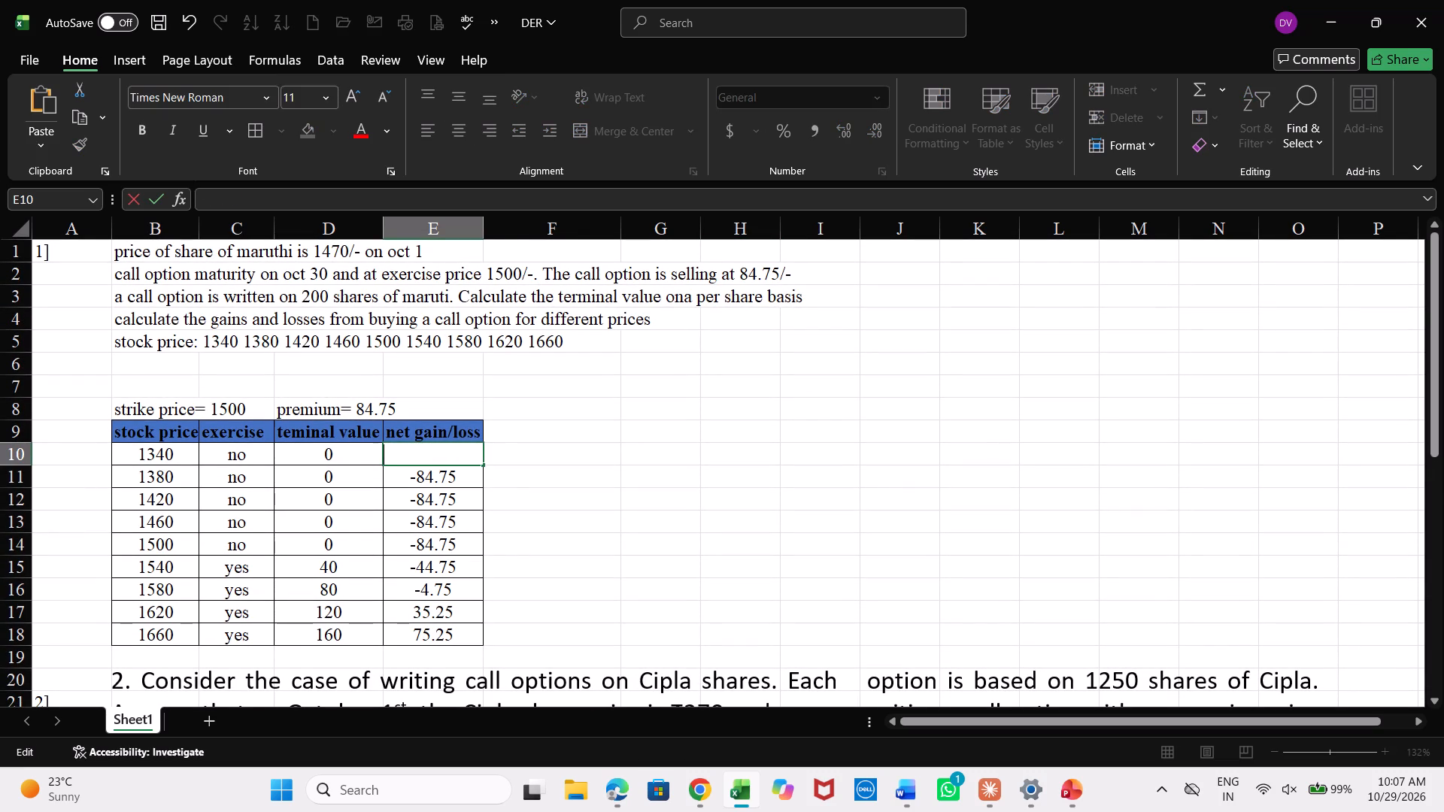
{"action": "key", "text": "equal"}
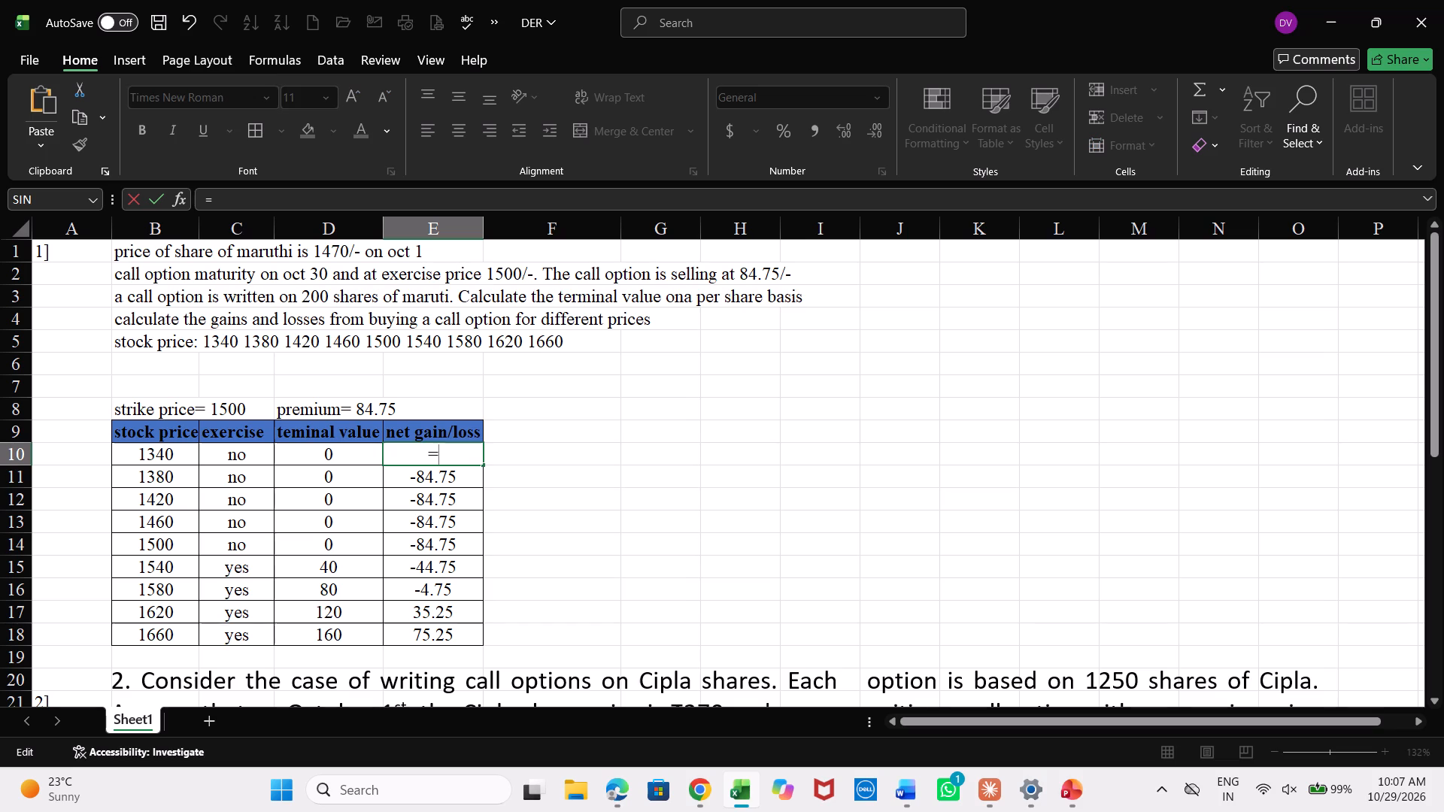
{"action": "type", "text": "84.75*"}
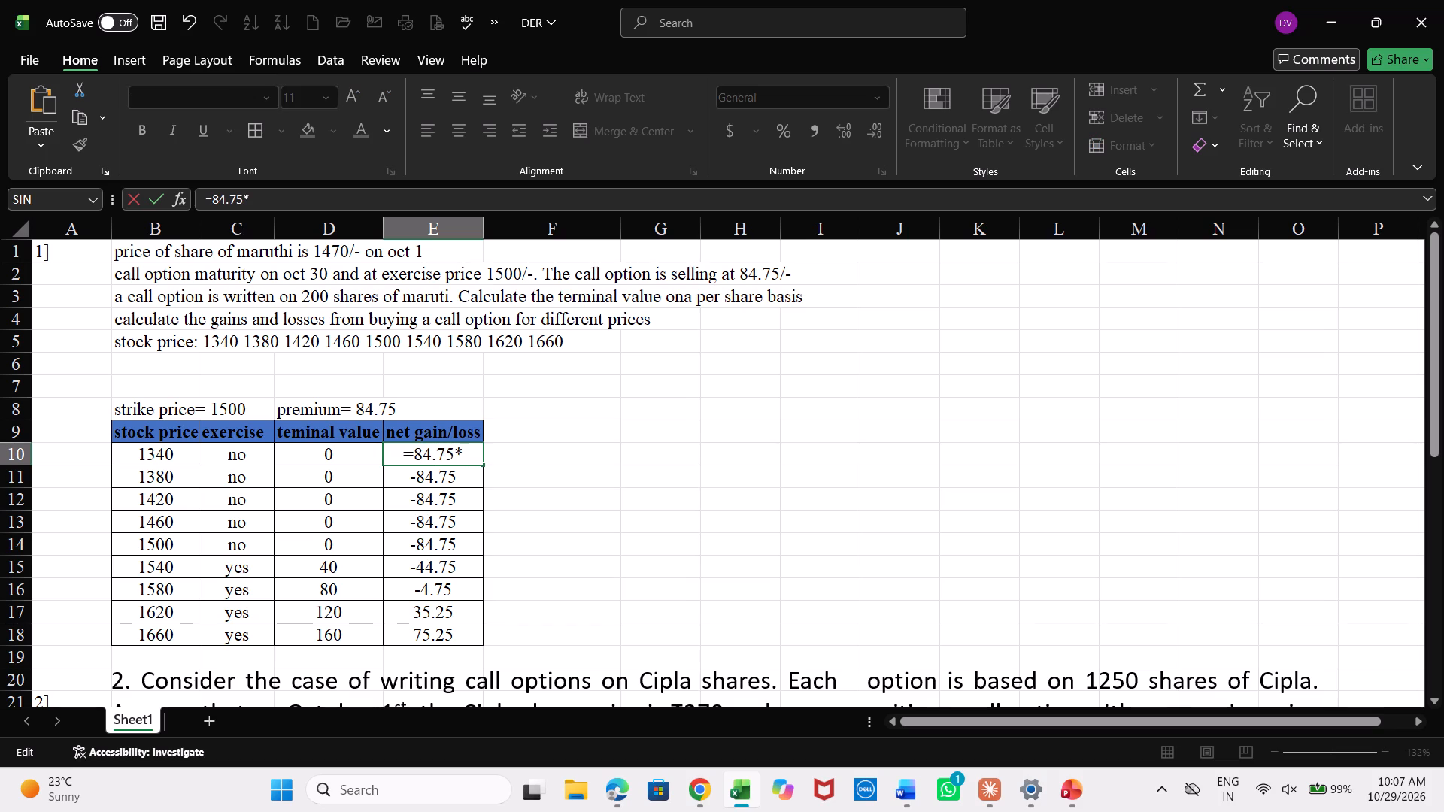
{"action": "key", "text": "BackSpace"}
{"action": "key", "text": "minus"}
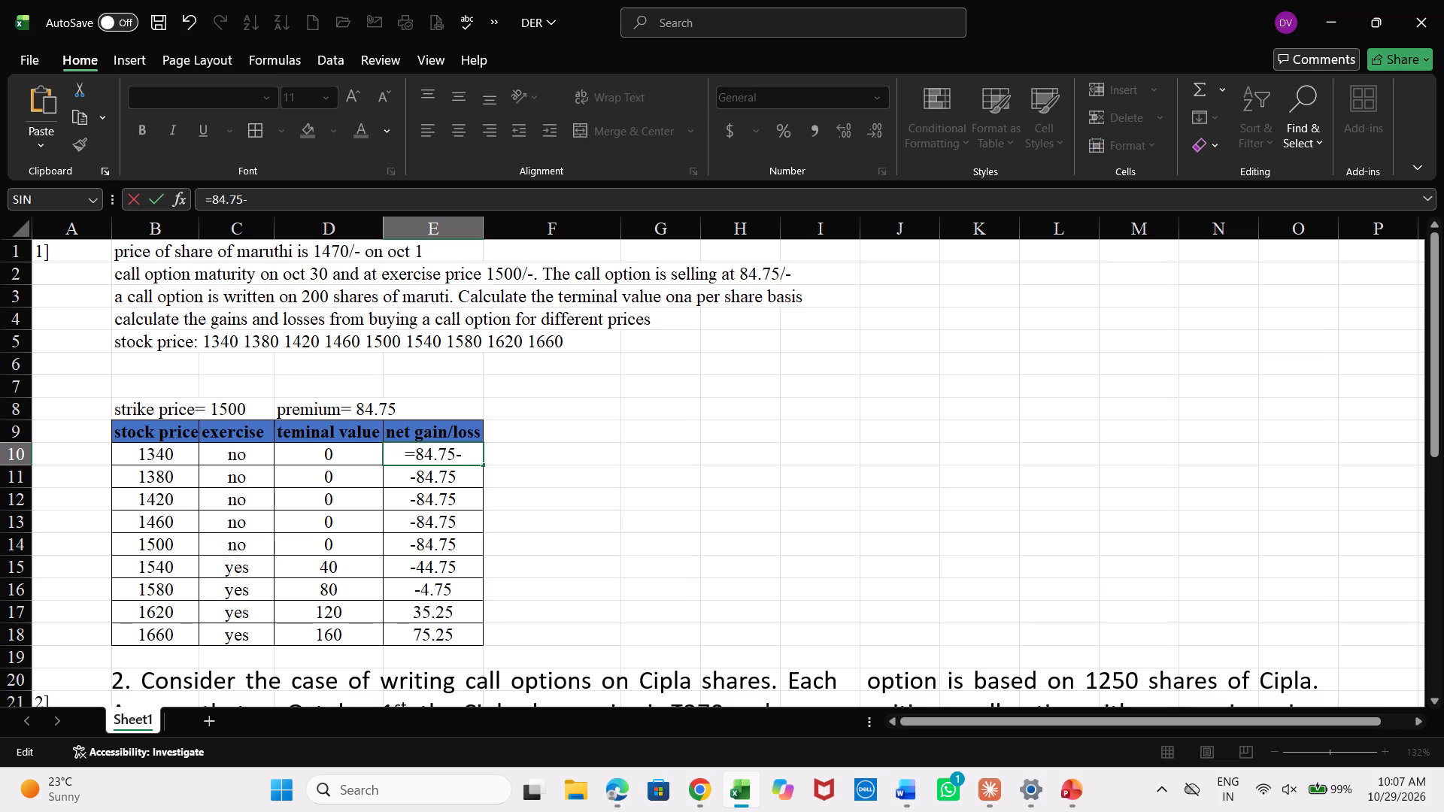
{"action": "left_click", "coordinate": [353, 453]}
{"action": "key", "text": "Return"}
Fill the E10 net gain/loss formula down through E18 in the Maruti table.
{"action": "left_click", "coordinate": [423, 462]}
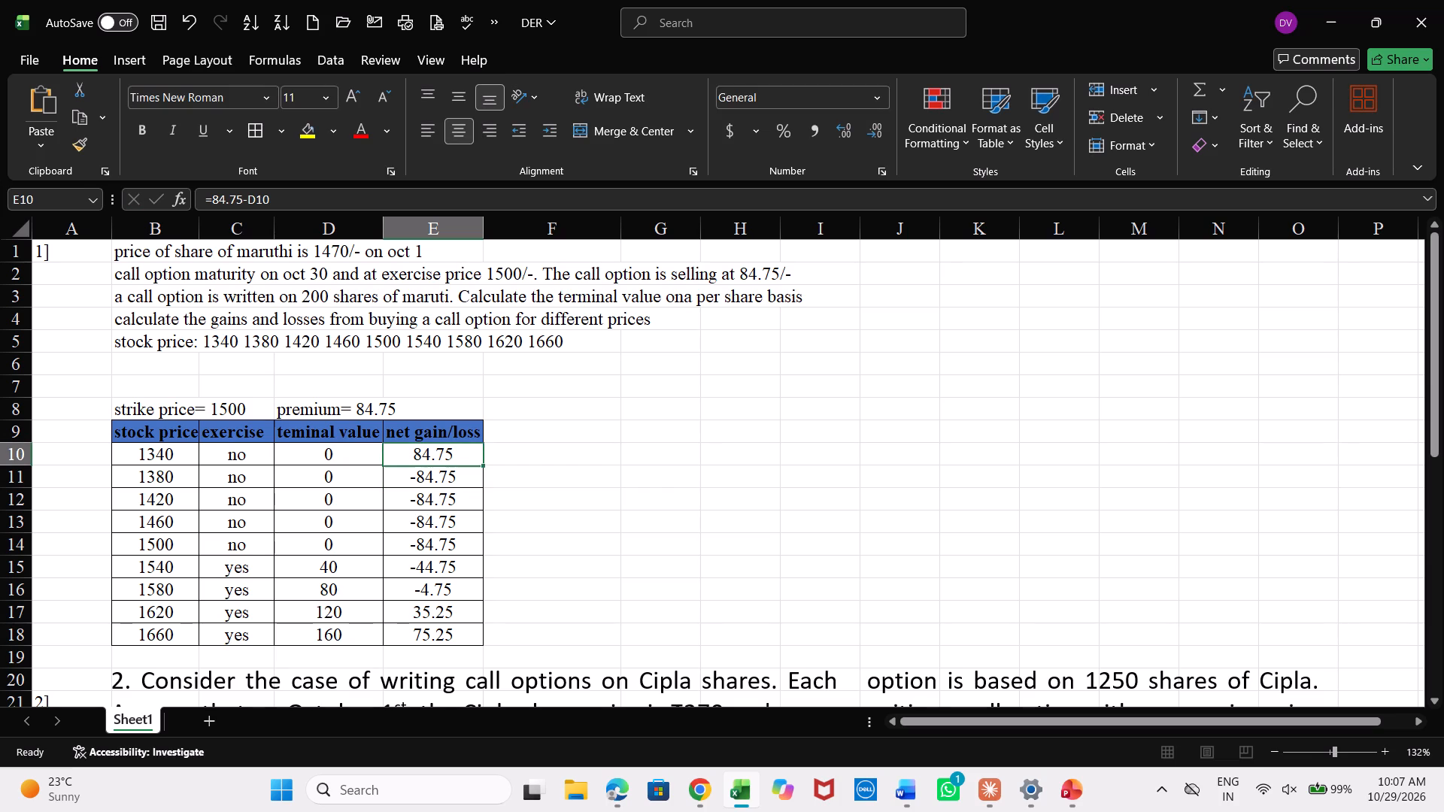
{"action": "left_click_drag", "start_coordinate": [483, 463], "coordinate": [484, 650]}
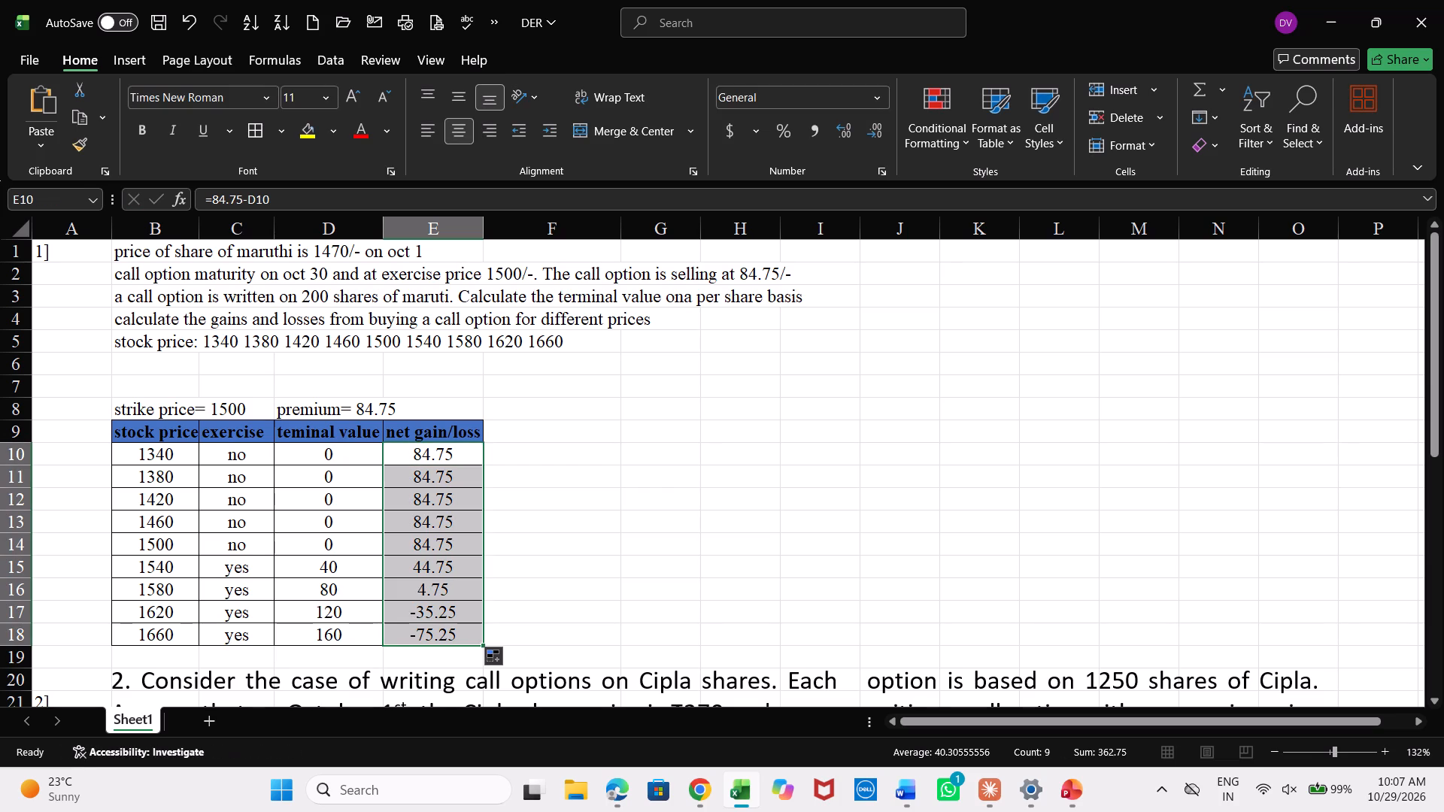
{"action": "left_click", "coordinate": [602, 523]}
Set the Cipla table's terminal value for stock price 310, in D37, to -10.
{"action": "scroll", "coordinate": [602, 523], "scroll_direction": "down", "scroll_amount": 3}
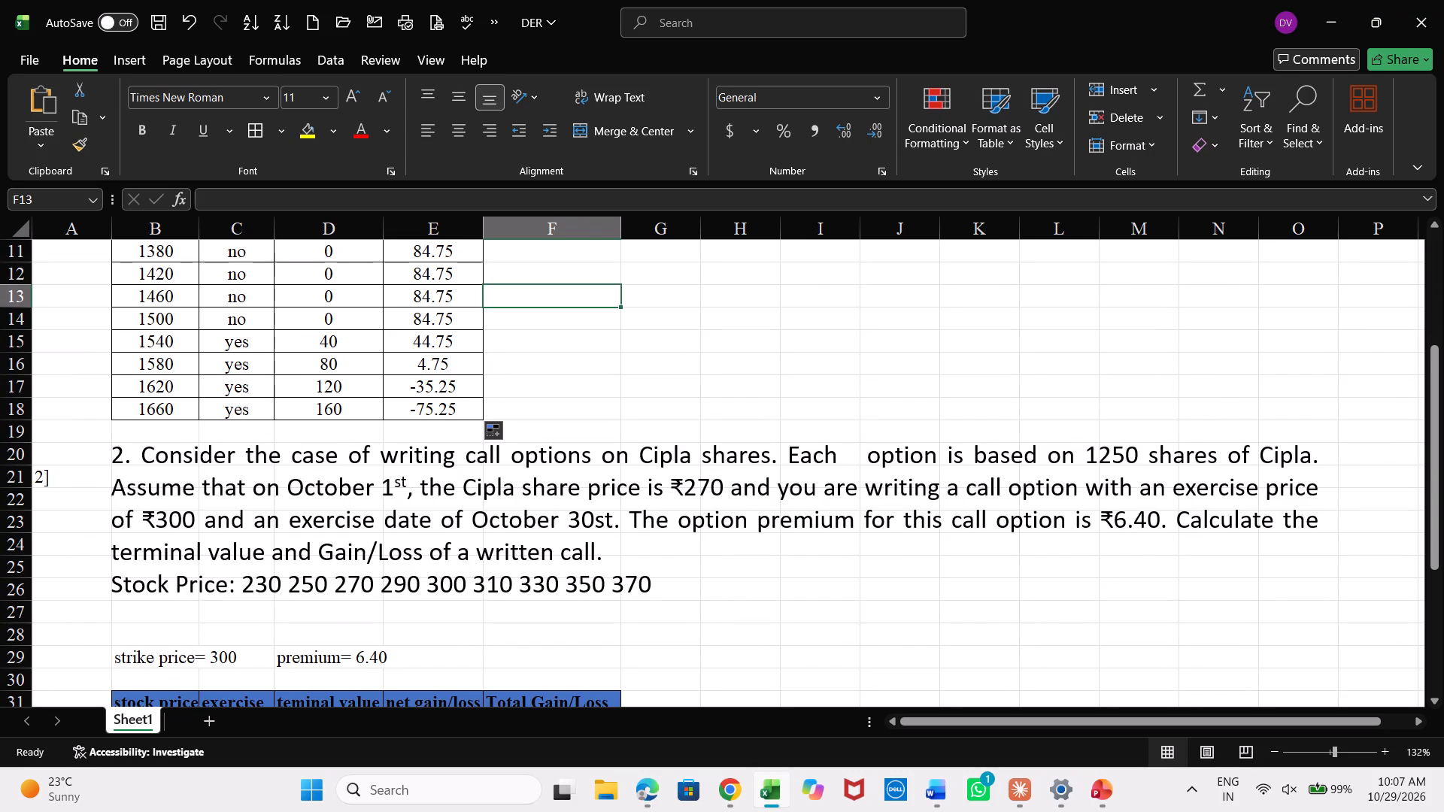
{"action": "scroll", "coordinate": [602, 523], "scroll_direction": "down", "scroll_amount": 1}
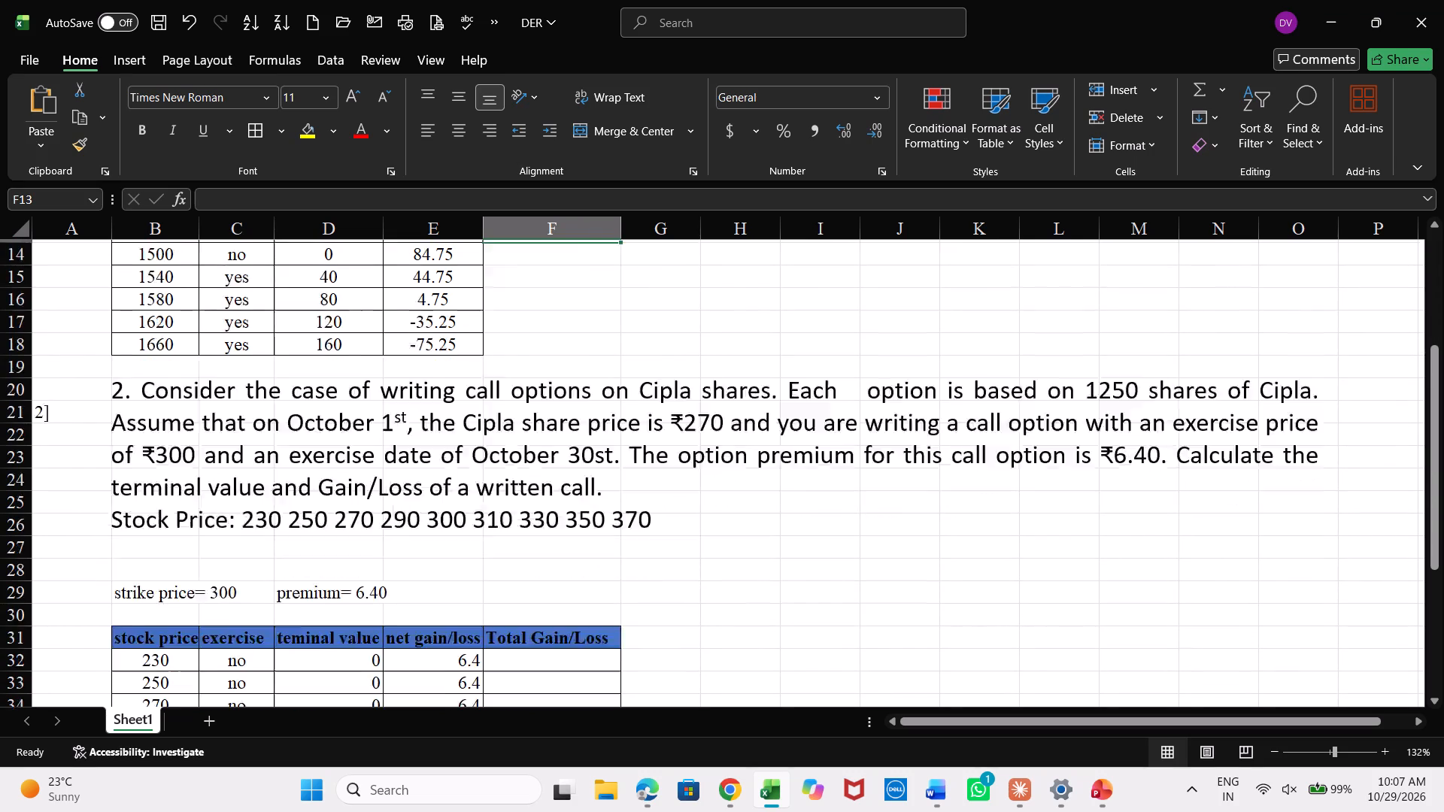
{"action": "scroll", "coordinate": [602, 523], "scroll_direction": "down", "scroll_amount": 2}
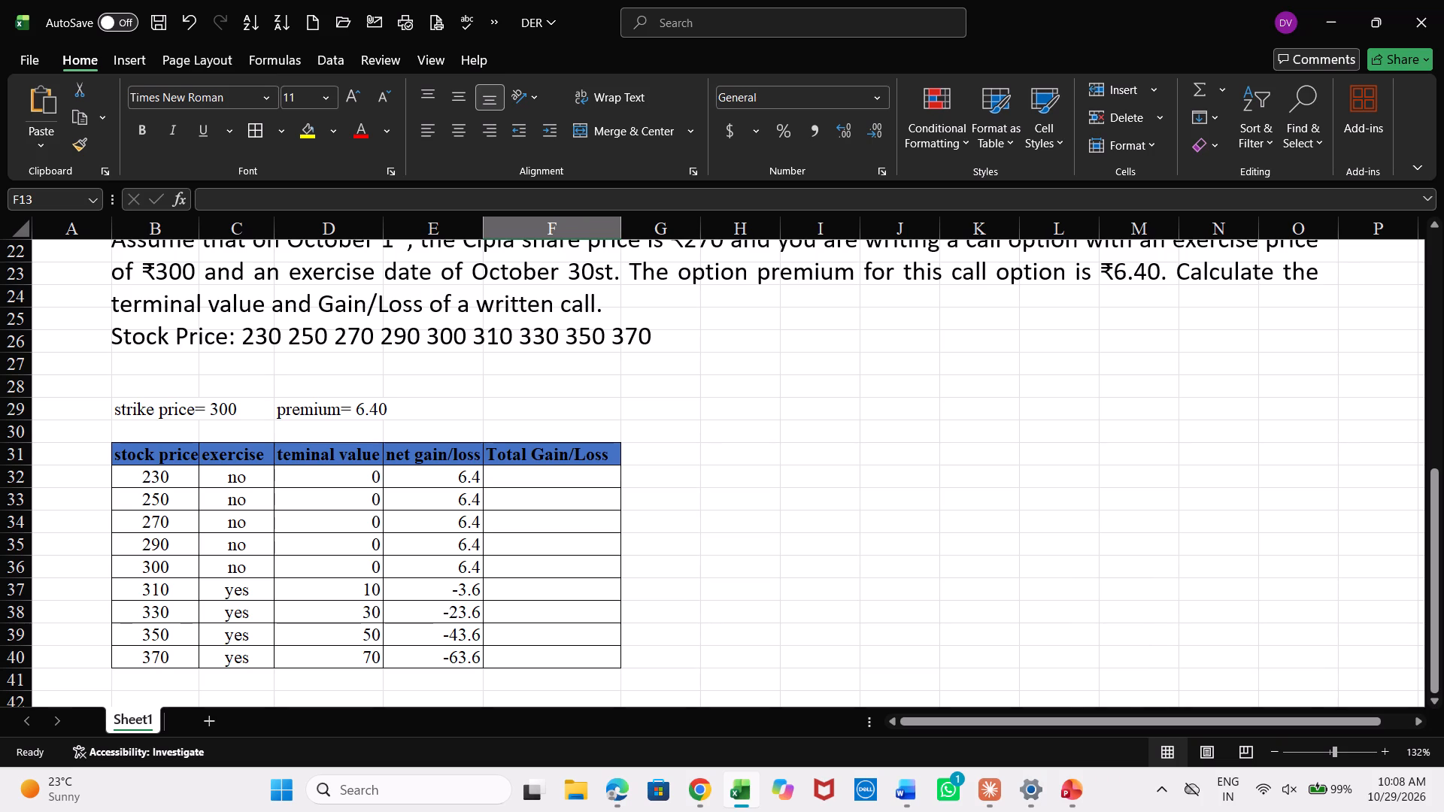
{"action": "left_click", "coordinate": [347, 589]}
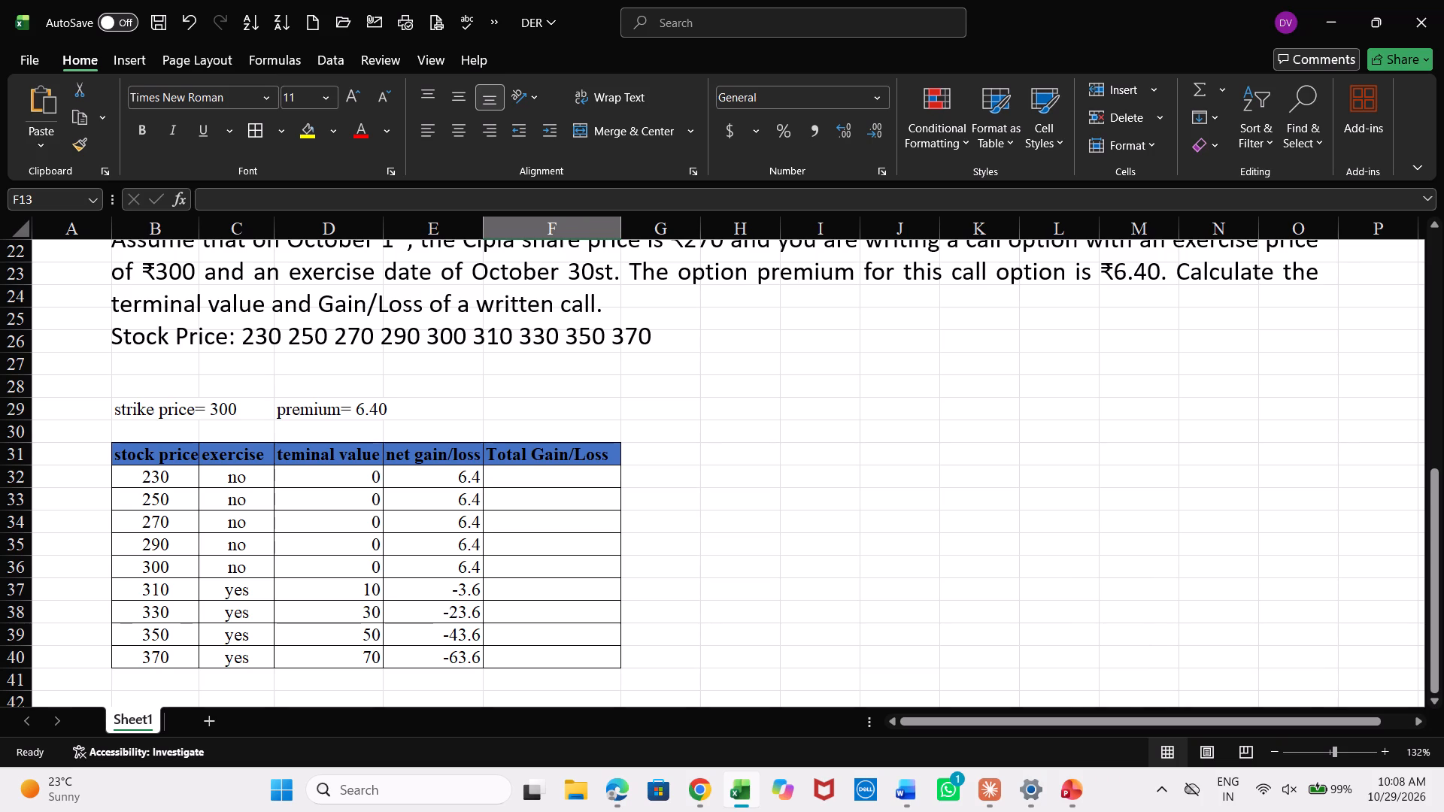
{"action": "double_click", "coordinate": [352, 590]}
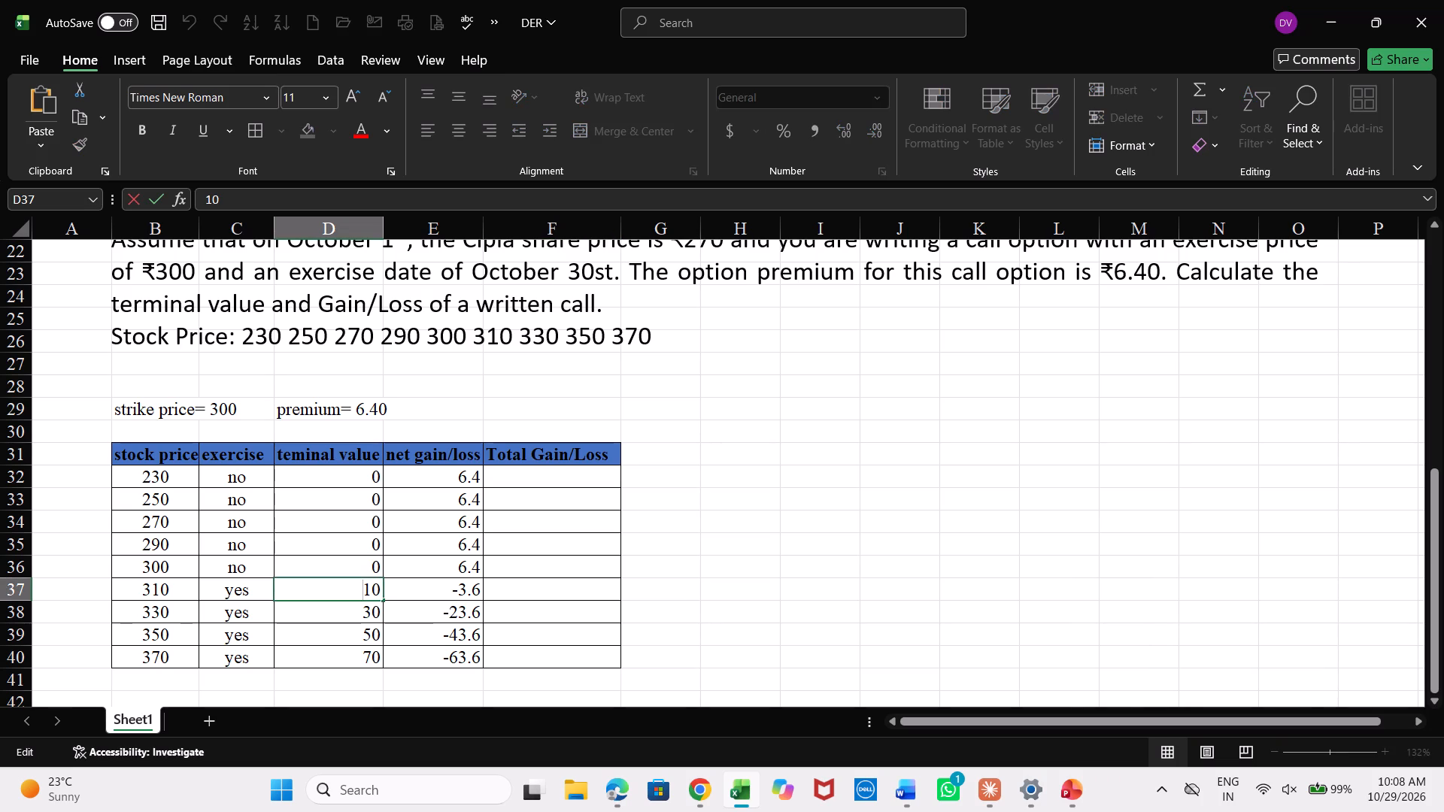
{"action": "key", "text": "minus"}
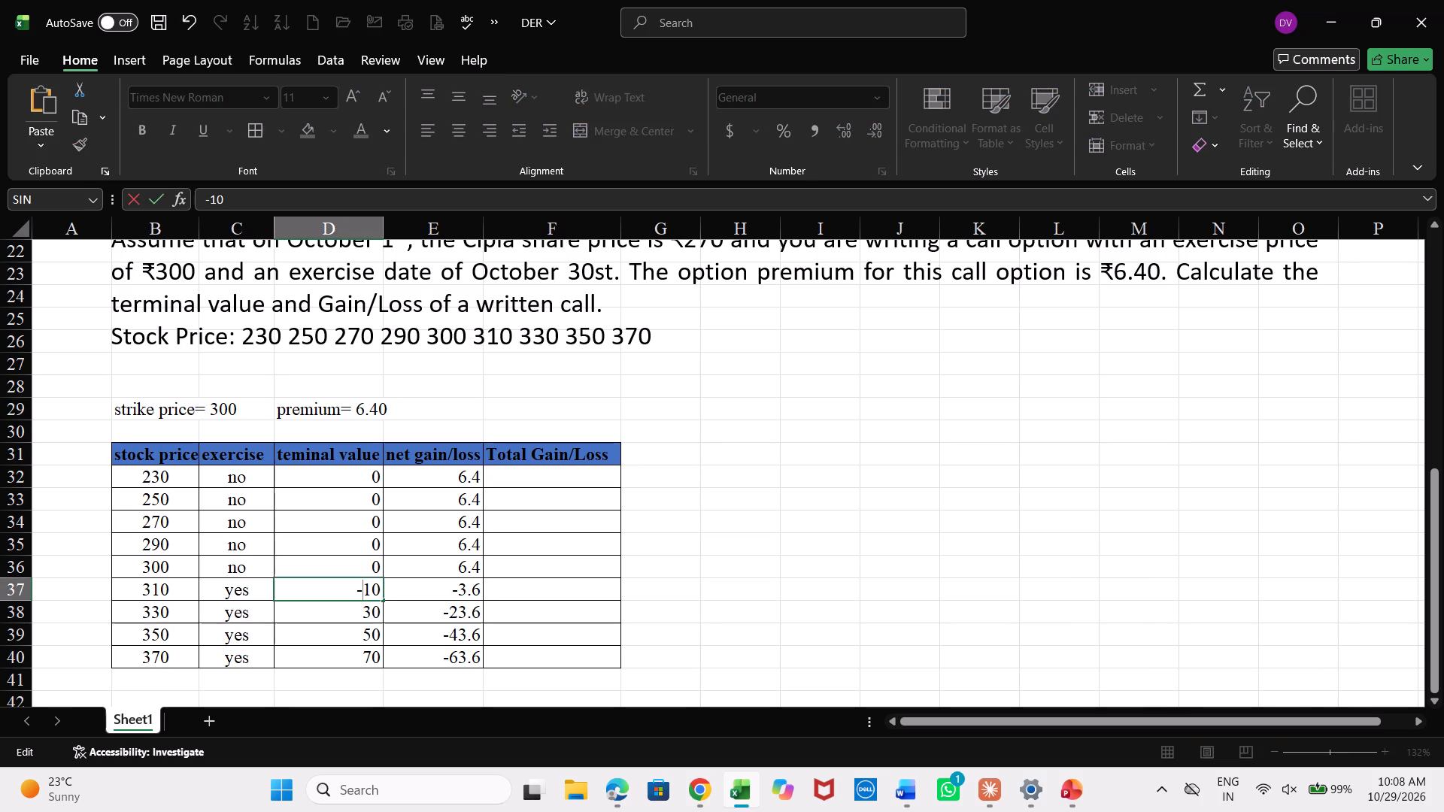
{"action": "double_click", "coordinate": [353, 612]}
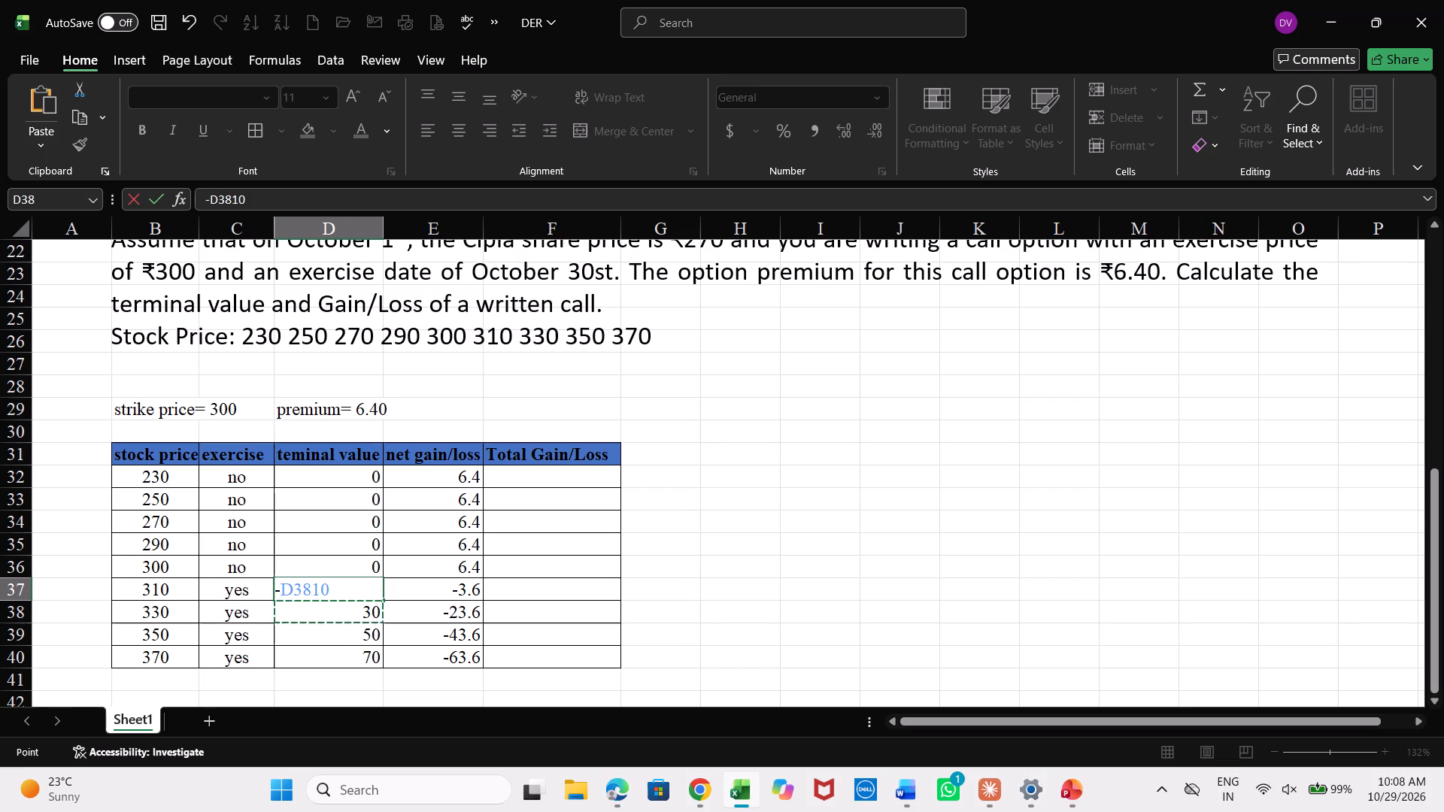
{"action": "key", "text": "BackSpace"}
{"action": "key", "text": "BackSpace"}
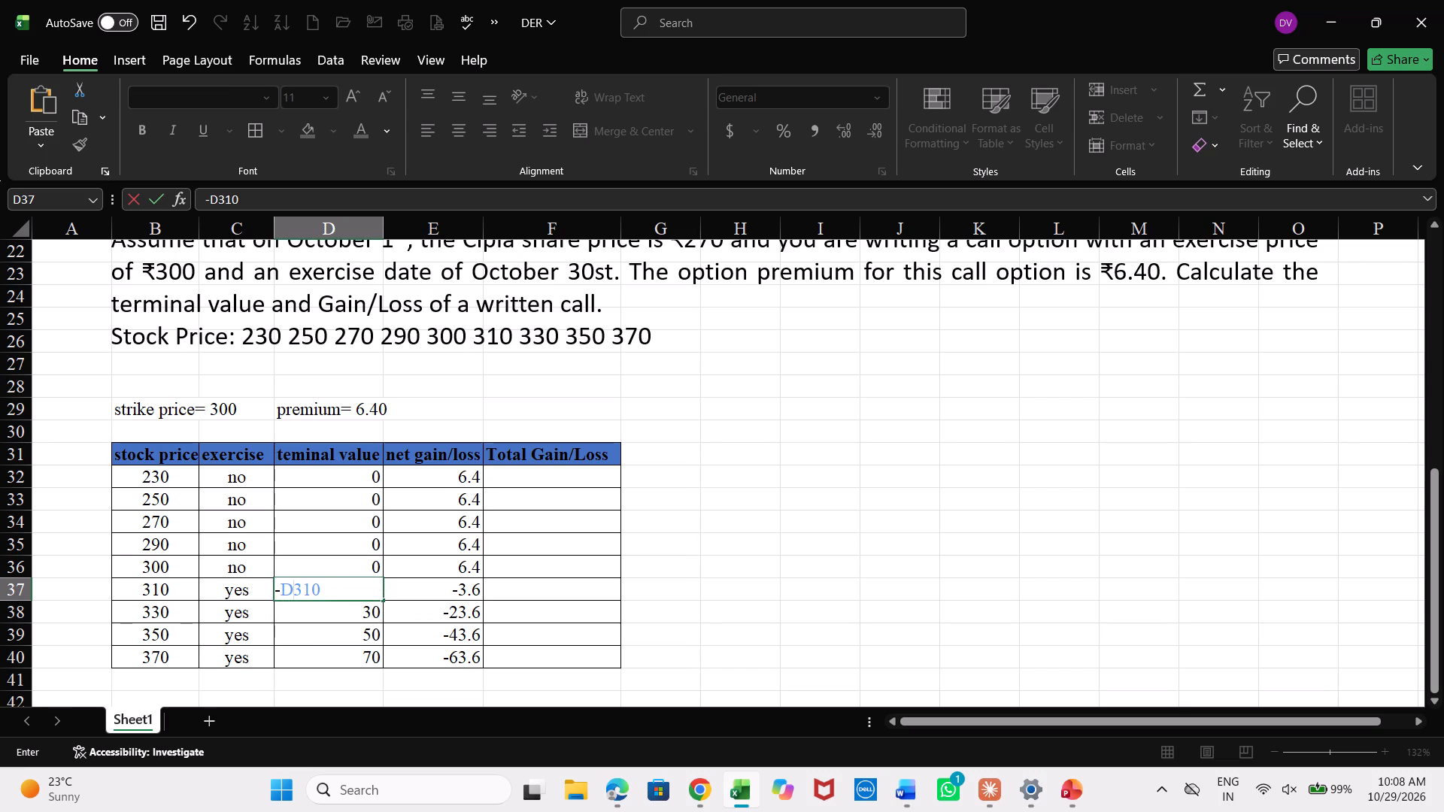
{"action": "key", "text": "BackSpace"}
{"action": "key", "text": "Return"}
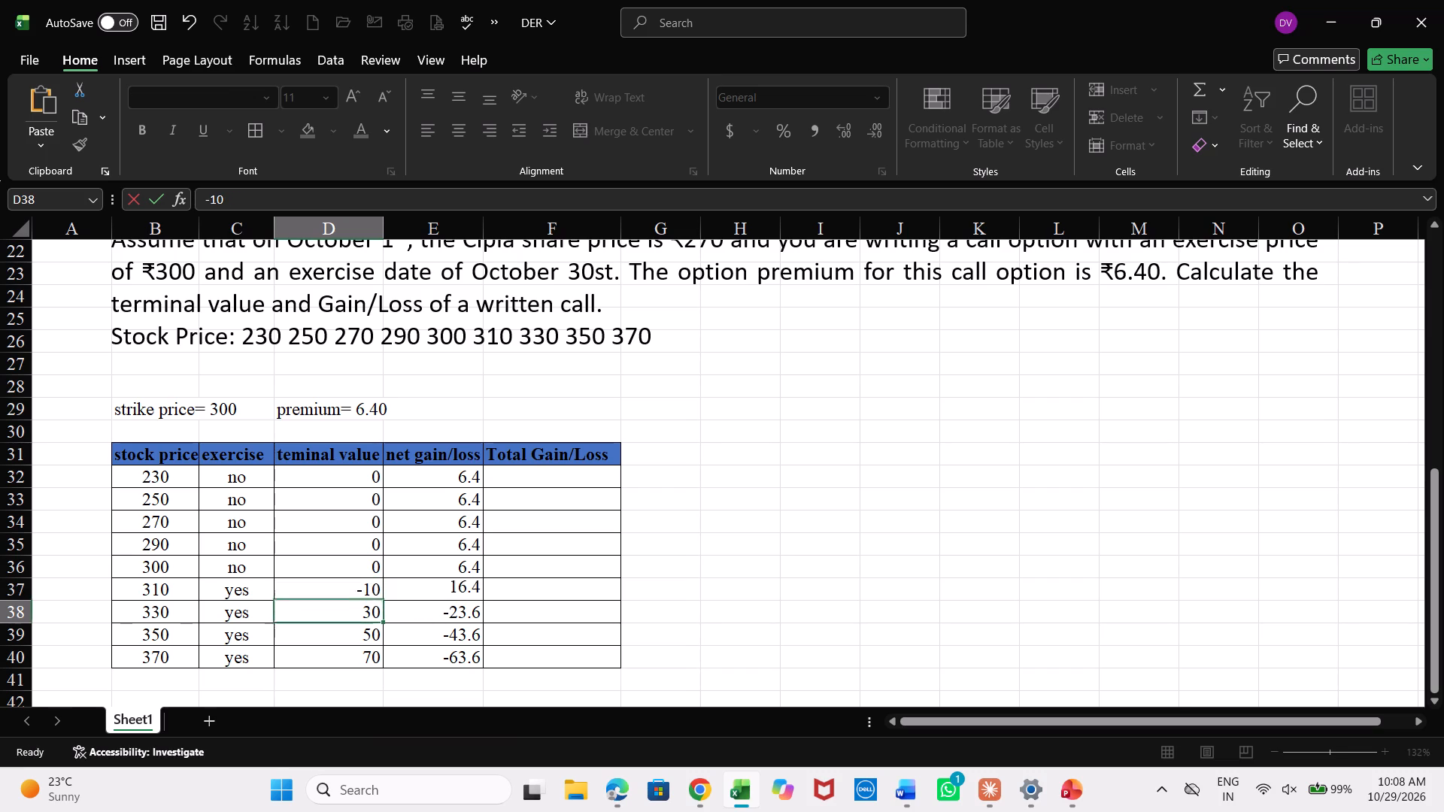
Set the Cipla table's terminal value for stock price 330, in D38, to -30.
{"action": "double_click", "coordinate": [356, 606]}
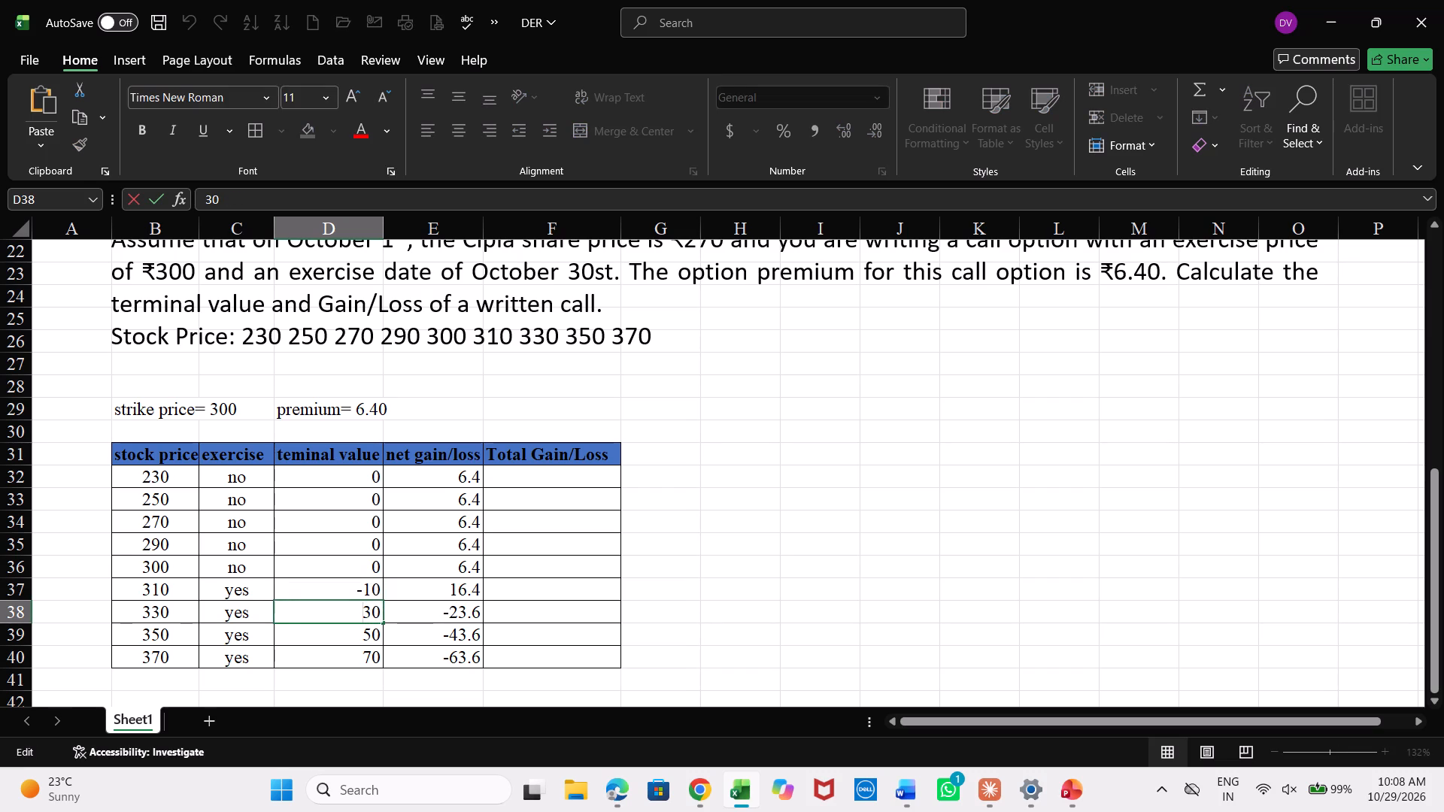
{"action": "key", "text": "minus"}
{"action": "double_click", "coordinate": [360, 640]}
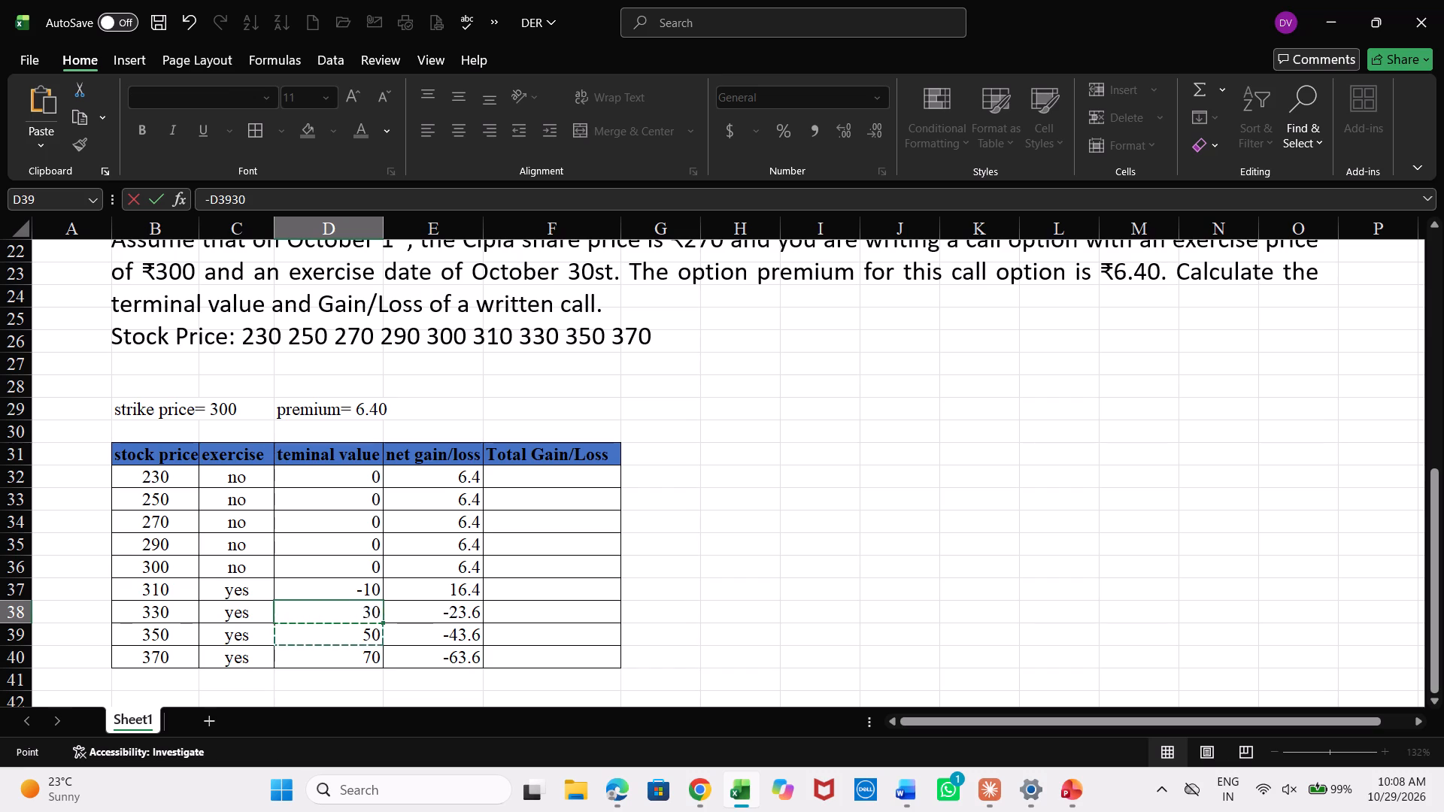
{"action": "key", "text": "BackSpace"}
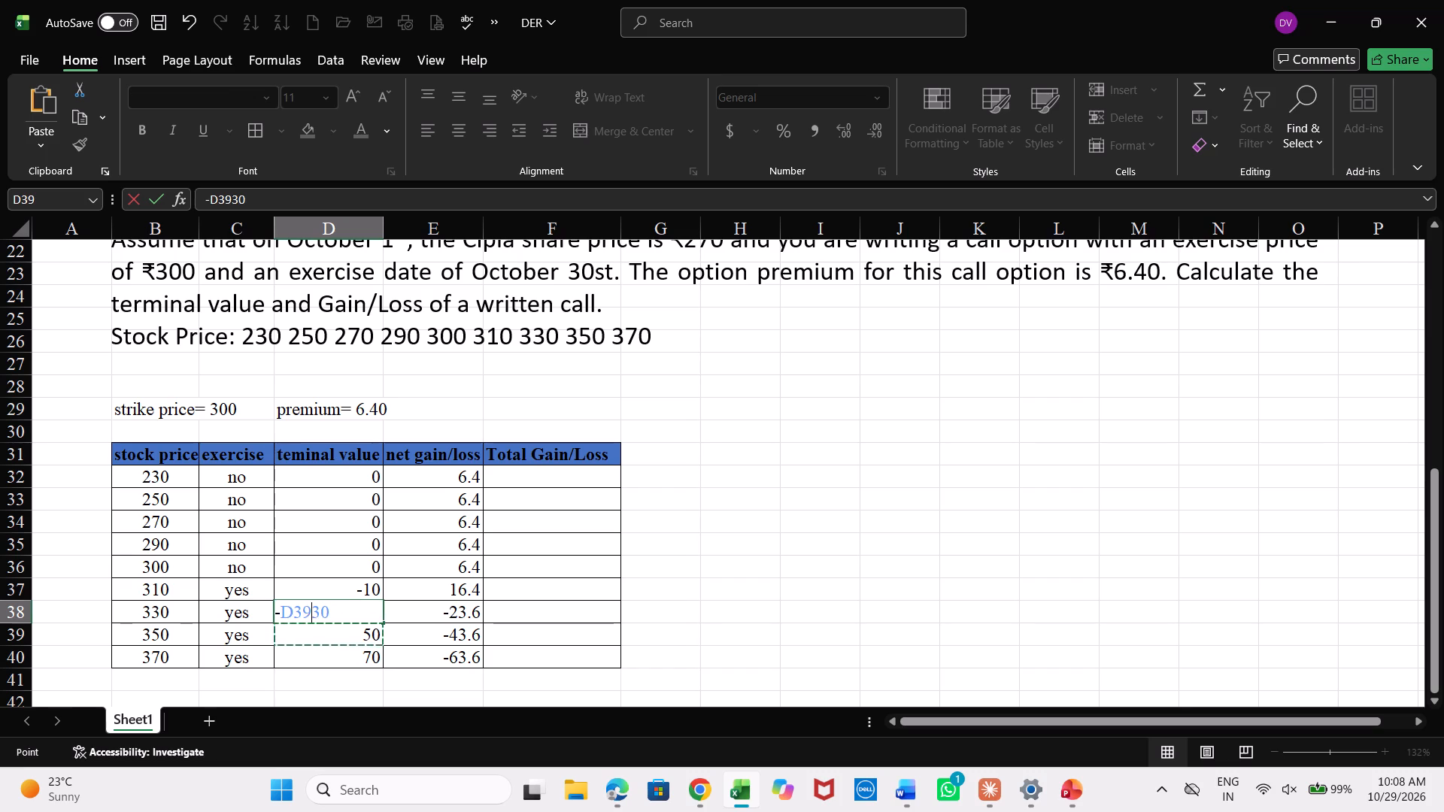
{"action": "key", "text": "BackSpace"}
{"action": "key", "text": "BackSpace"}
{"action": "key", "text": "Return"}
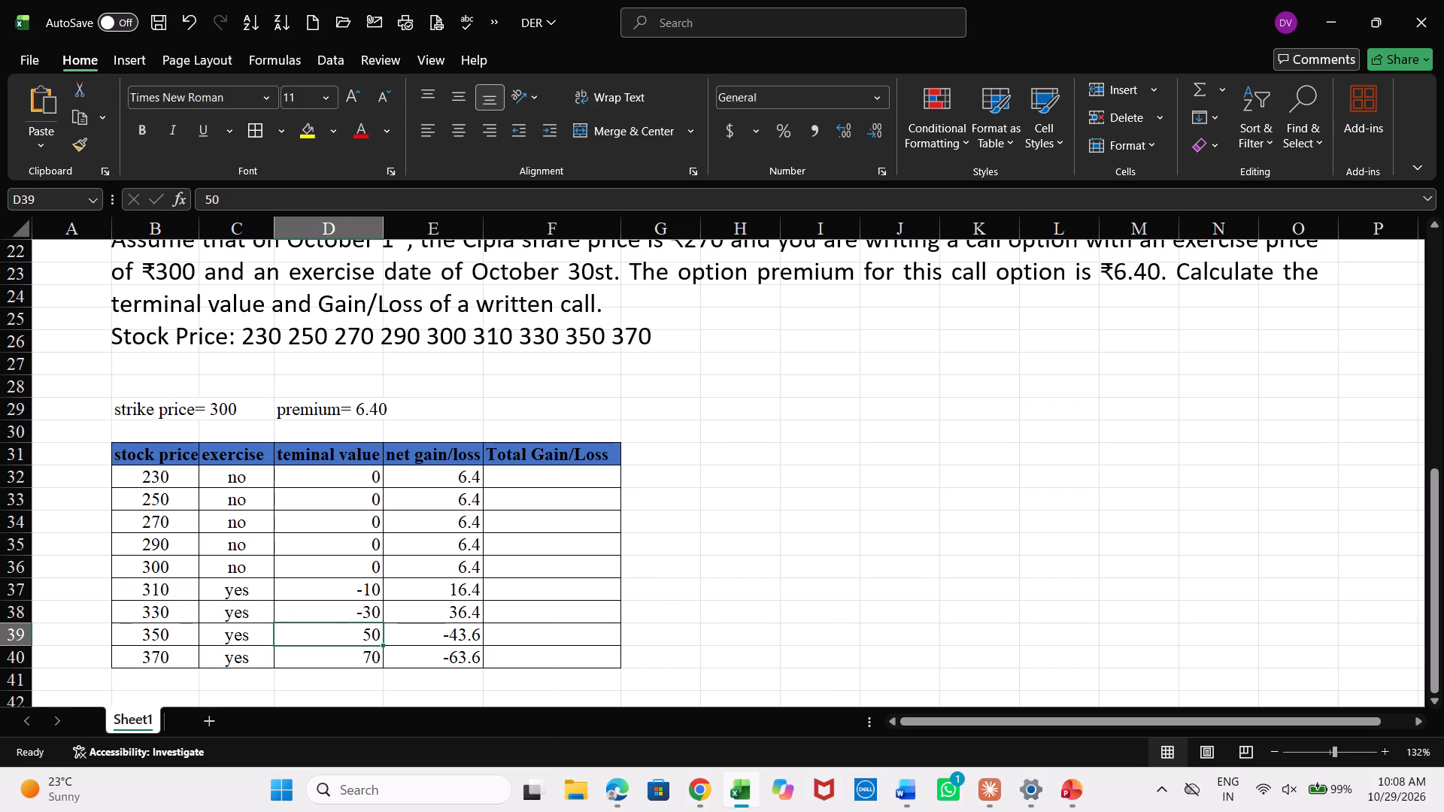
Set the Cipla table's terminal value for stock price 350, in D39, to -50.
{"action": "double_click", "coordinate": [360, 640]}
{"action": "key", "text": "minus"}
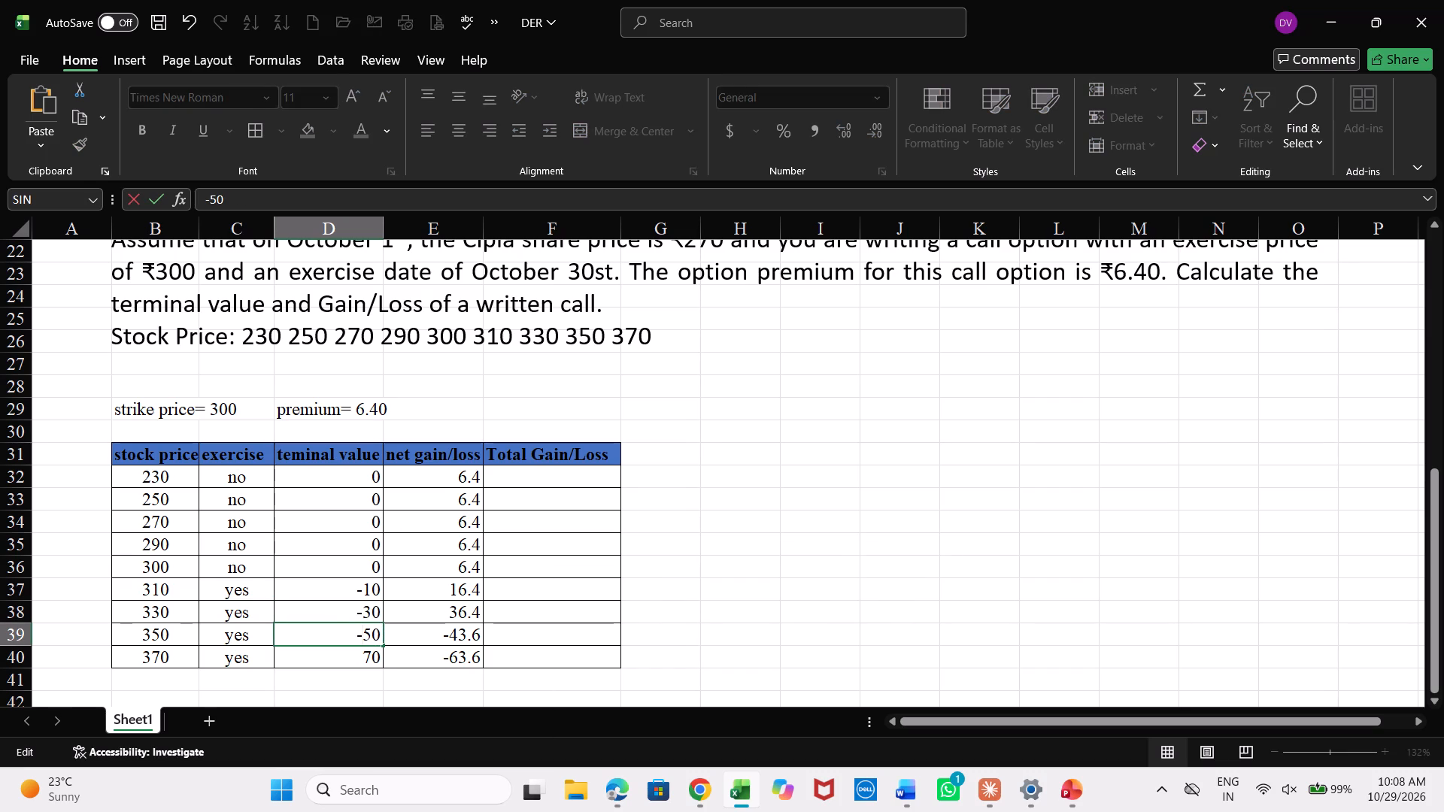
{"action": "key", "text": "Return"}
Set the Cipla table's terminal value for stock price 370, in D40, to -70.
{"action": "left_click", "coordinate": [368, 666]}
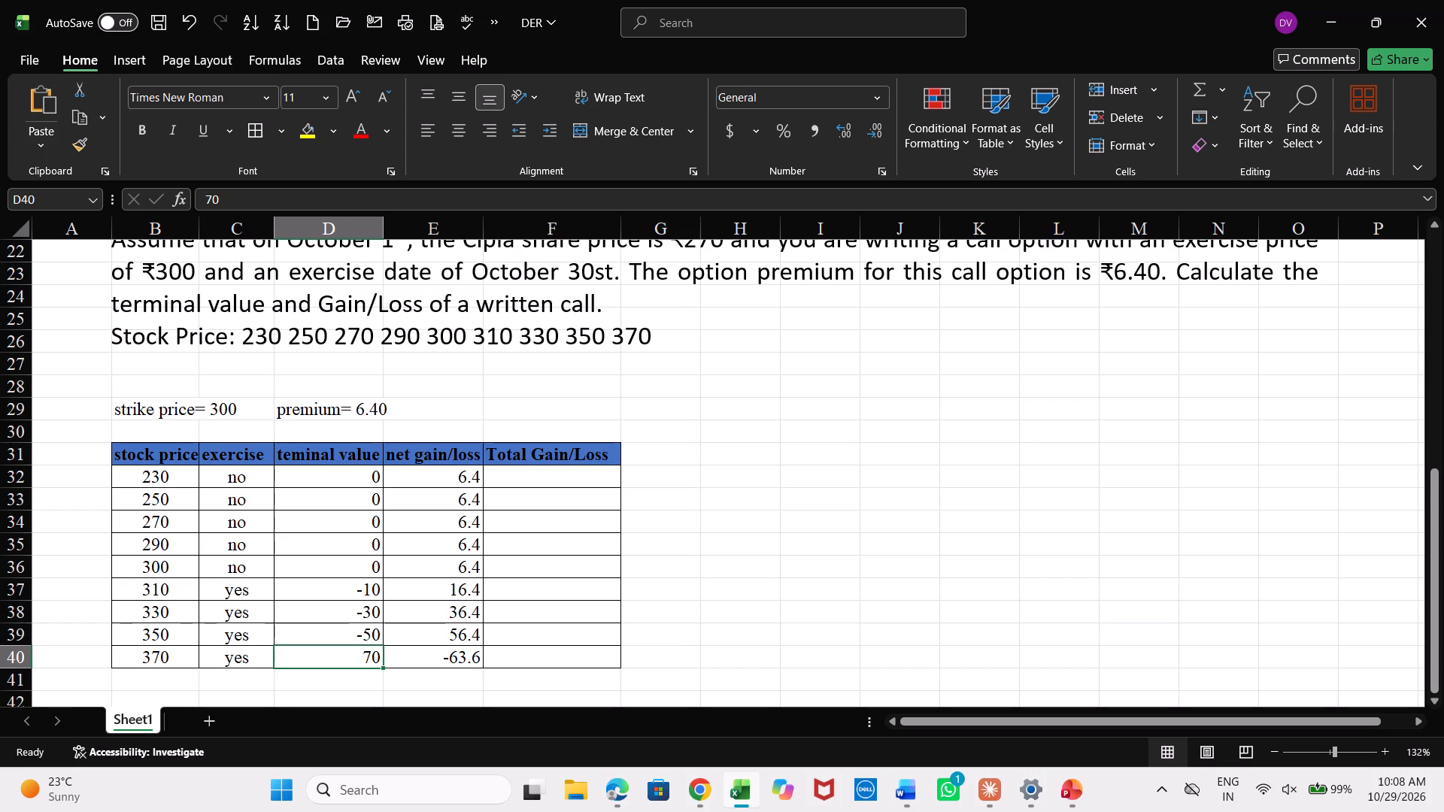
{"action": "double_click", "coordinate": [364, 657]}
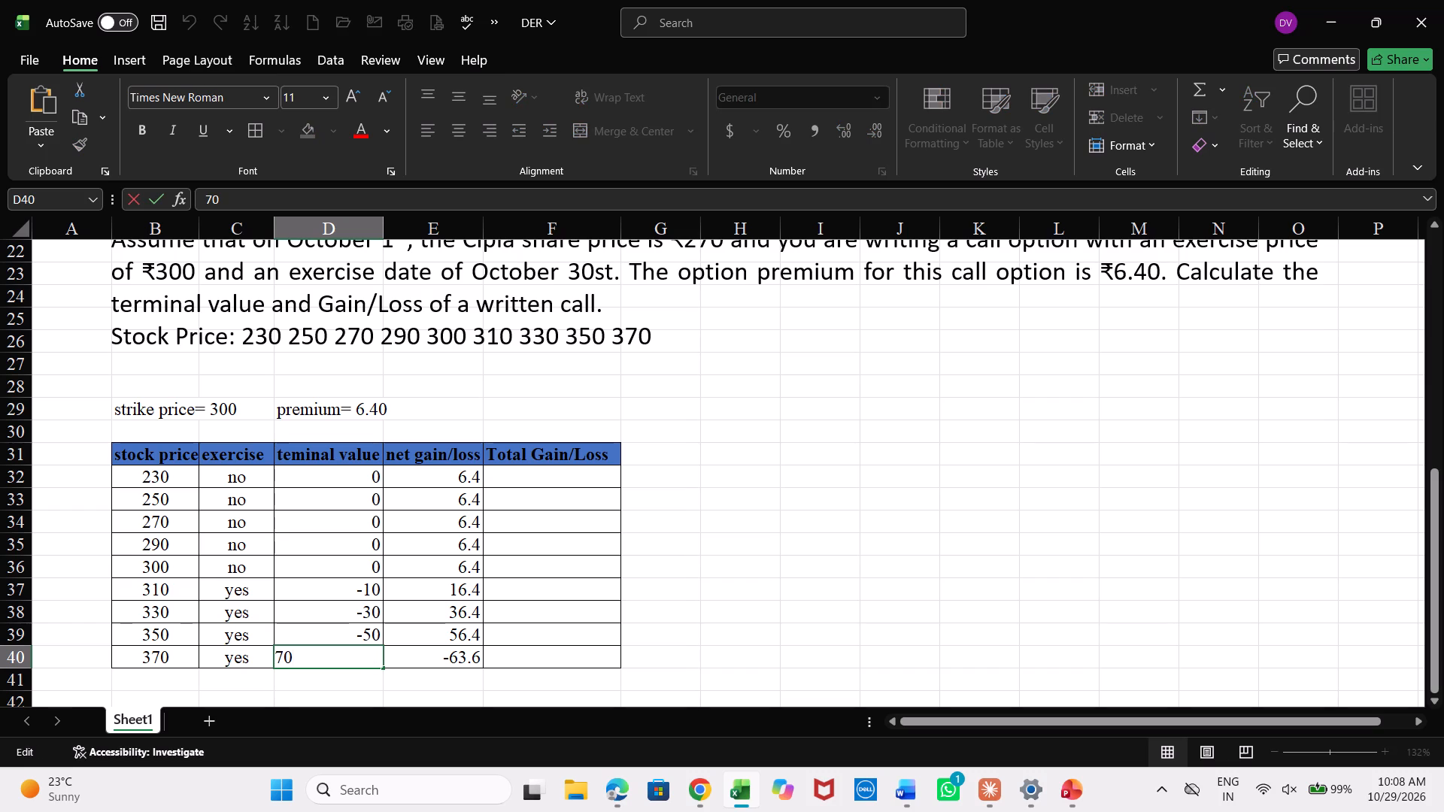
{"action": "left_click", "coordinate": [277, 656]}
{"action": "key", "text": "minus"}
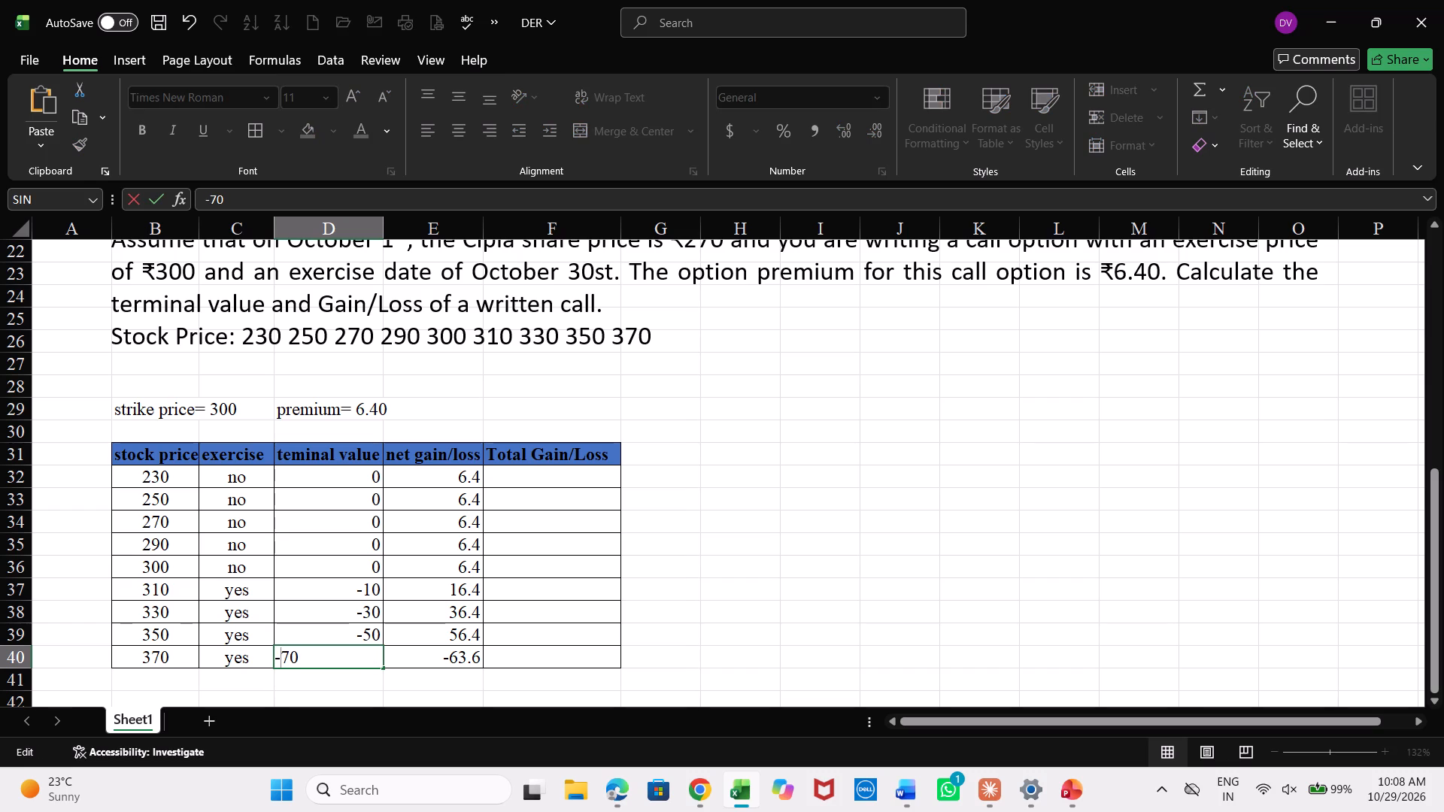
{"action": "key", "text": "Return"}
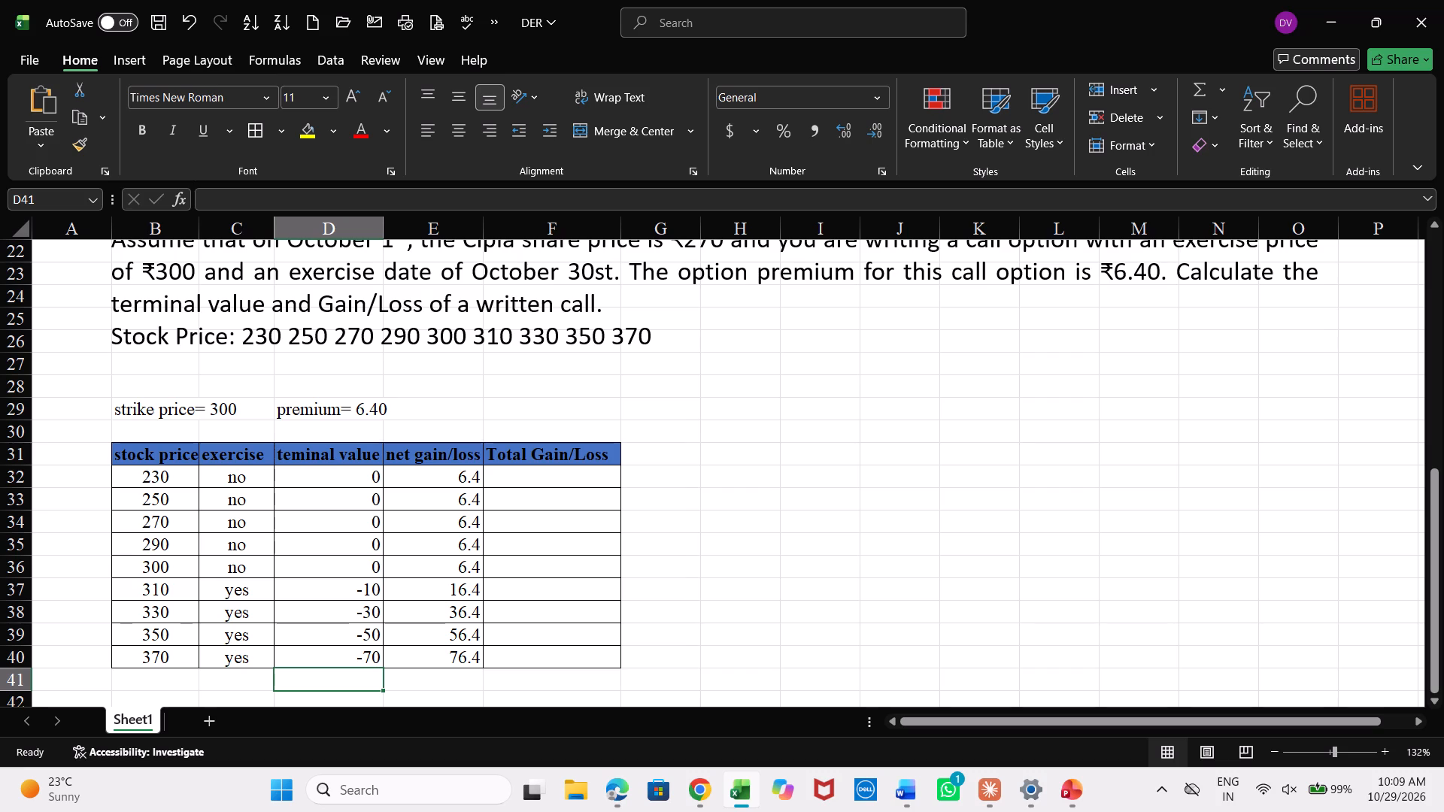
Rewrite the Cipla table's net gain/loss formula for stock price 310, in E37, as =-D37-6.4.
{"action": "left_click", "coordinate": [428, 590]}
{"action": "double_click", "coordinate": [454, 589]}
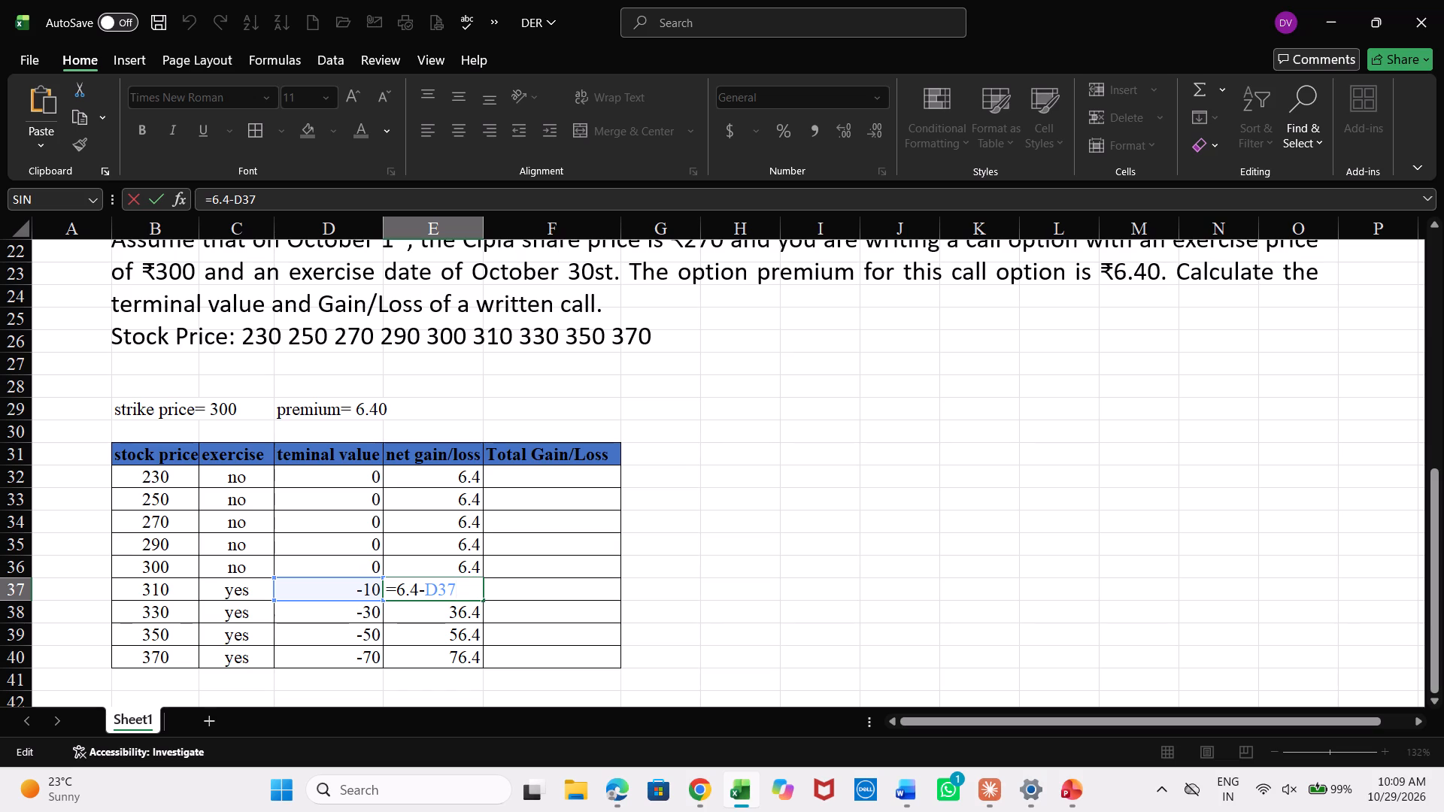
{"action": "key", "text": "Return"}
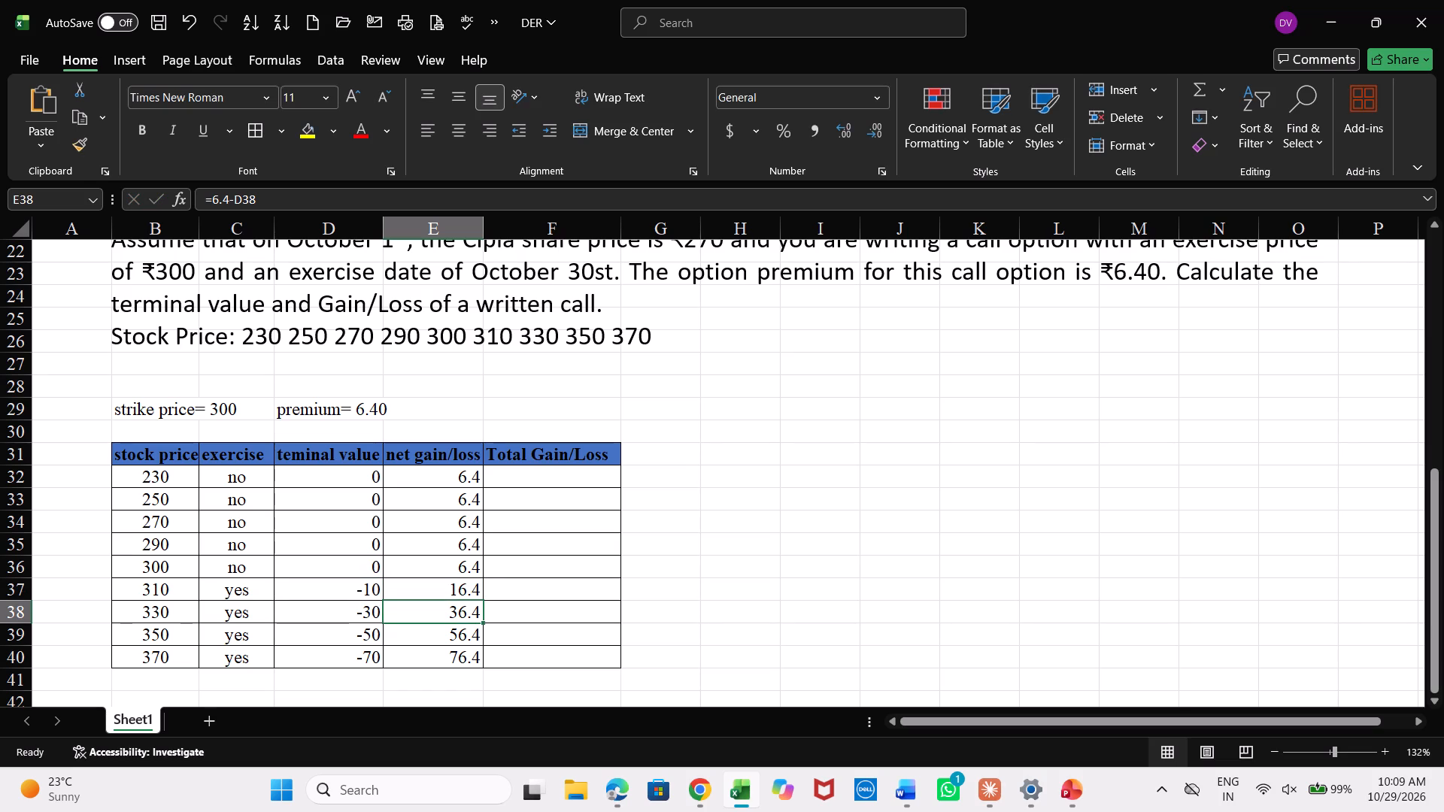
{"action": "double_click", "coordinate": [447, 593]}
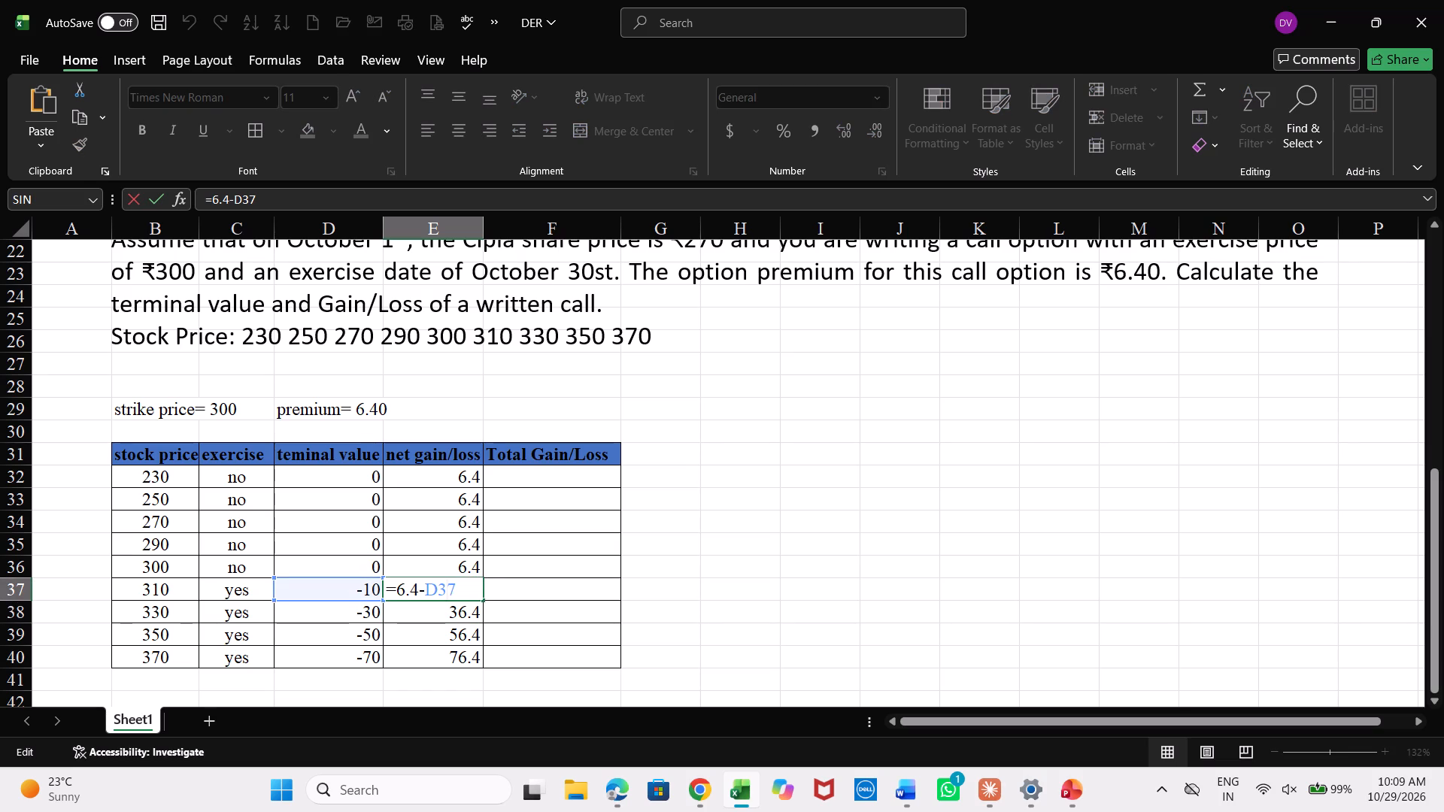
{"action": "left_click_drag", "start_coordinate": [464, 589], "coordinate": [422, 594]}
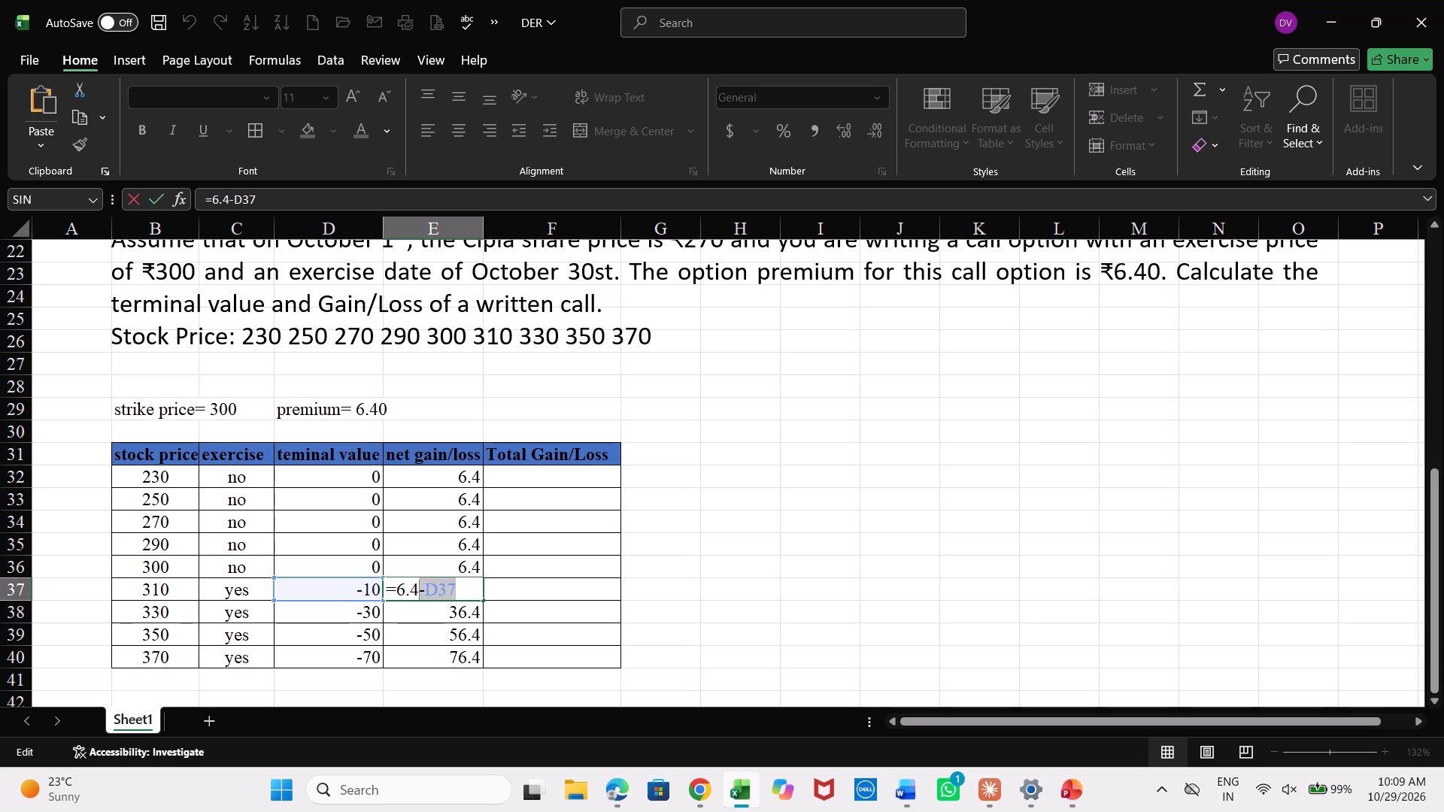
{"action": "key", "text": "ctrl+c"}
{"action": "left_click", "coordinate": [395, 595]}
{"action": "key", "text": "ctrl+c"}
{"action": "key", "text": "ctrl+v"}
{"action": "key", "text": "ctrl+v"}
{"action": "key", "text": "BackSpace"}
{"action": "key", "text": "BackSpace"}
{"action": "key", "text": "BackSpace"}
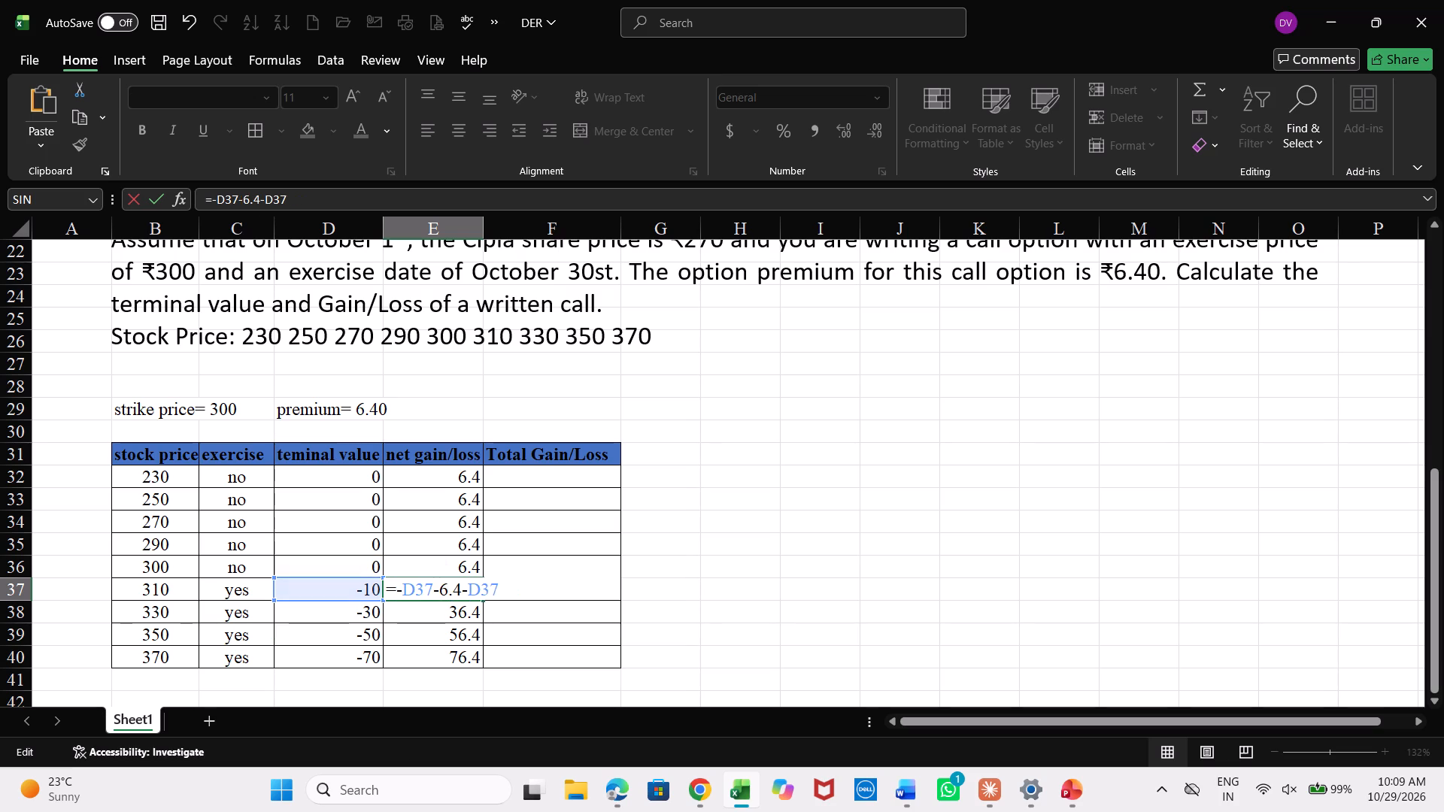
{"action": "key", "text": "BackSpace"}
{"action": "key", "text": "Delete"}
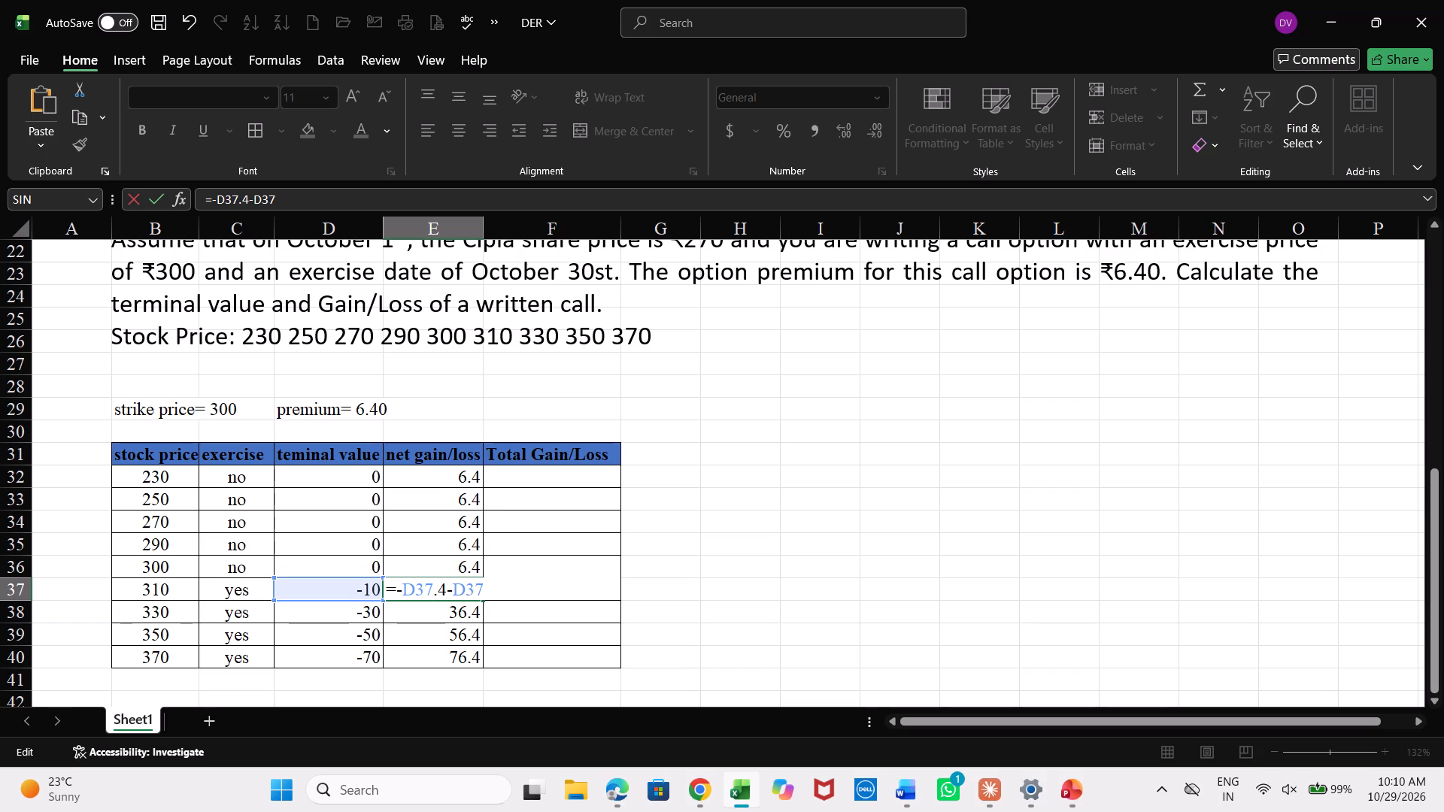
{"action": "key", "text": "6"}
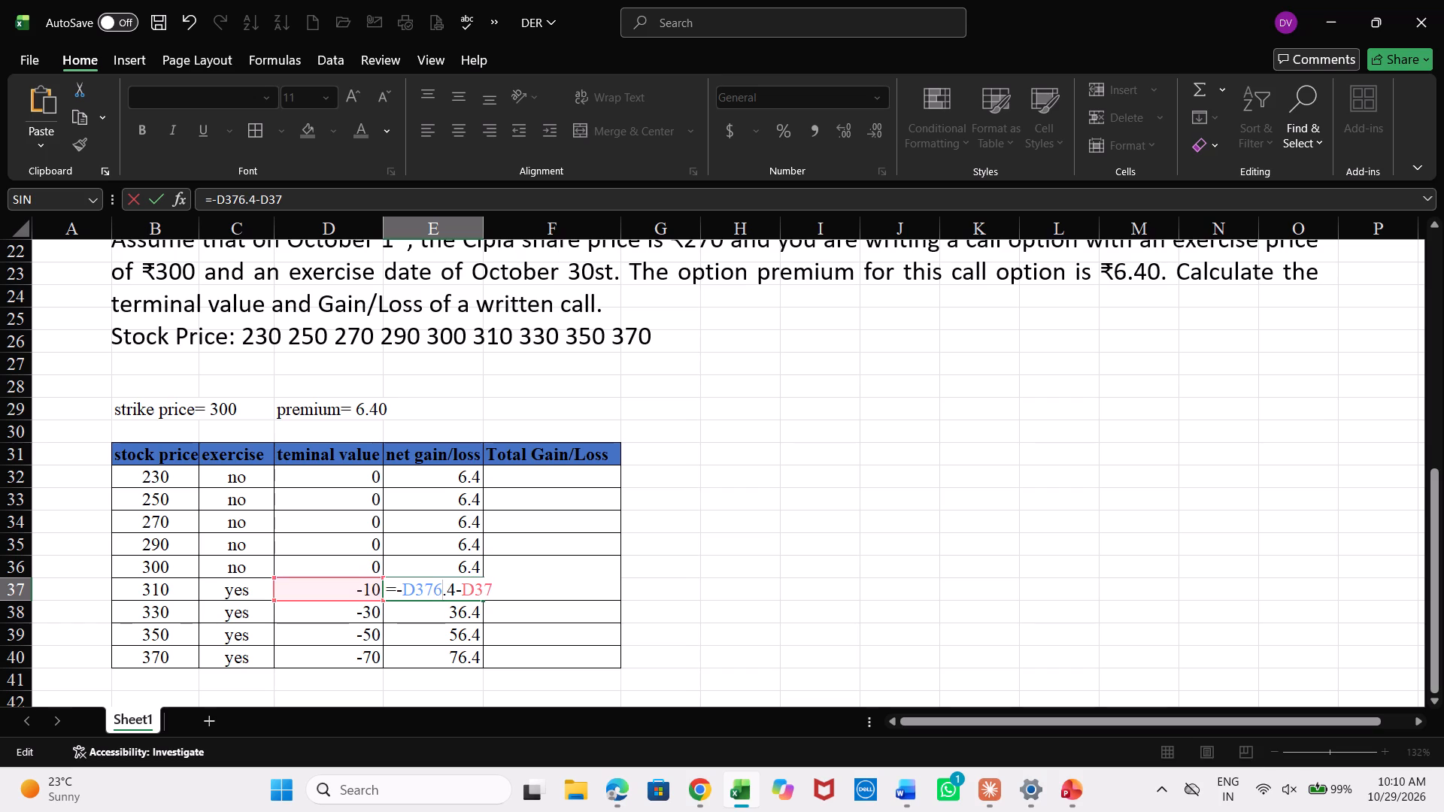
{"action": "key", "text": "Right"}
{"action": "key", "text": "Right"}
{"action": "key", "text": "Right"}
{"action": "key", "text": "Left"}
{"action": "key", "text": "Delete"}
{"action": "key", "text": "Delete"}
{"action": "key", "text": "Delete"}
{"action": "key", "text": "Delete"}
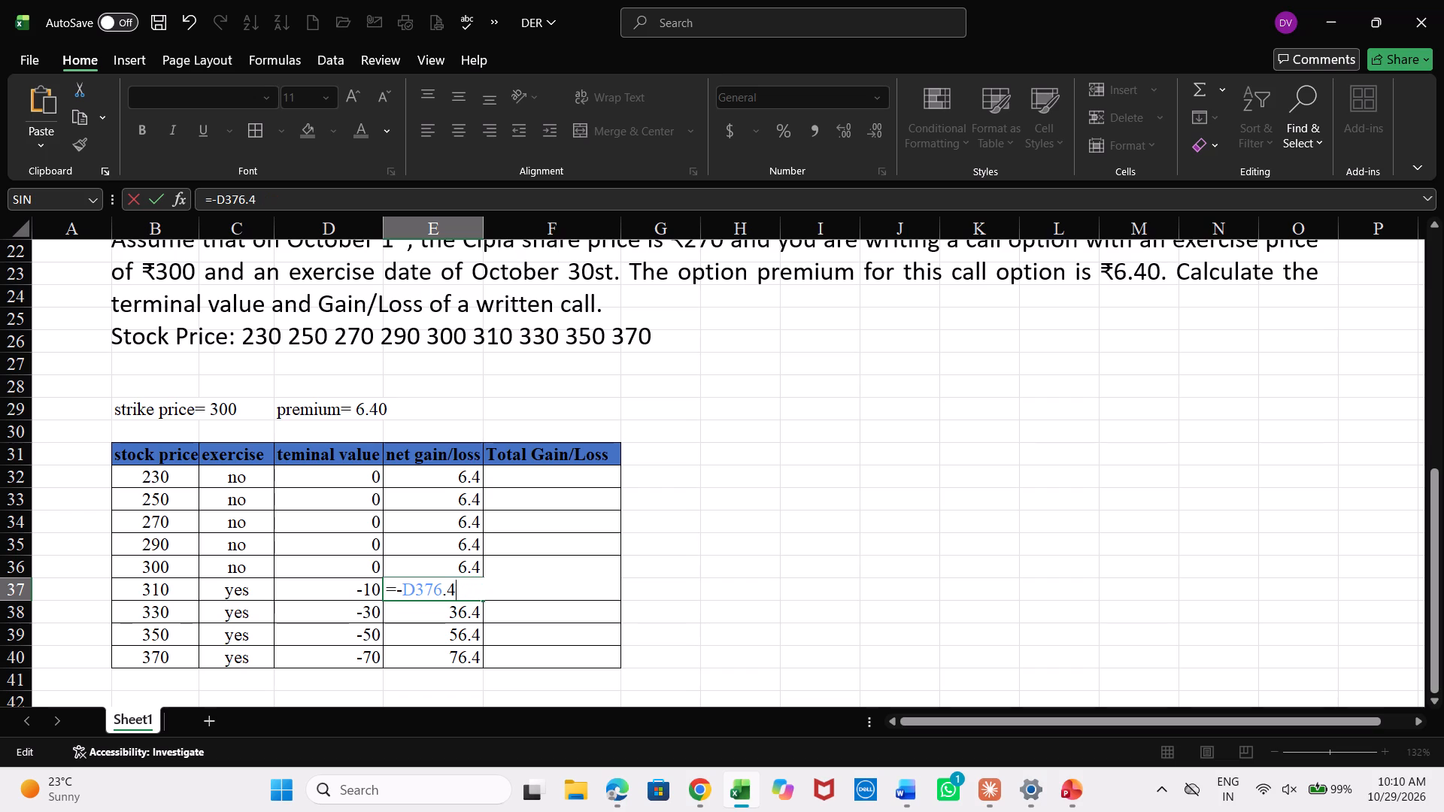
{"action": "key", "text": "Left"}
{"action": "key", "text": "Left"}
{"action": "key", "text": "Left"}
{"action": "key", "text": "minus"}
{"action": "key", "text": "Return"}
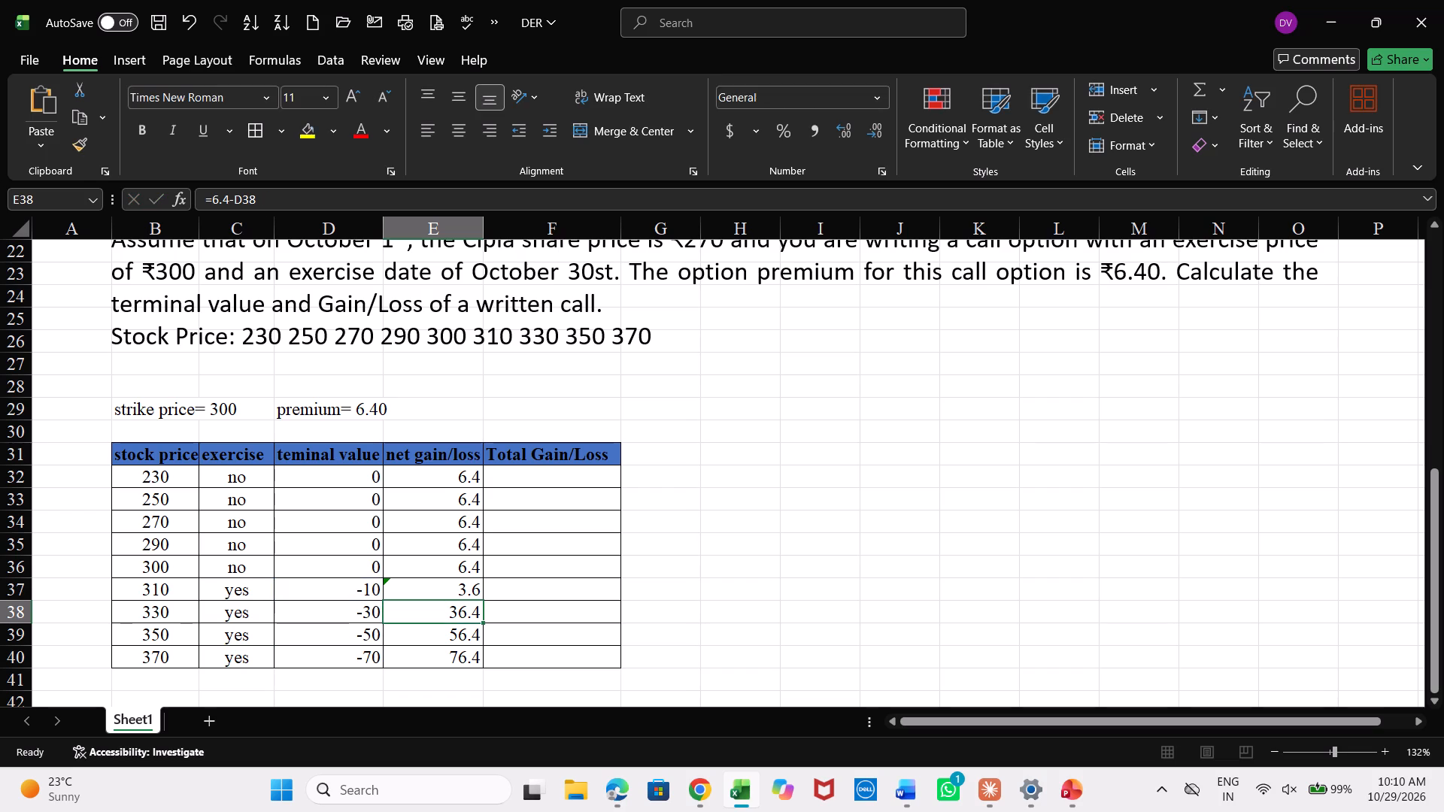
Fill the E37 net gain/loss formula down through E40 in the Cipla table.
{"action": "left_click", "coordinate": [460, 589]}
{"action": "left_click_drag", "start_coordinate": [484, 601], "coordinate": [471, 671]}
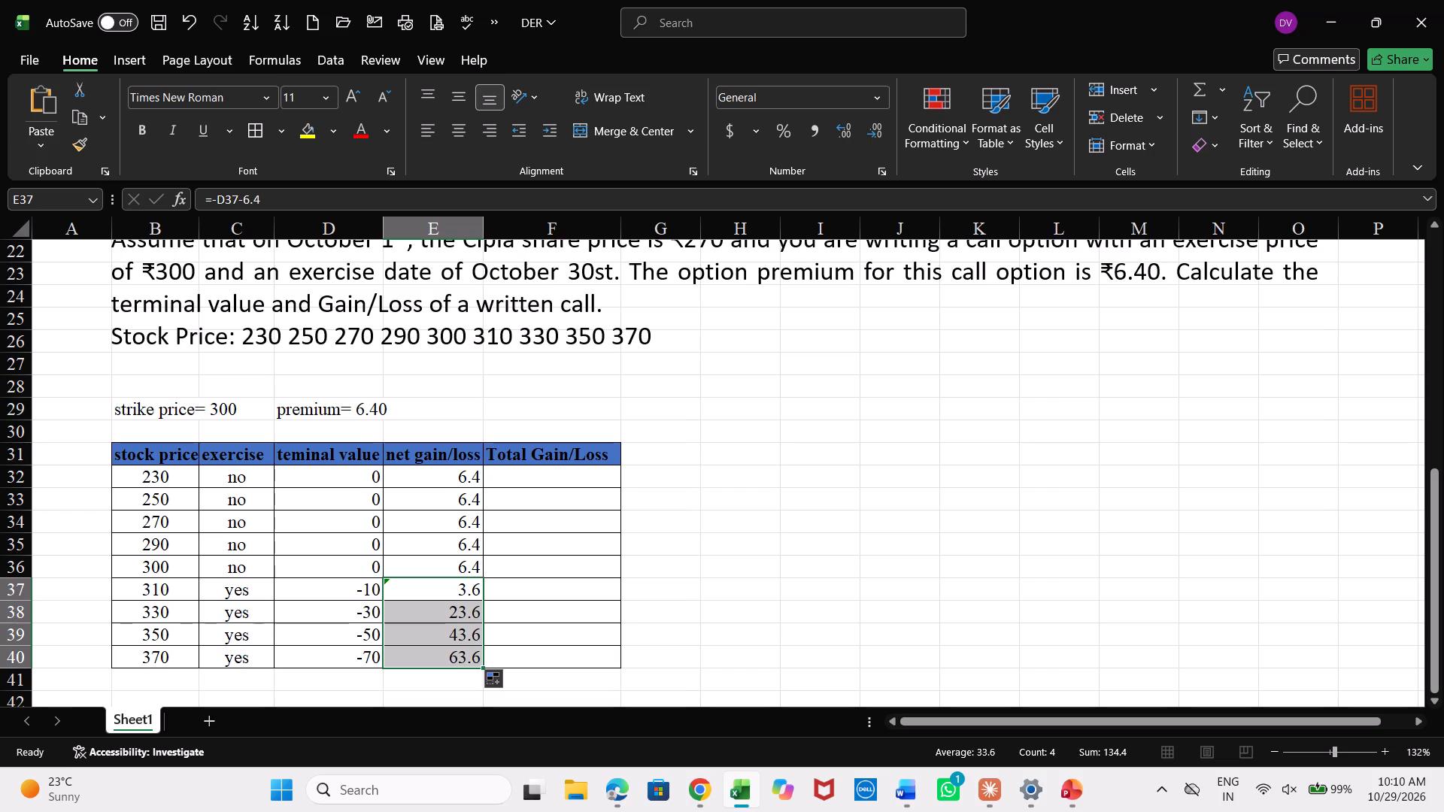
Change the Cipla table's net gain/loss formula in E37 to =6.4-D37.
{"action": "double_click", "coordinate": [535, 480]}
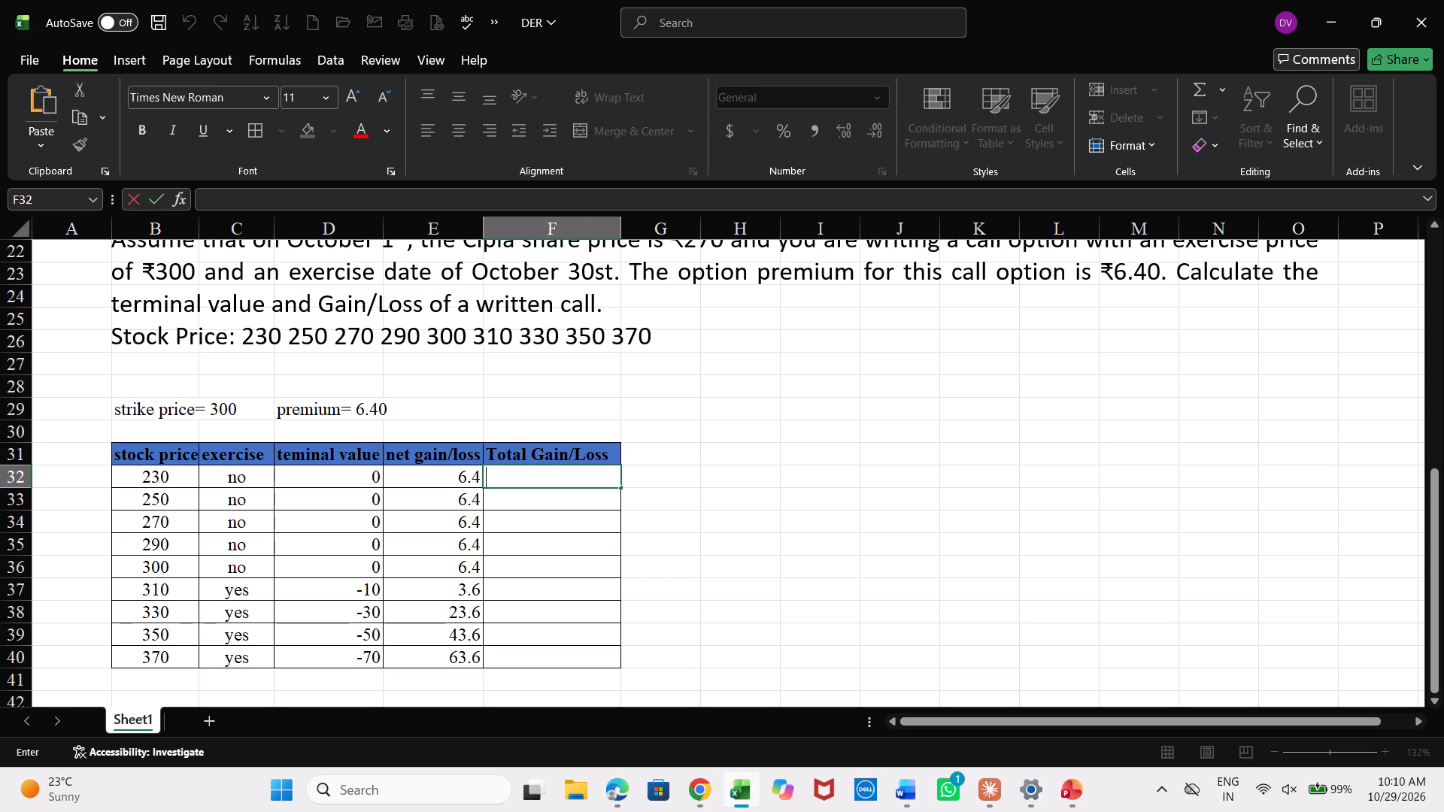
{"action": "left_click", "coordinate": [426, 594]}
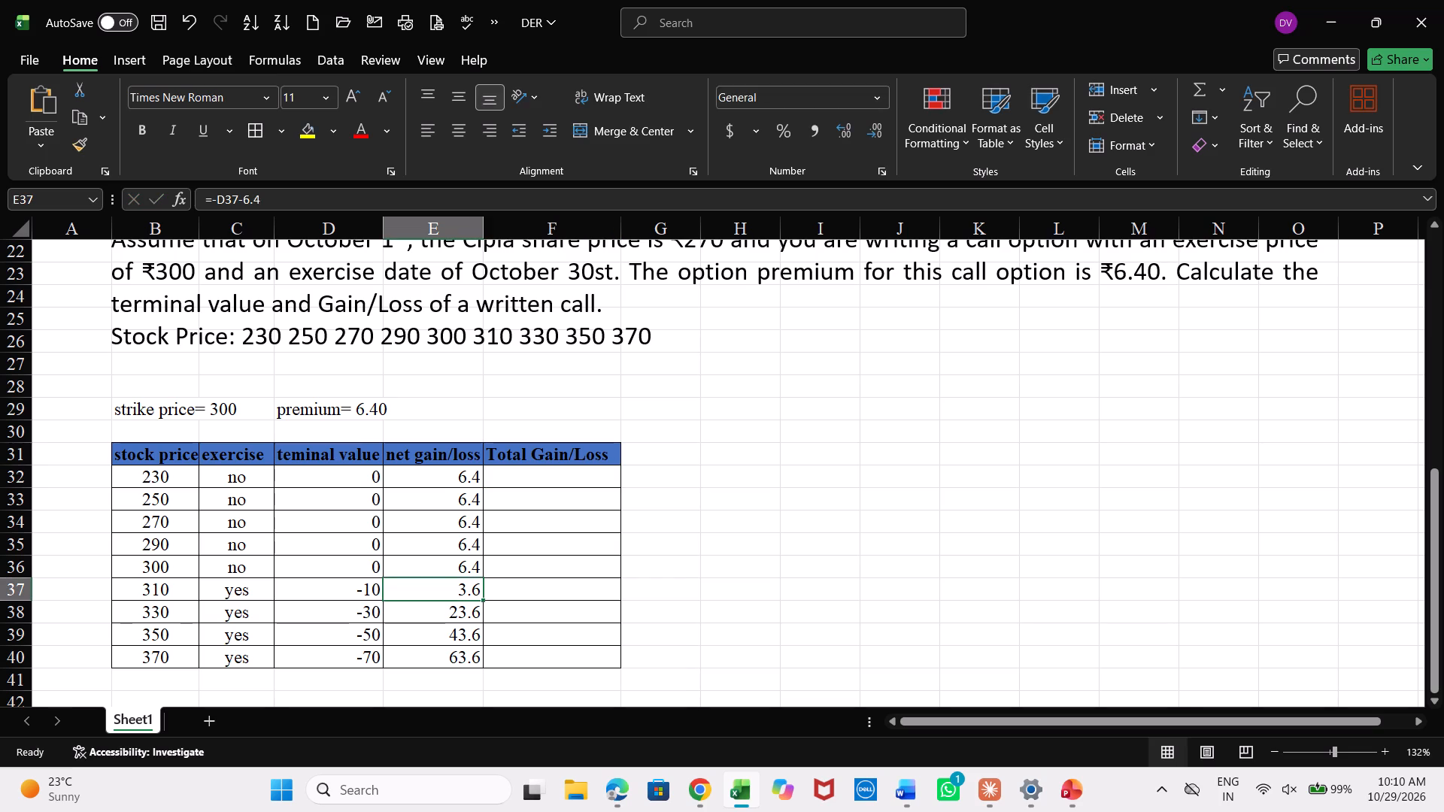
{"action": "double_click", "coordinate": [450, 592]}
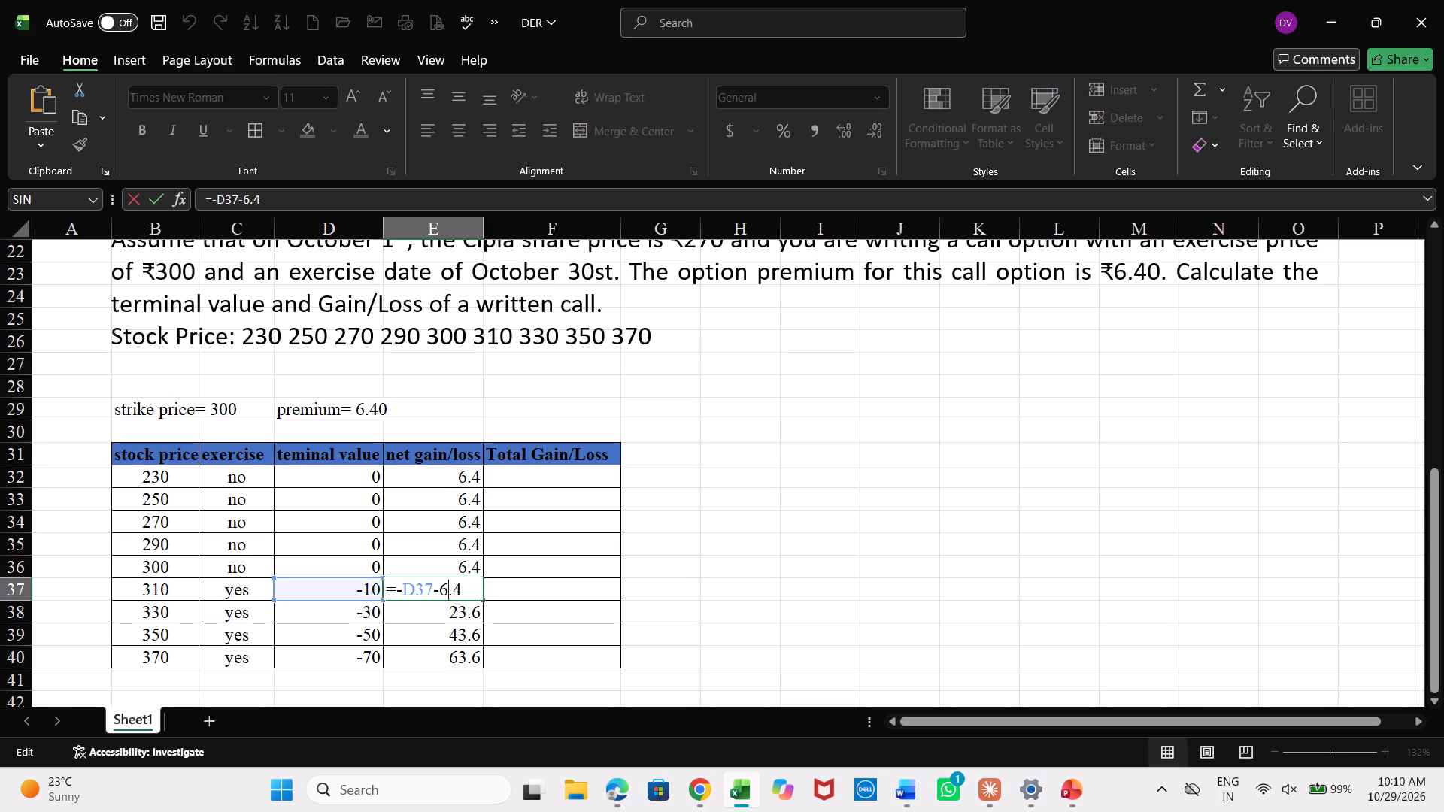
{"action": "left_click_drag", "start_coordinate": [437, 592], "coordinate": [405, 592]}
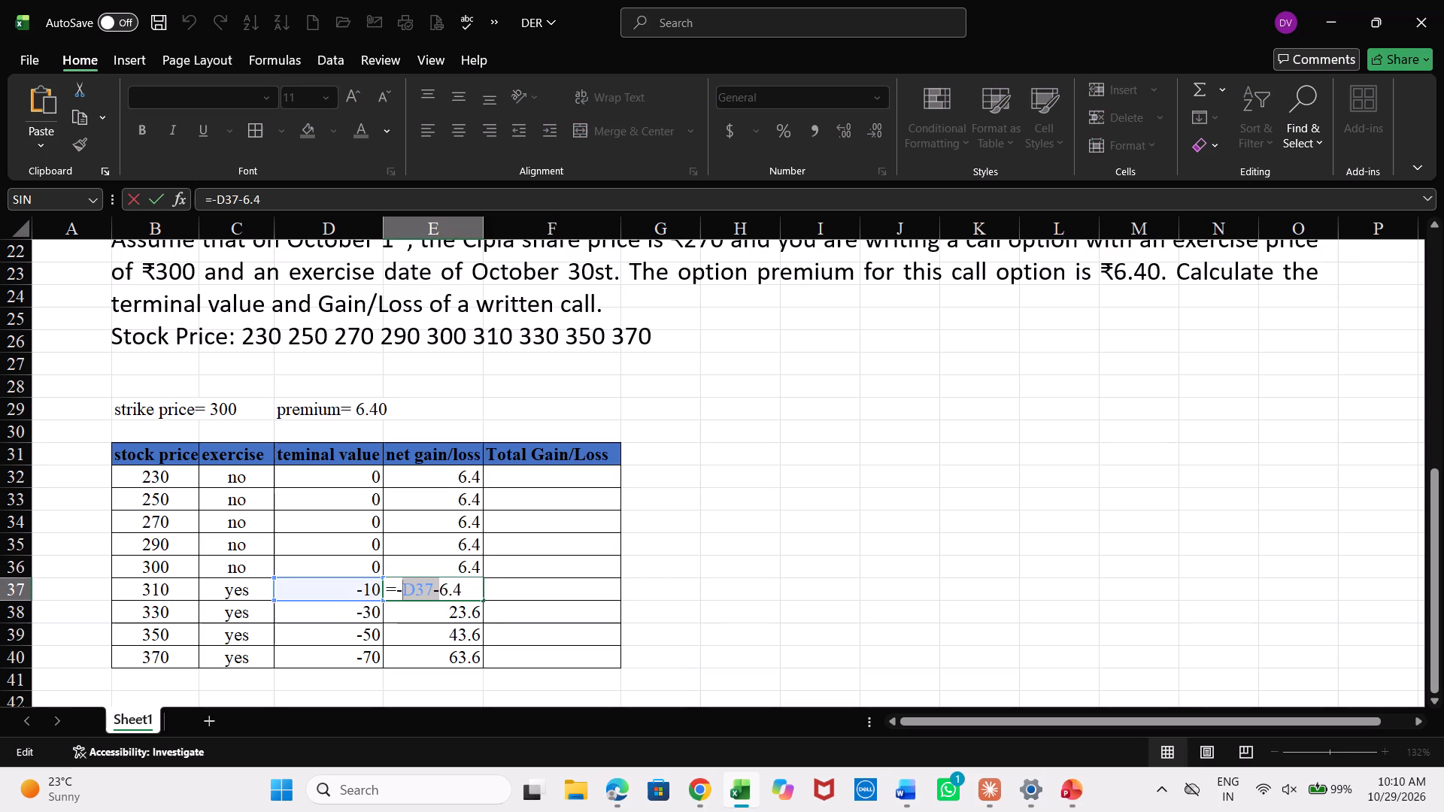
{"action": "key", "text": "ctrl+c"}
{"action": "left_click", "coordinate": [466, 592]}
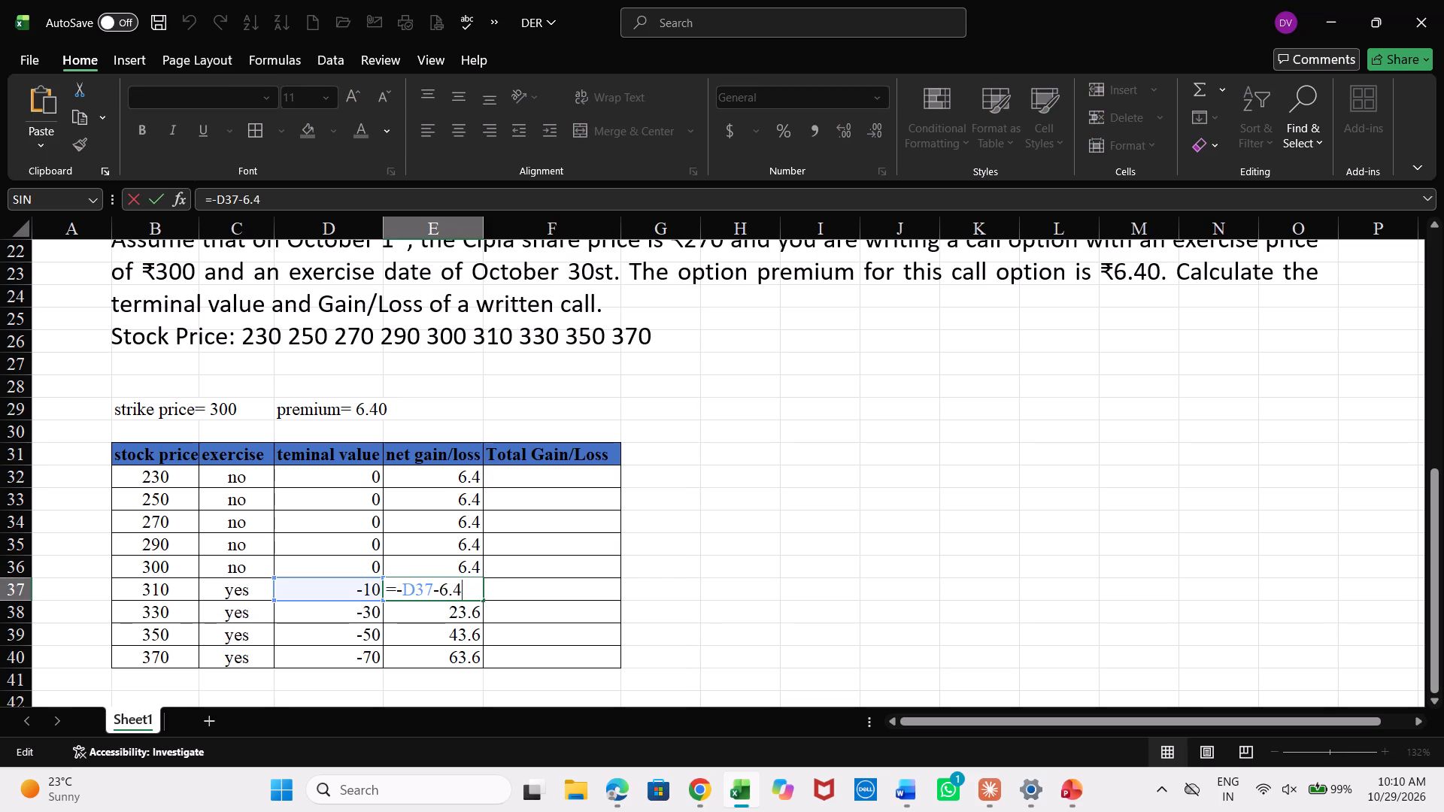
{"action": "key", "text": "minus"}
{"action": "key", "text": "ctrl+v"}
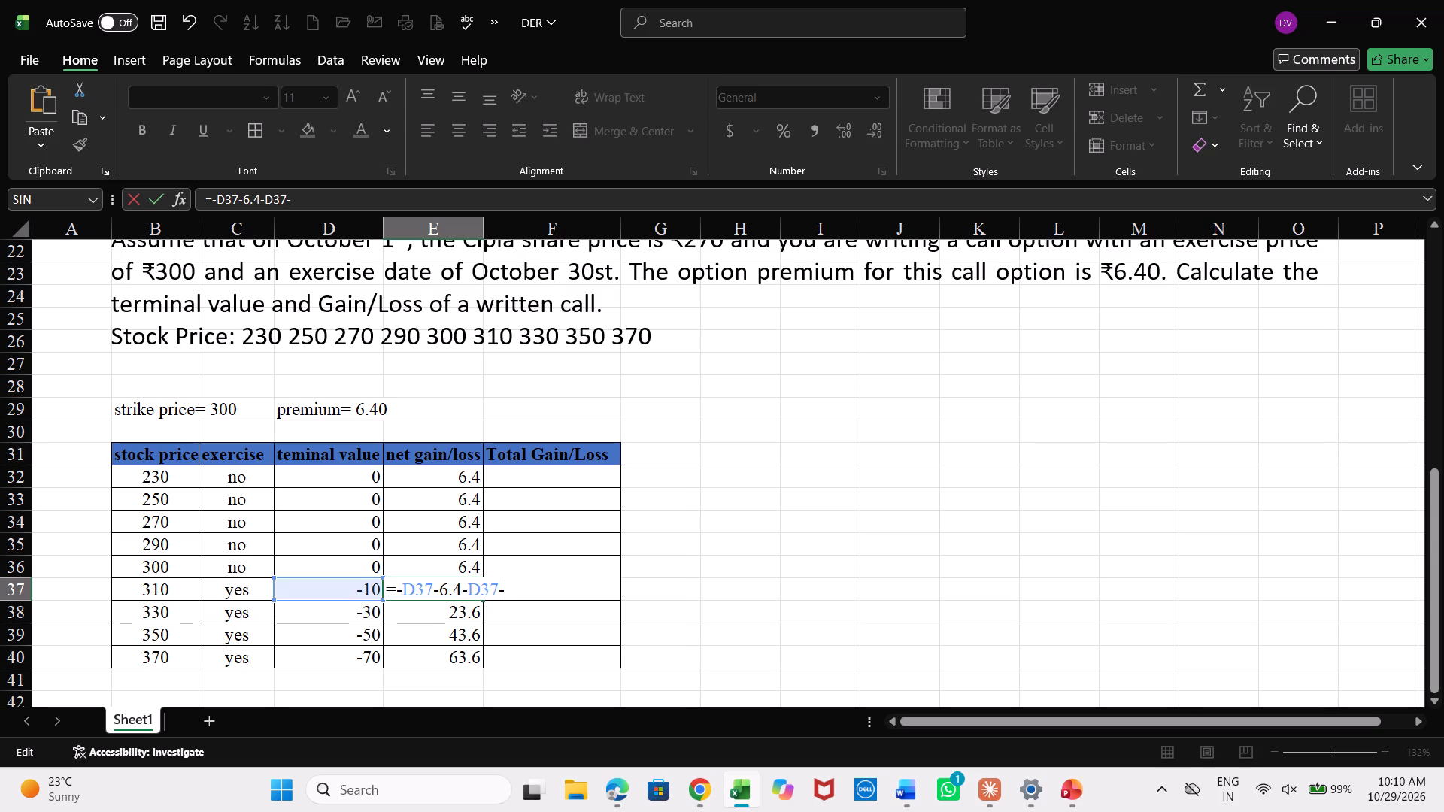
{"action": "left_click", "coordinate": [438, 589]}
{"action": "key", "text": "BackSpace"}
{"action": "key", "text": "BackSpace"}
{"action": "key", "text": "BackSpace"}
{"action": "key", "text": "BackSpace"}
{"action": "key", "text": "BackSpace"}
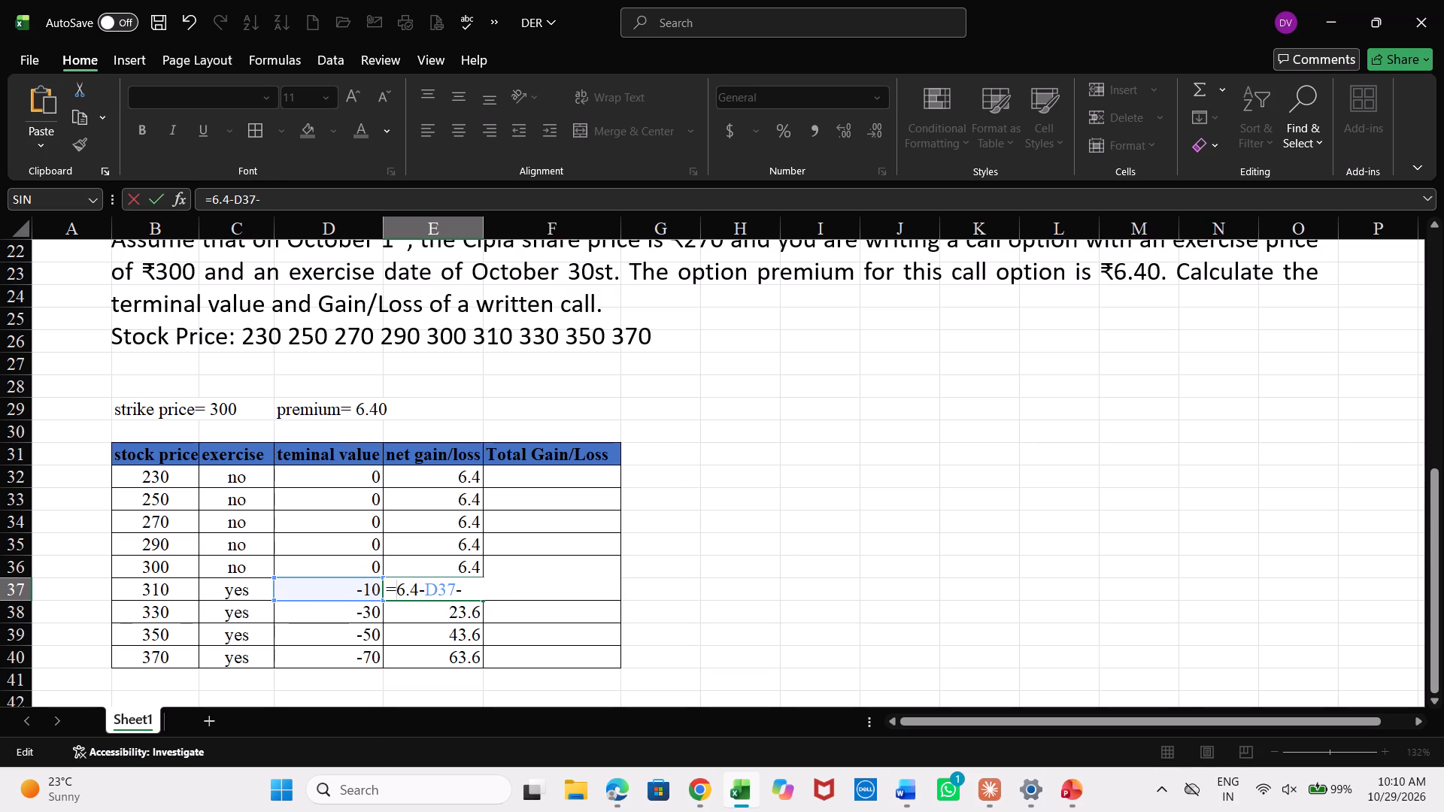
{"action": "key", "text": "Return"}
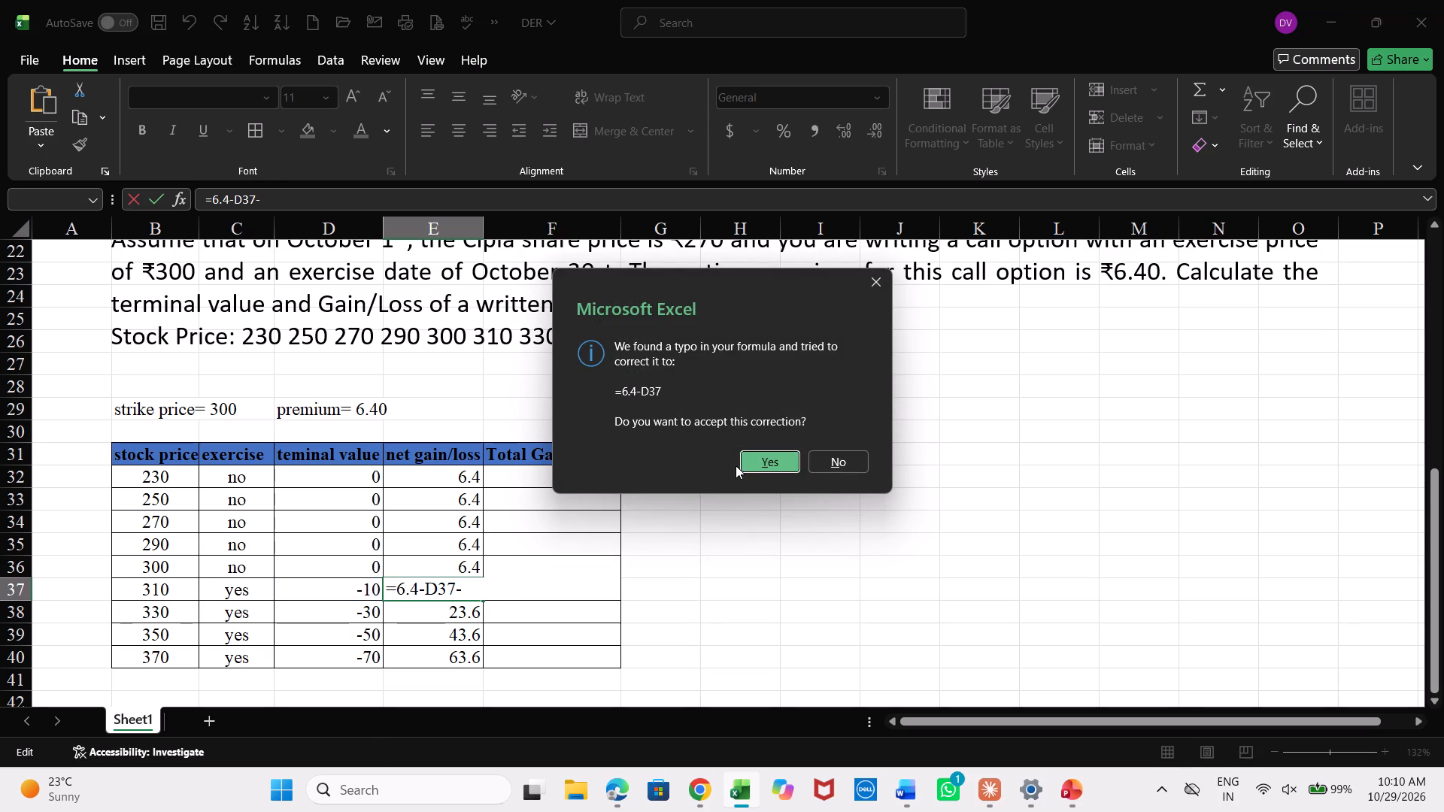
{"action": "left_click", "coordinate": [821, 454]}
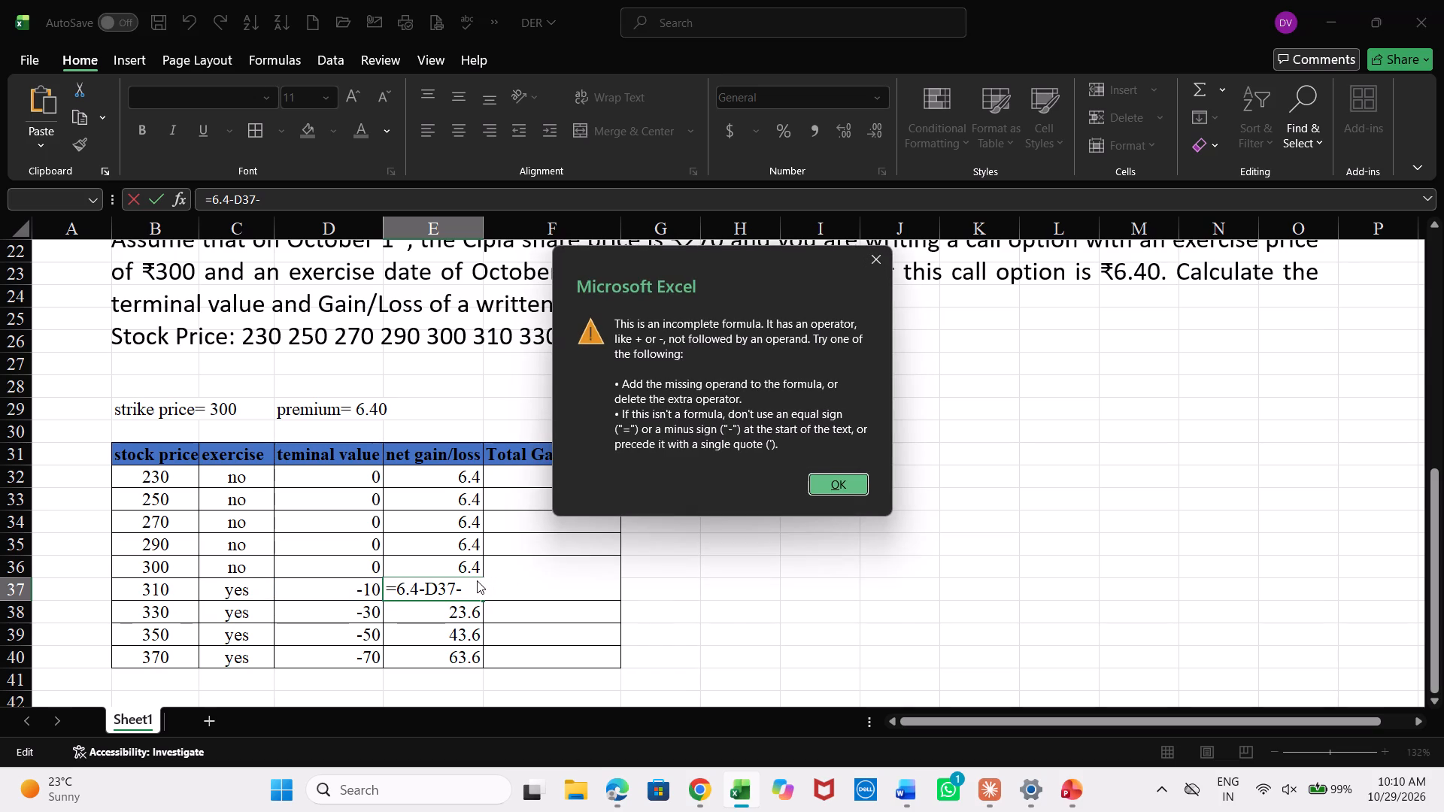
{"action": "left_click", "coordinate": [830, 481]}
{"action": "left_click", "coordinate": [472, 585]}
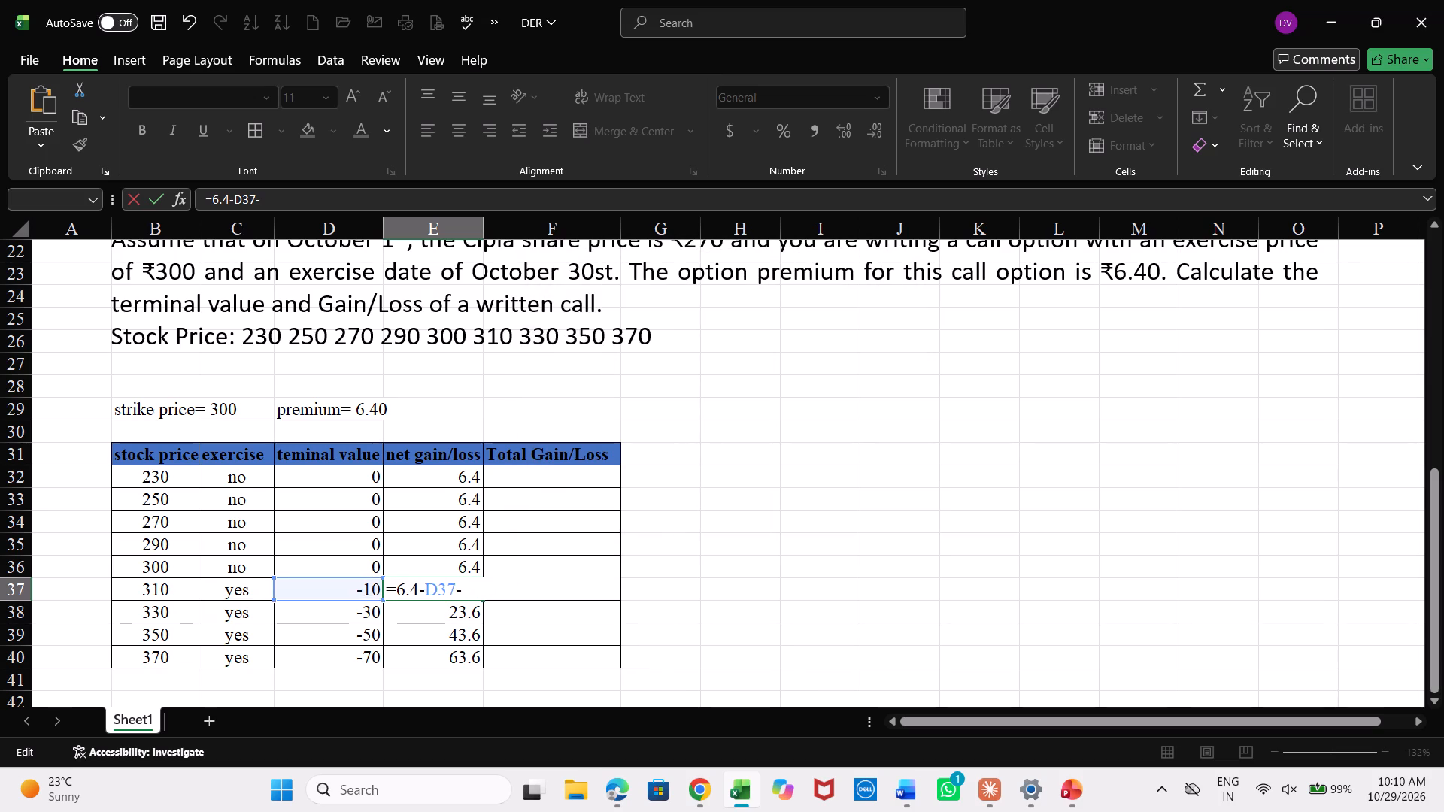
{"action": "key", "text": "BackSpace"}
{"action": "key", "text": "Return"}
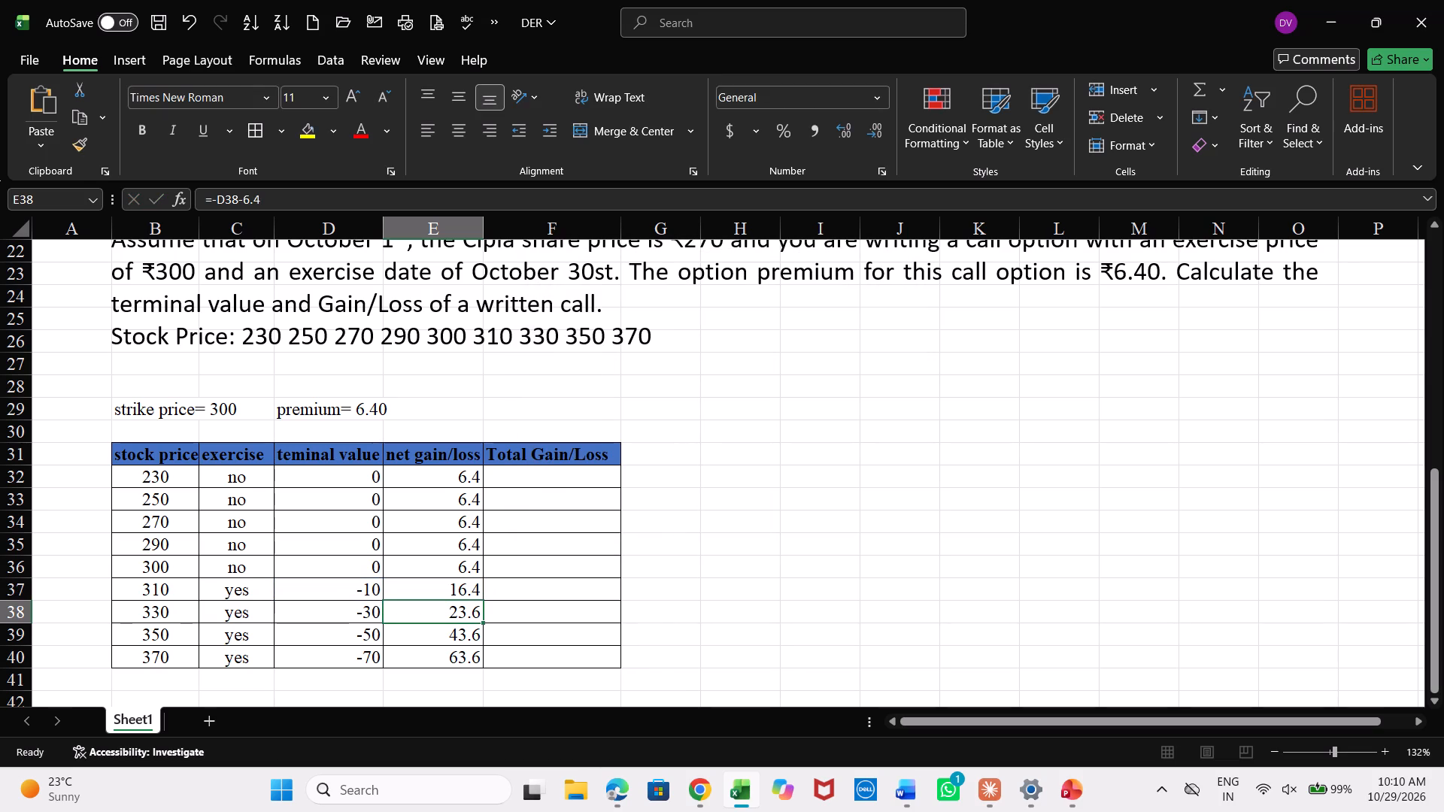
Change the Cipla table's net gain/loss formula for stock price 310, in E37, to =6.4 + D37.
{"action": "double_click", "coordinate": [456, 589]}
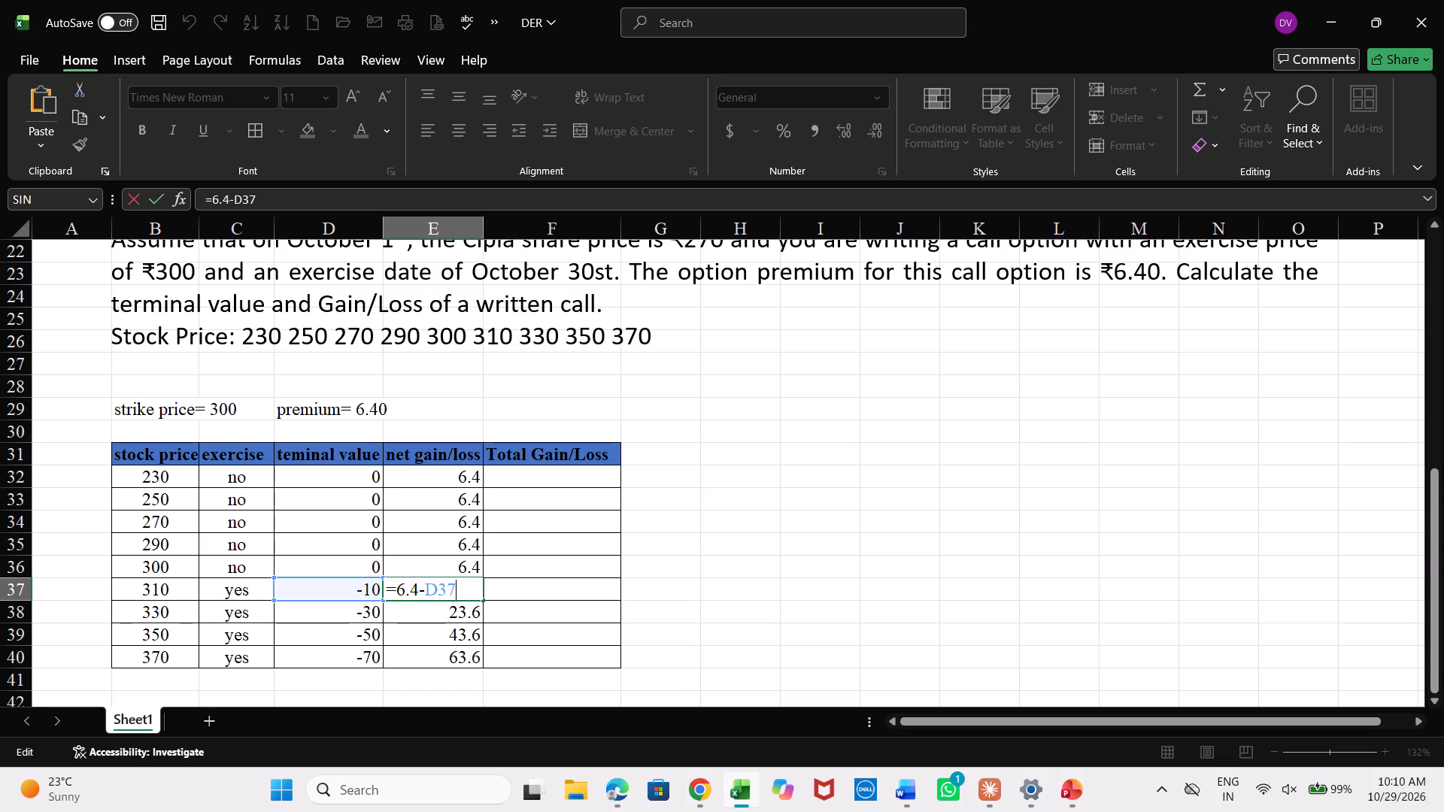
{"action": "key", "text": "Return"}
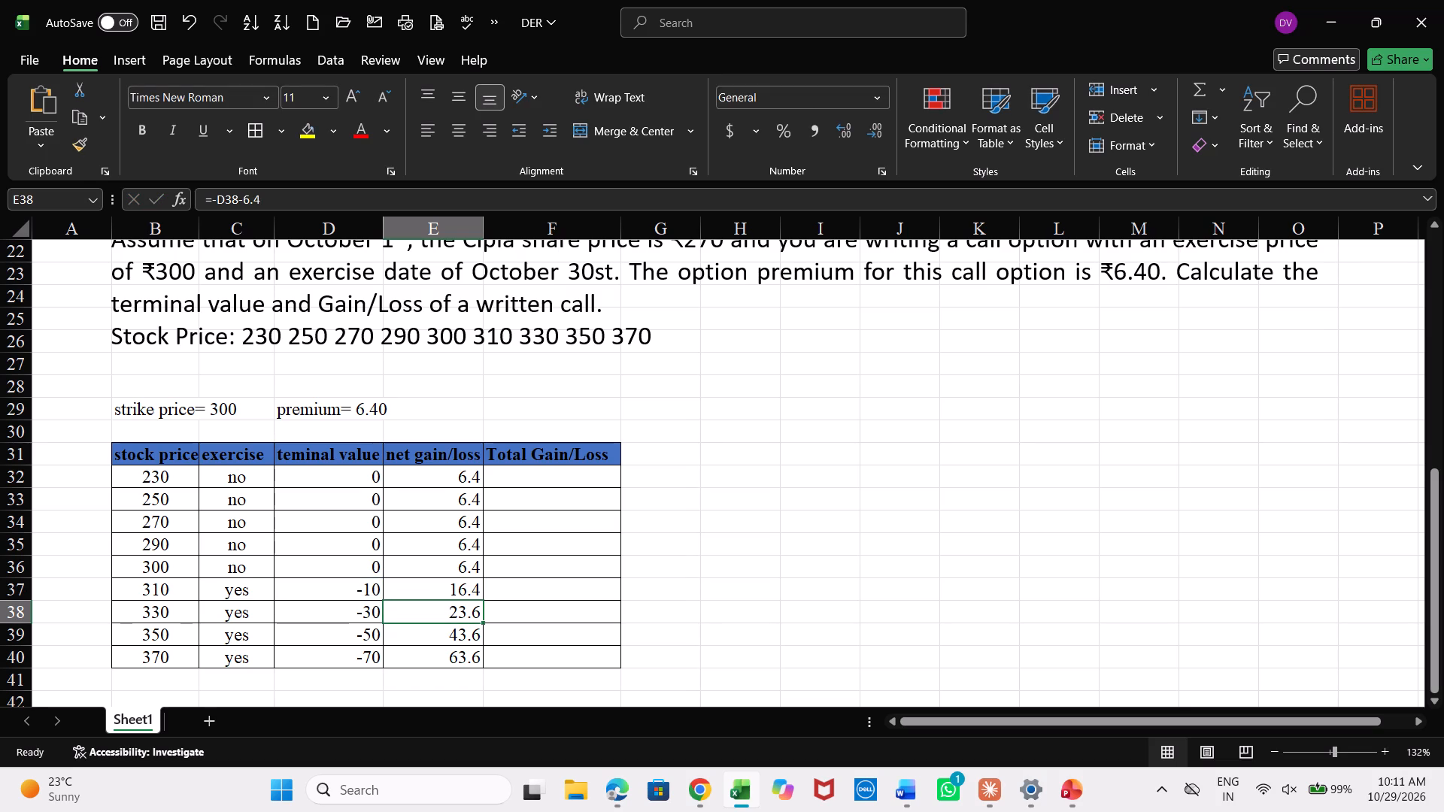
{"action": "double_click", "coordinate": [445, 595]}
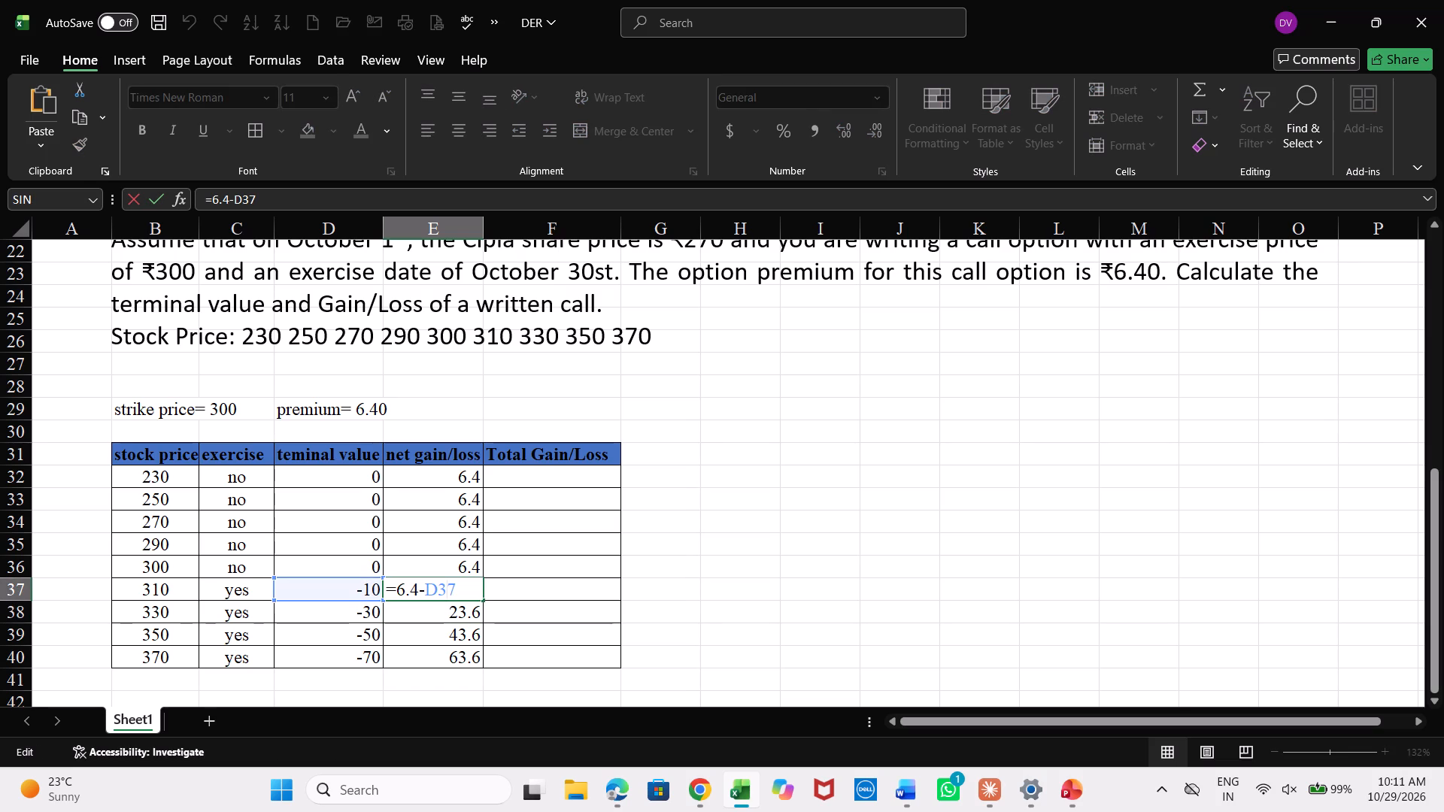
{"action": "left_click", "coordinate": [416, 592]}
{"action": "key", "text": "space"}
{"action": "left_click", "coordinate": [428, 586]}
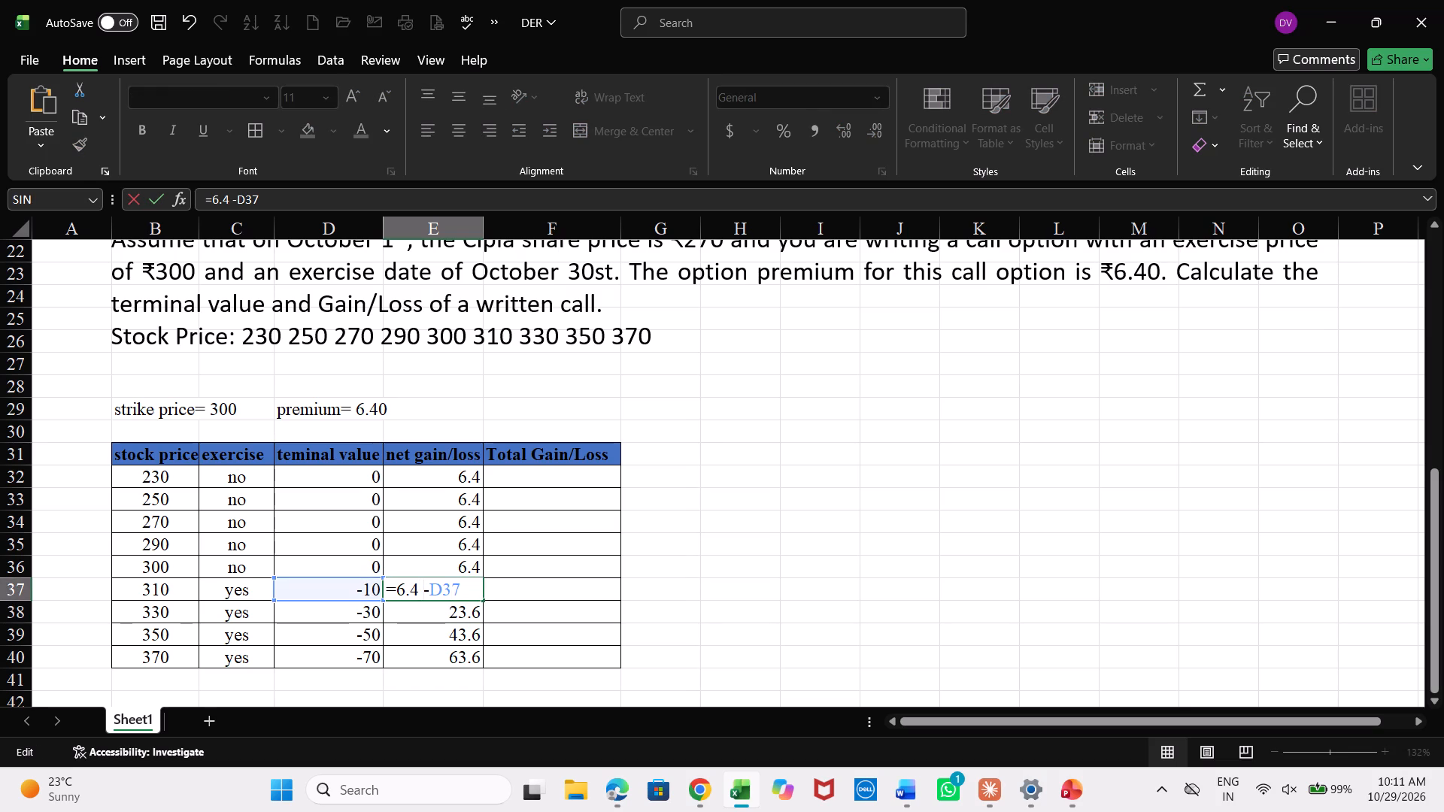
{"action": "key", "text": "space"}
{"action": "key", "text": "Return"}
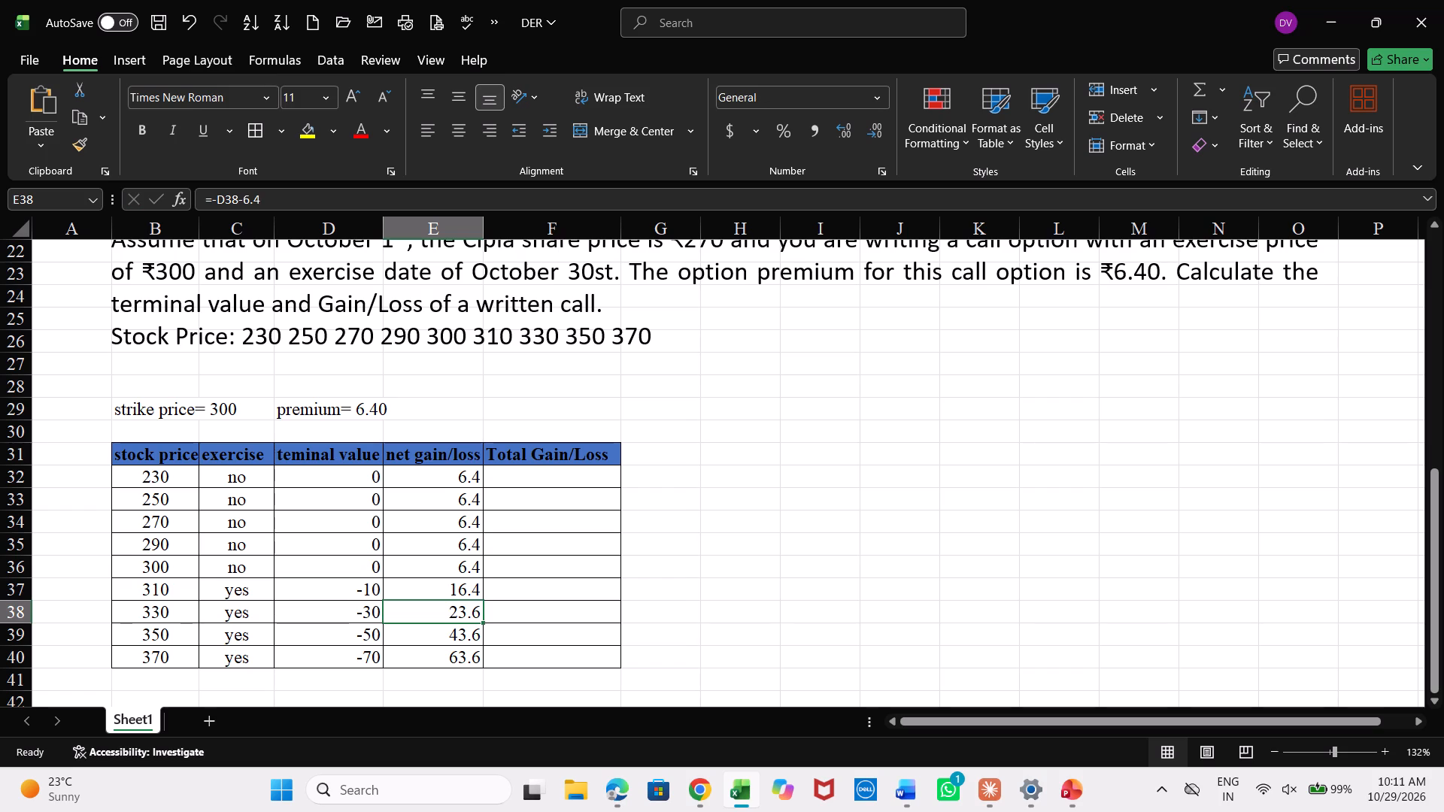
{"action": "double_click", "coordinate": [456, 591]}
{"action": "left_click", "coordinate": [432, 591]}
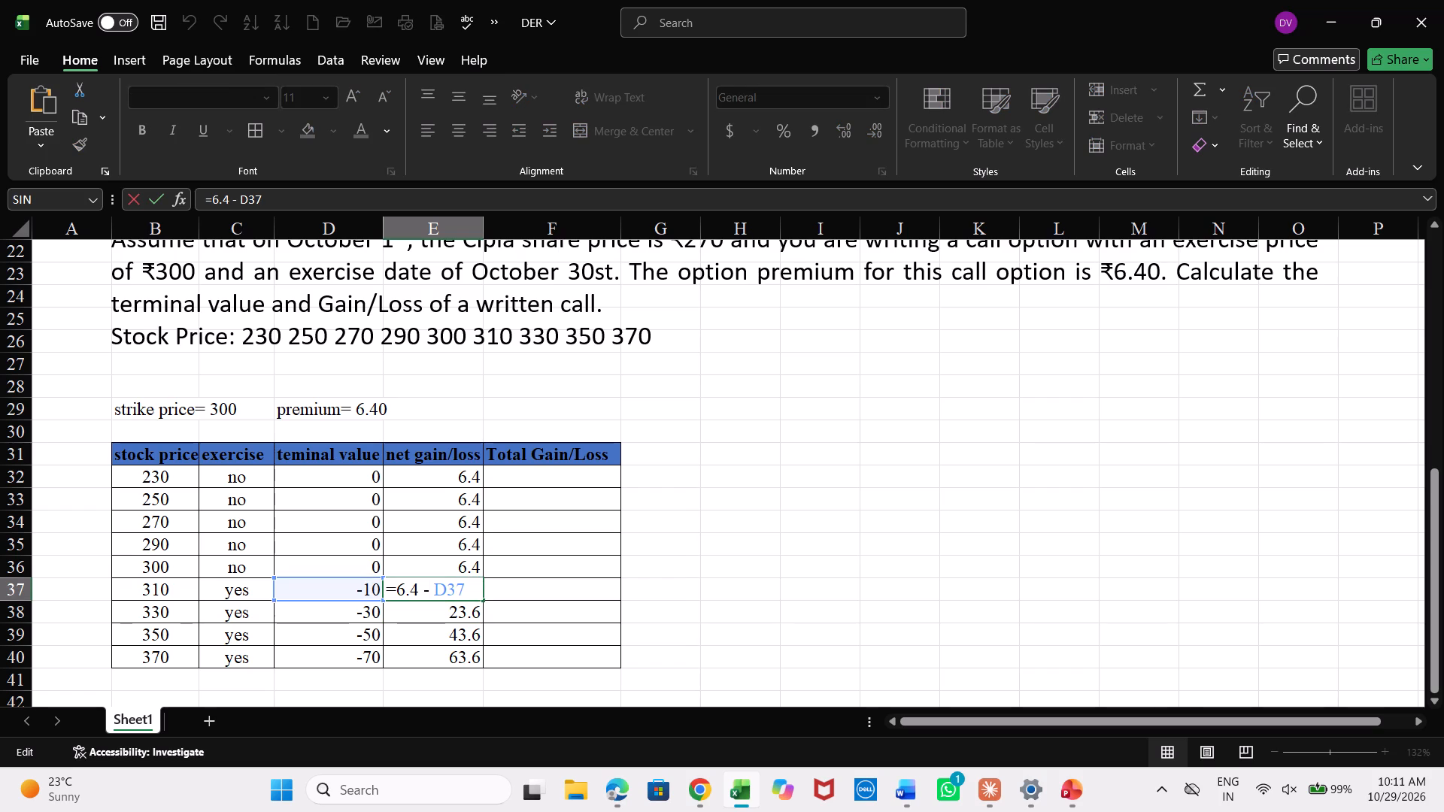
{"action": "key", "text": "BackSpace"}
{"action": "key", "text": "plus"}
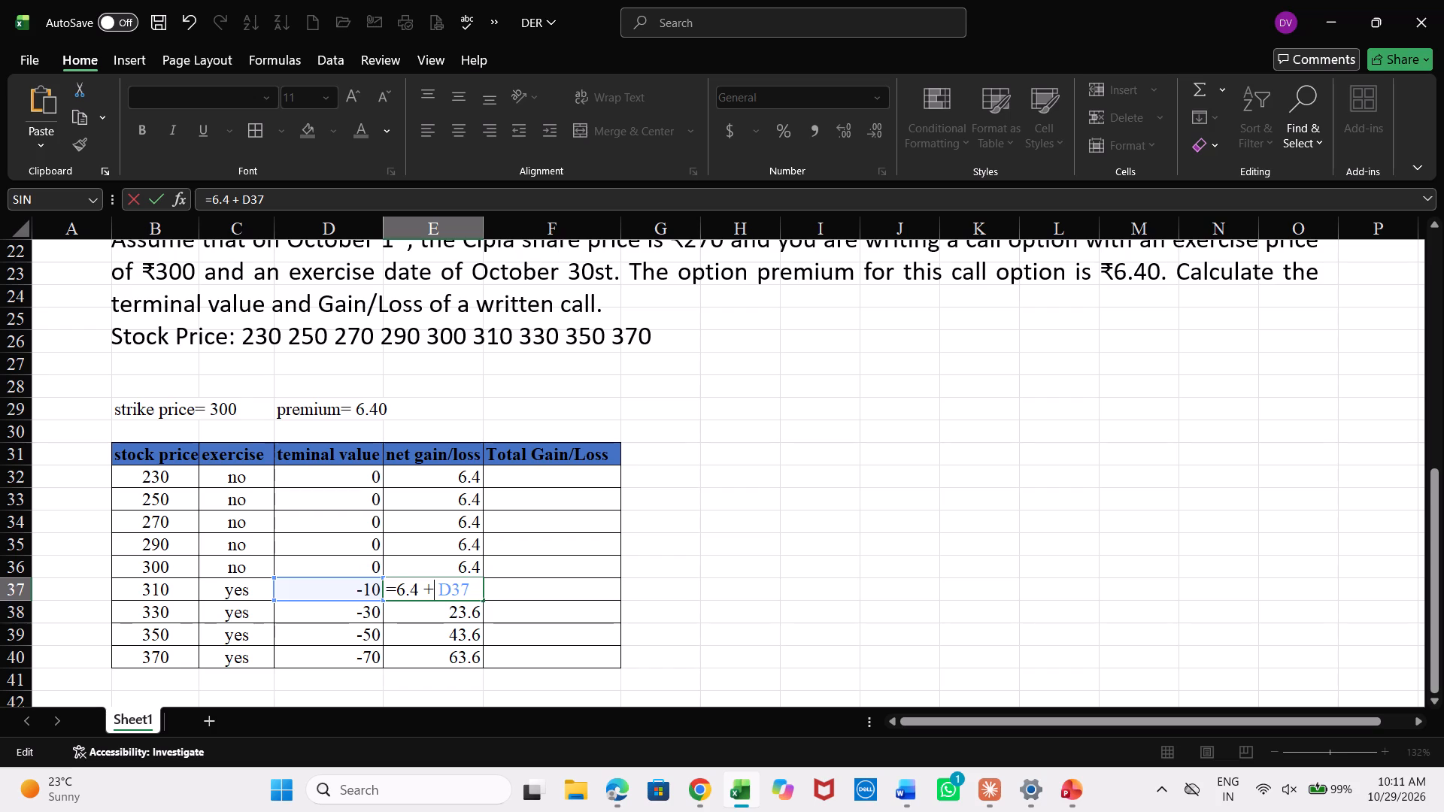
{"action": "key", "text": "Return"}
Fill the revised E37 net gain/loss formula down through E40 in the Cipla table.
{"action": "left_click", "coordinate": [469, 593]}
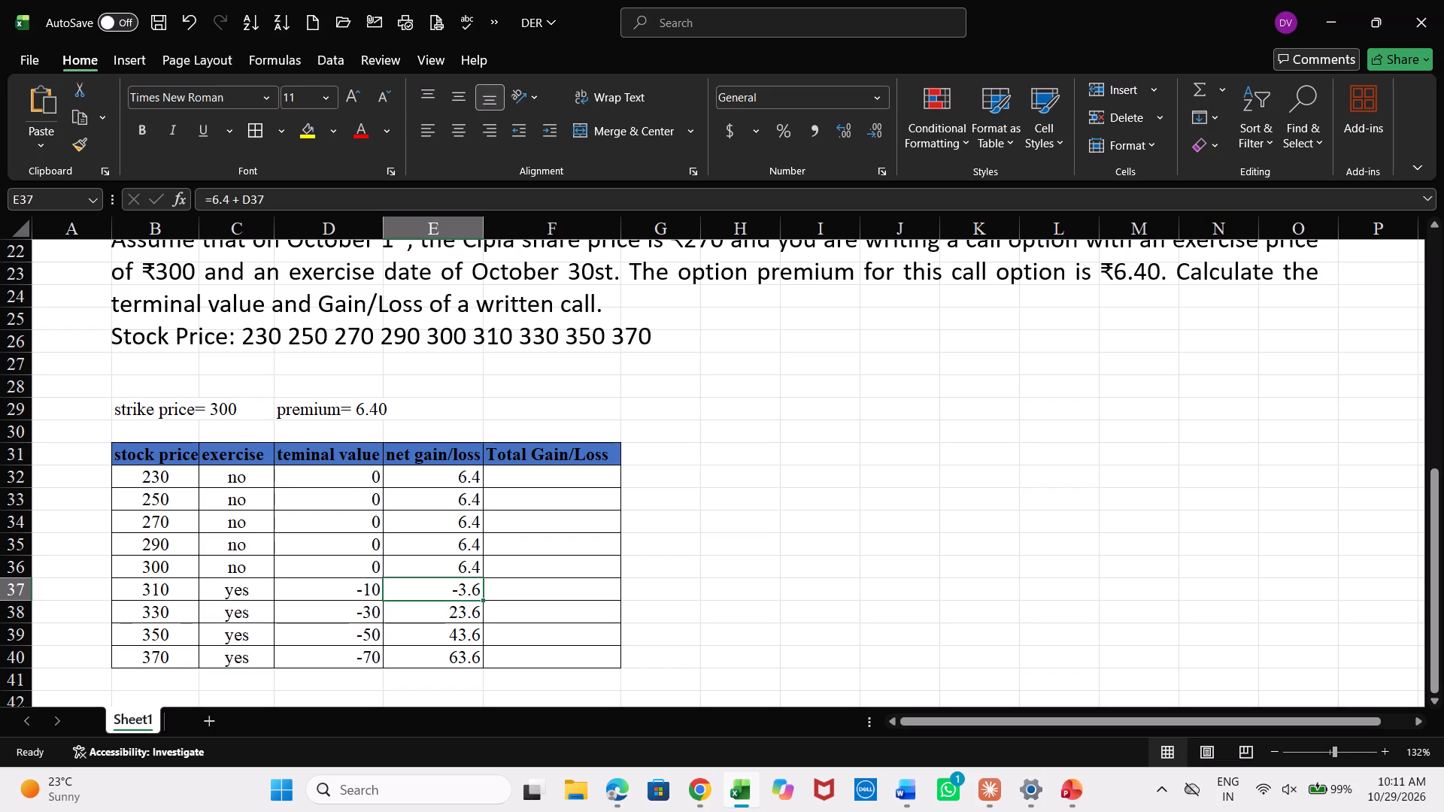
{"action": "left_click_drag", "start_coordinate": [484, 600], "coordinate": [481, 664]}
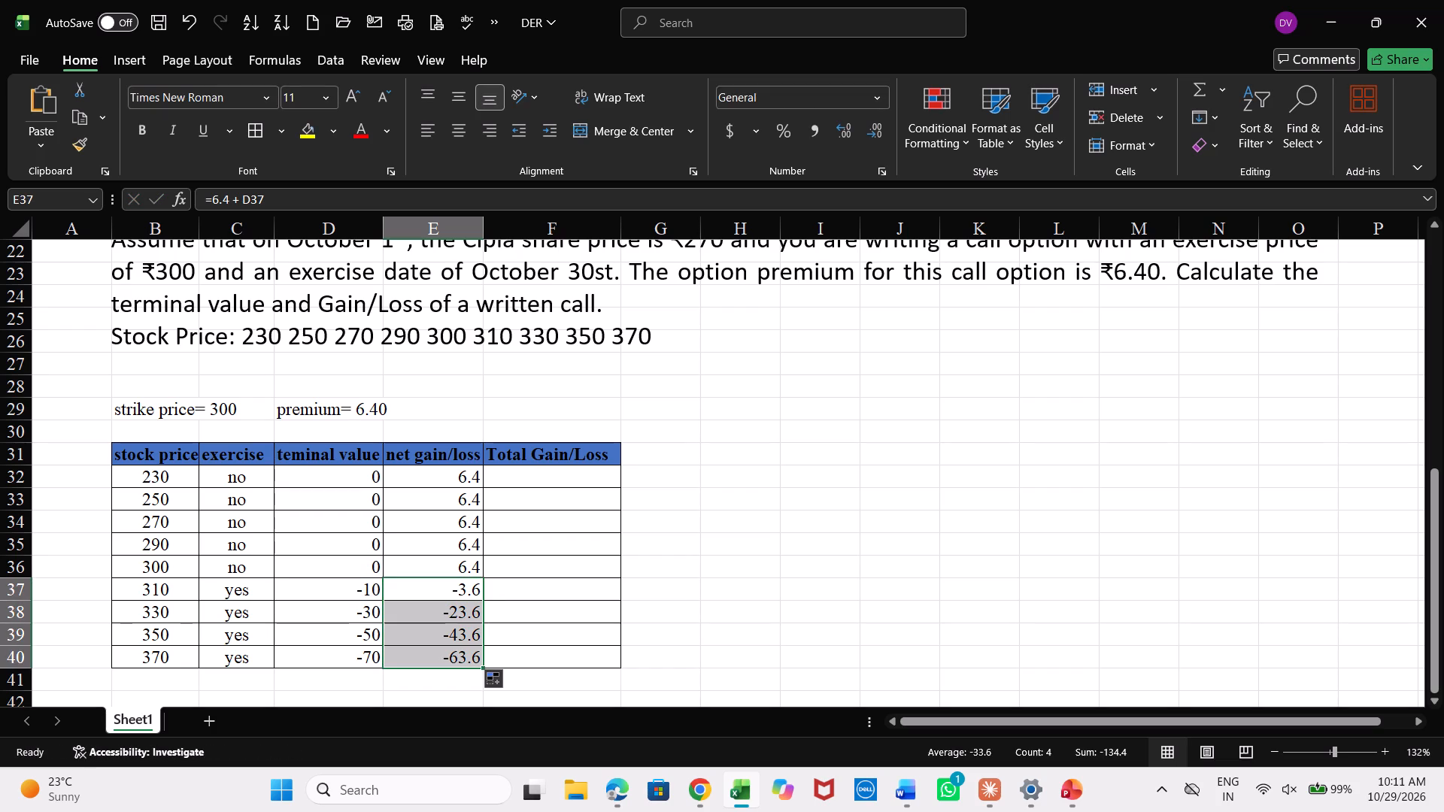
Enter =E32*1250 in F32 of the Cipla table's Total Gain/Loss column and fill it down through F40.
{"action": "left_click", "coordinate": [551, 477]}
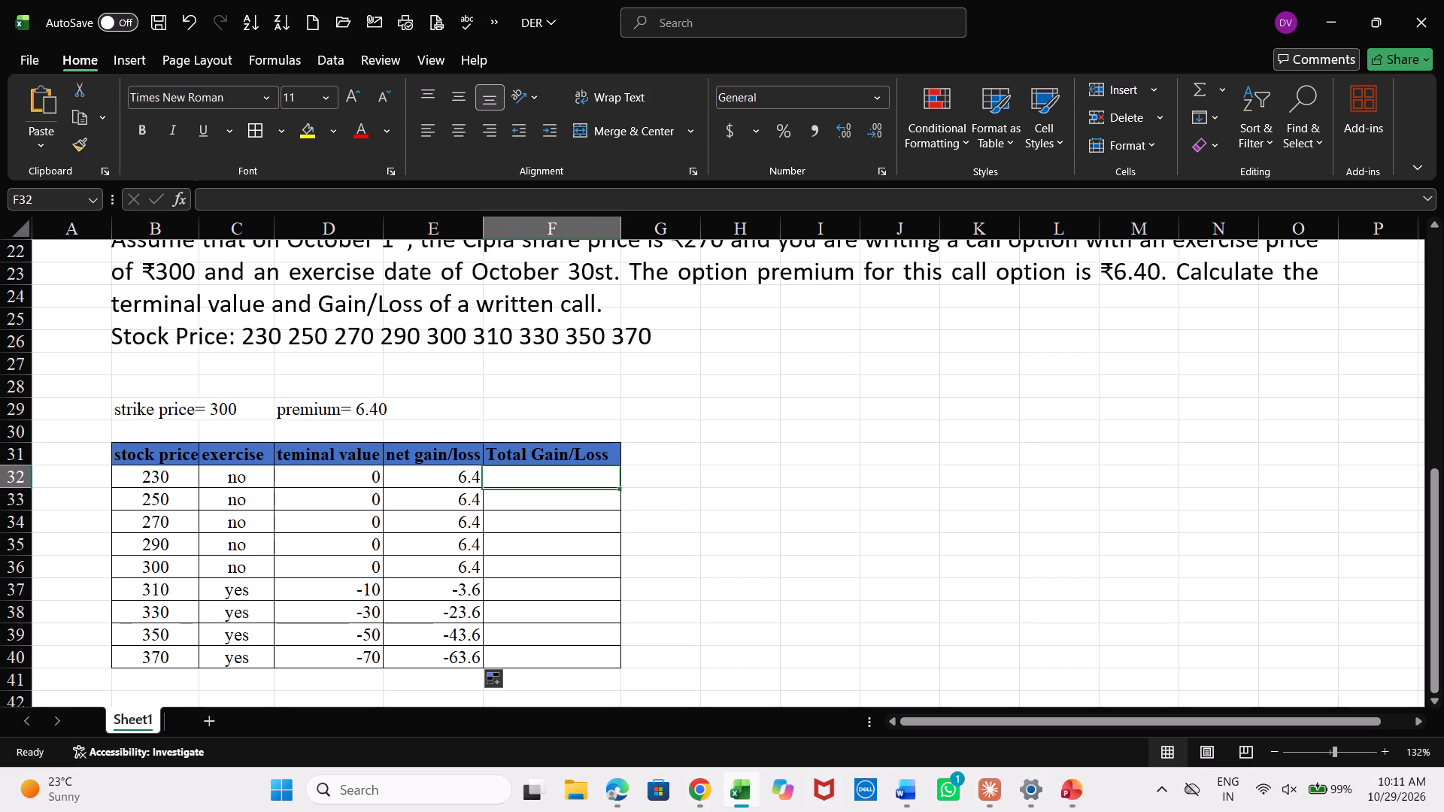
{"action": "key", "text": "equal"}
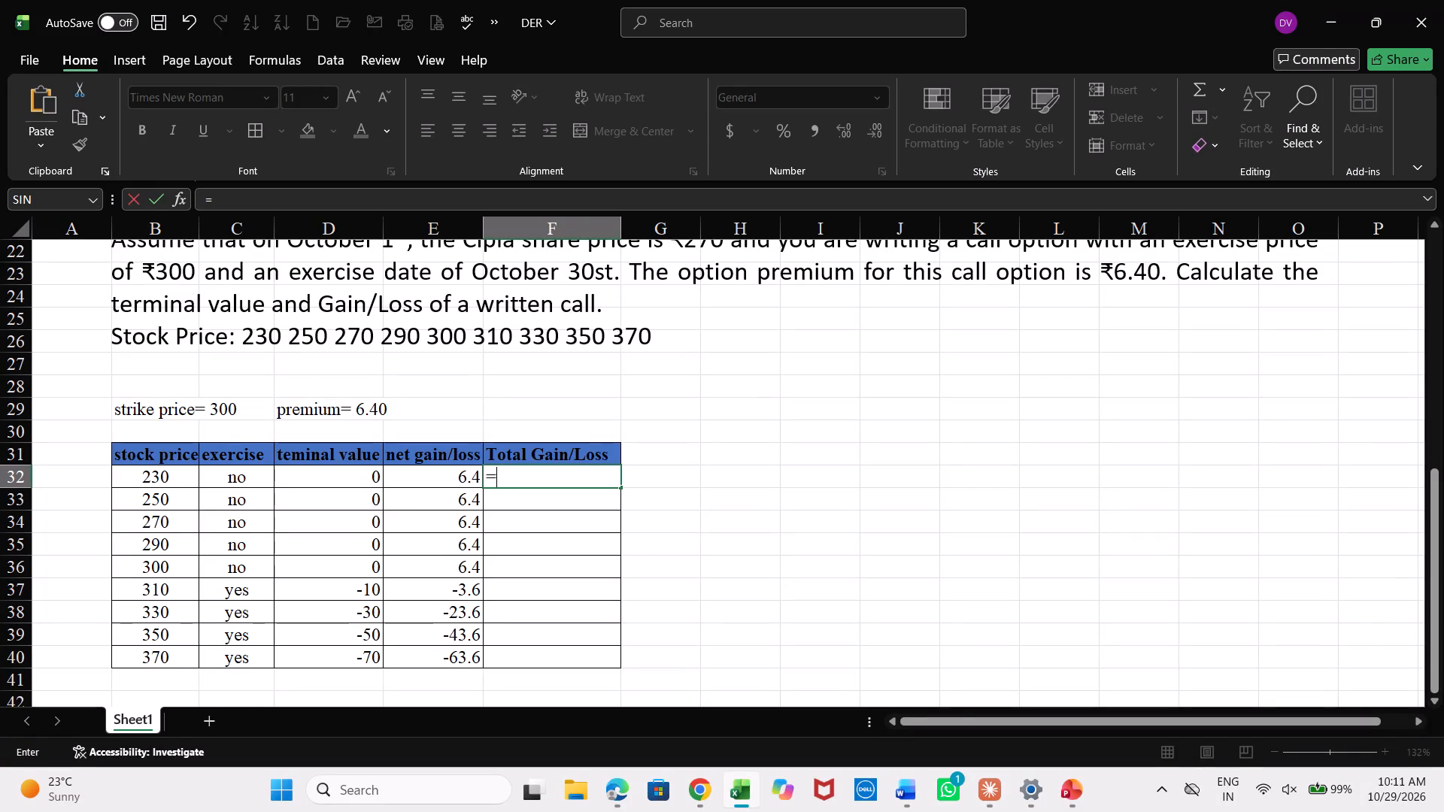
{"action": "left_click", "coordinate": [437, 473]}
{"action": "key", "text": "asterisk"}
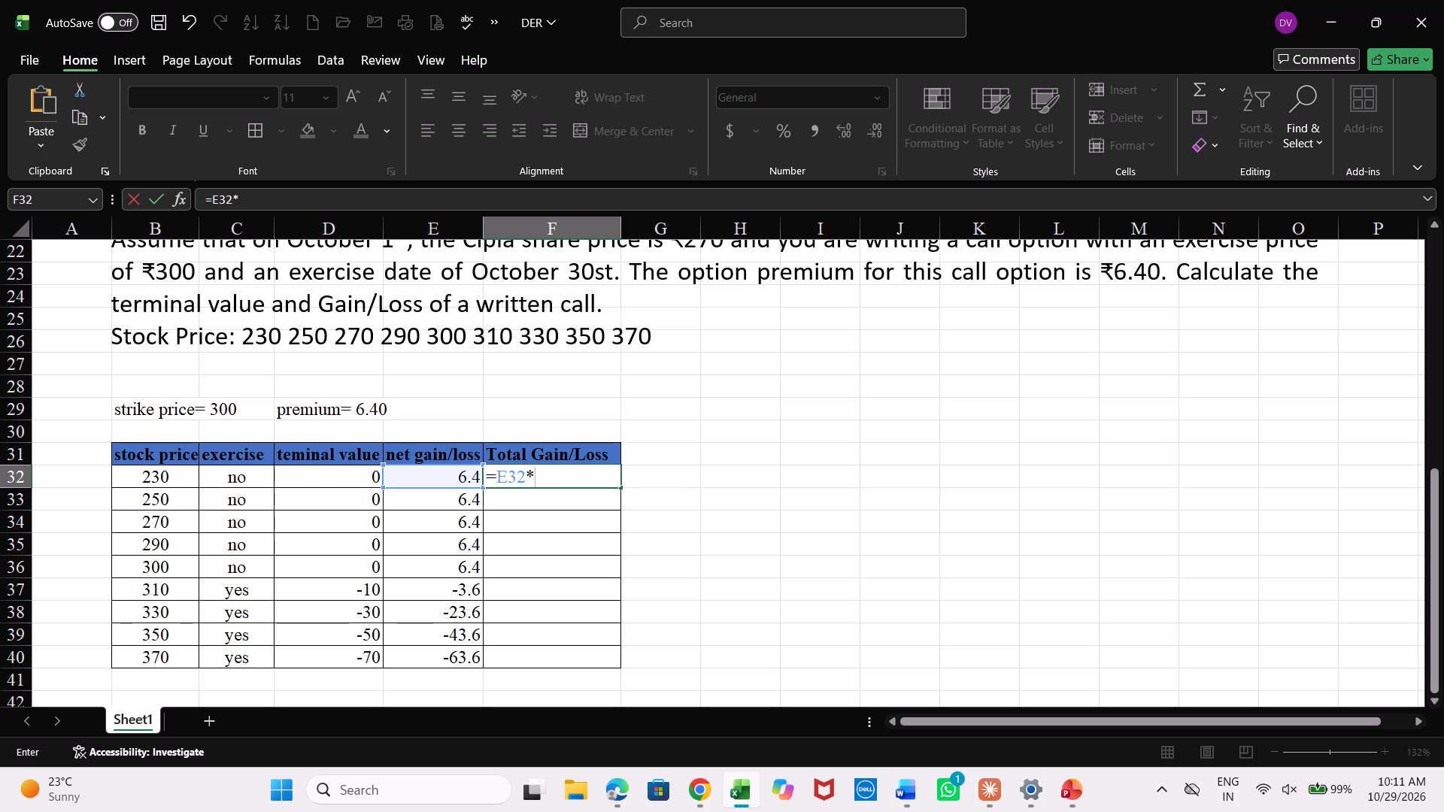
{"action": "key", "text": "1"}
{"action": "key", "text": "2"}
{"action": "type", "text": "50"}
{"action": "key", "text": "Return"}
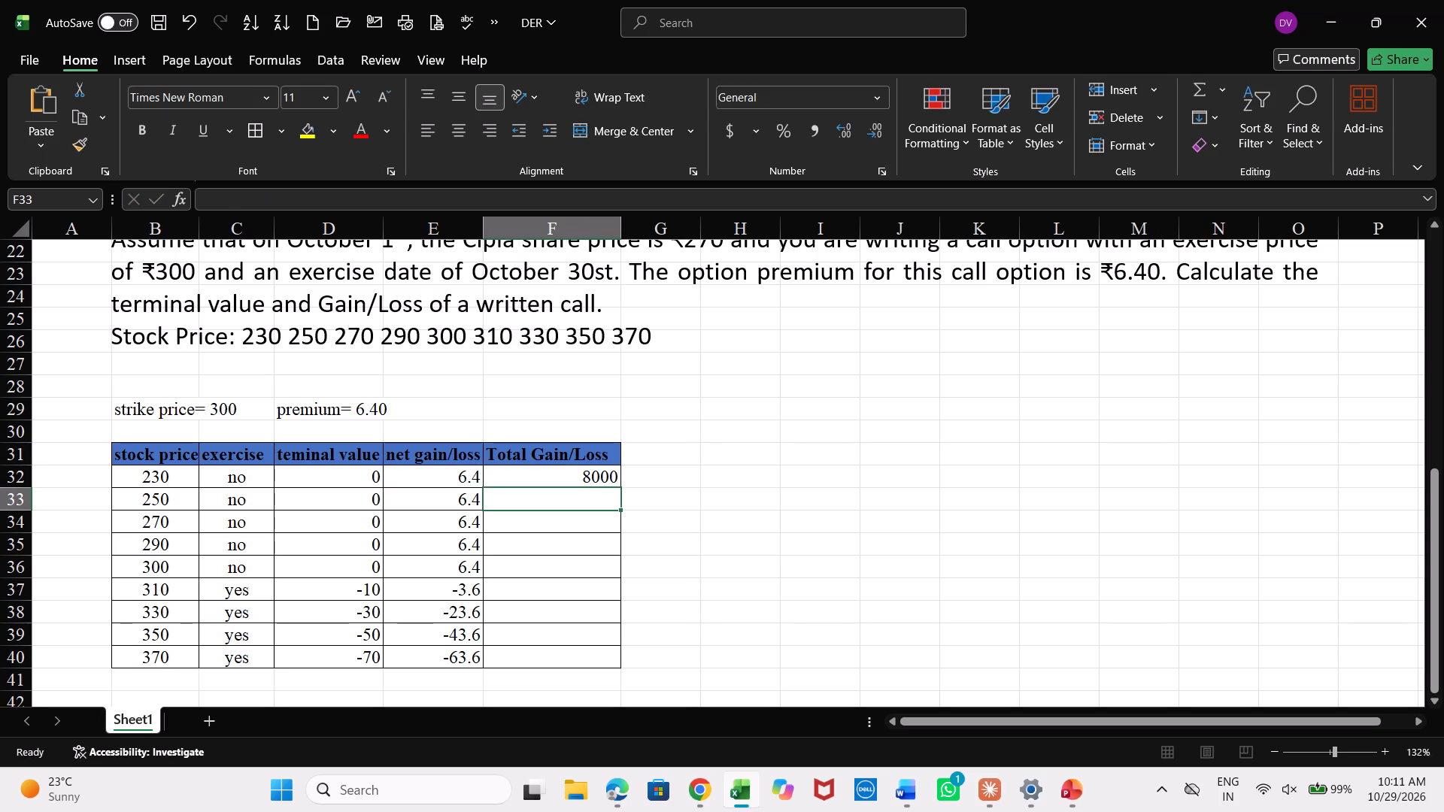
{"action": "left_click", "coordinate": [520, 477]}
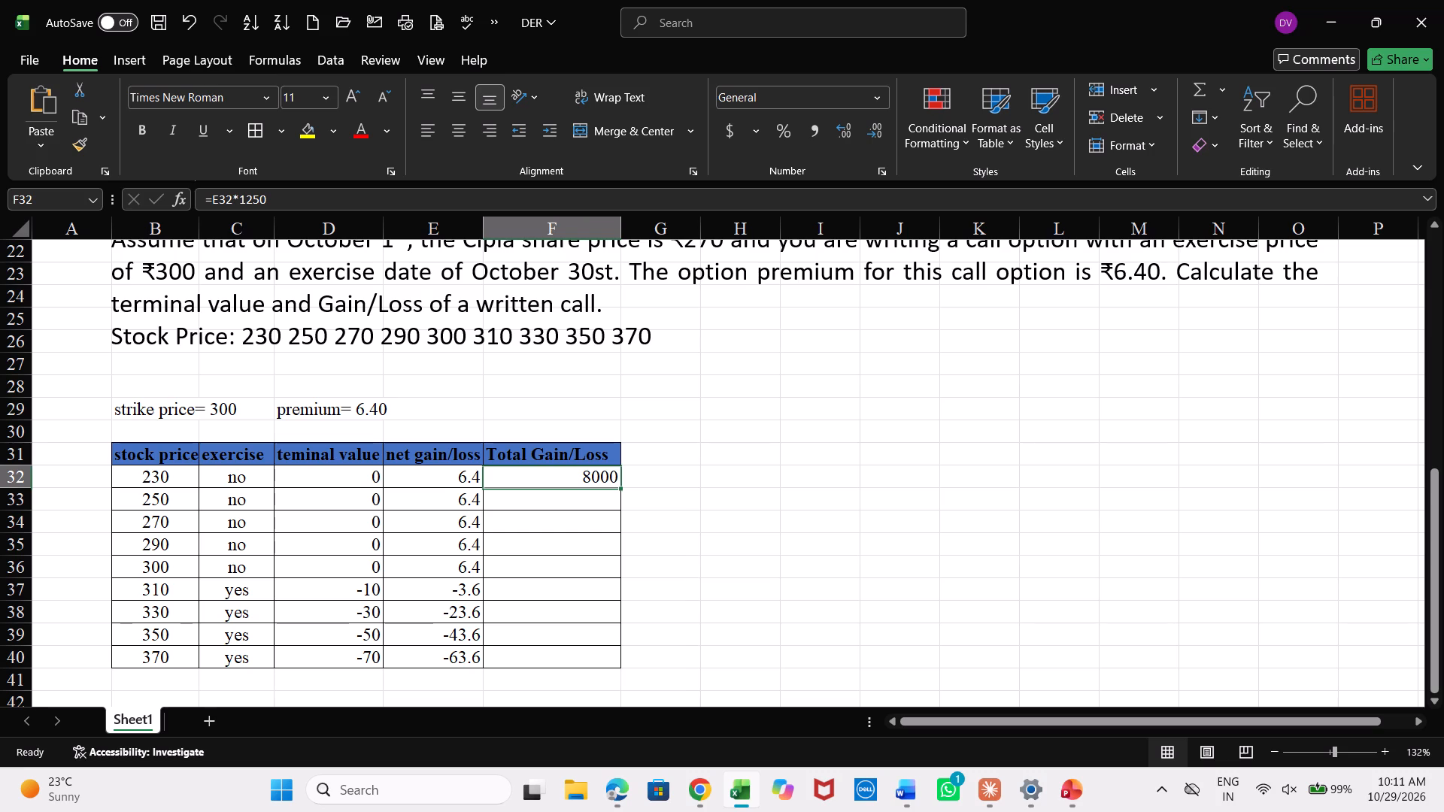
{"action": "left_click_drag", "start_coordinate": [621, 486], "coordinate": [618, 663]}
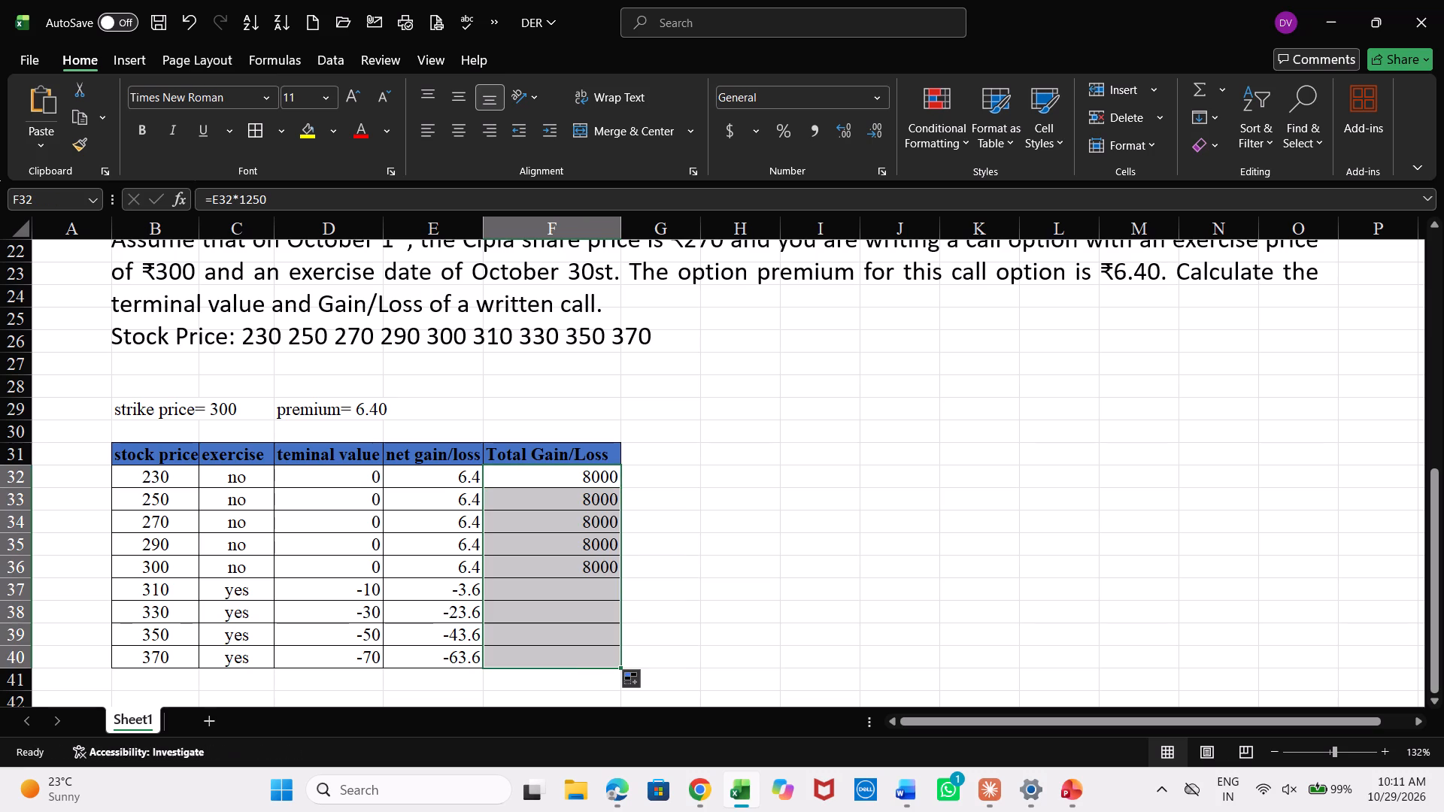
{"action": "left_click", "coordinate": [581, 569]}
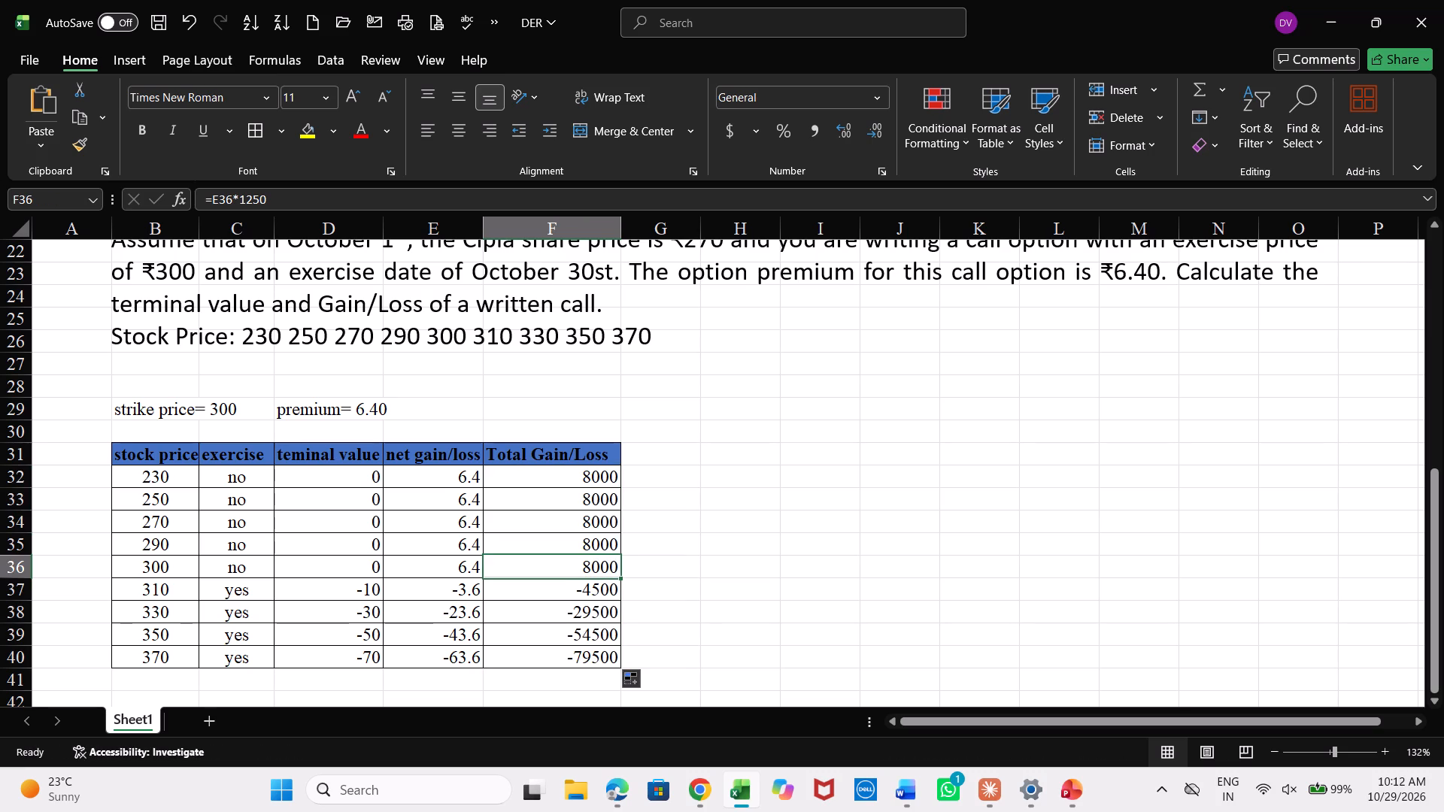
Extend the Cipla table's last column header, in F31, to read Total Gain/Loss(1250 per shares).
{"action": "left_click", "coordinate": [595, 449]}
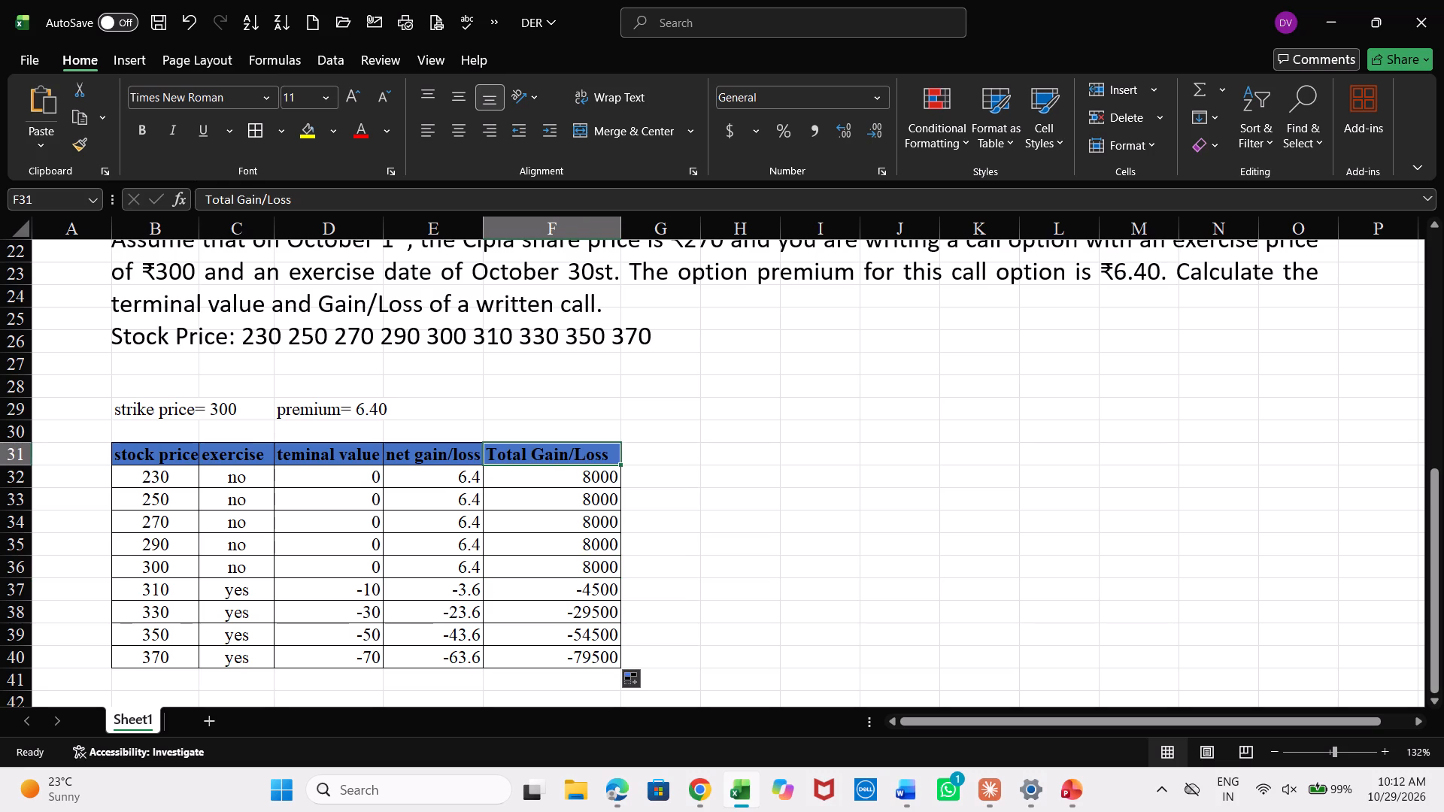
{"action": "double_click", "coordinate": [609, 454]}
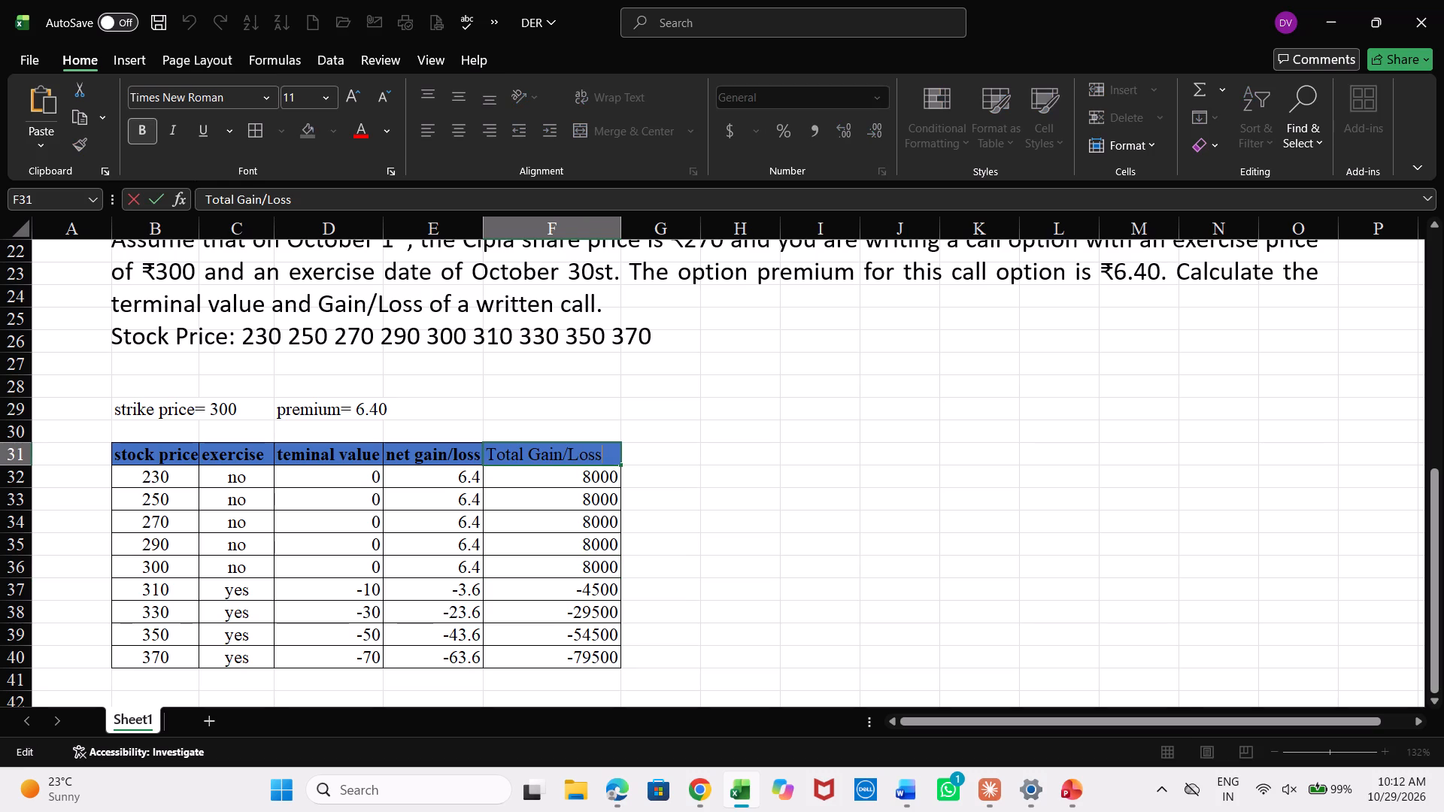
{"action": "key", "text": "space"}
{"action": "key", "text": "BackSpace"}
{"action": "key", "text": "shift+parenleft"}
{"action": "type", "text": "1250"}
{"action": "key", "text": "space"}
{"action": "type", "text": "PE"}
{"action": "key", "text": "BackSpace"}
{"action": "key", "text": "BackSpace"}
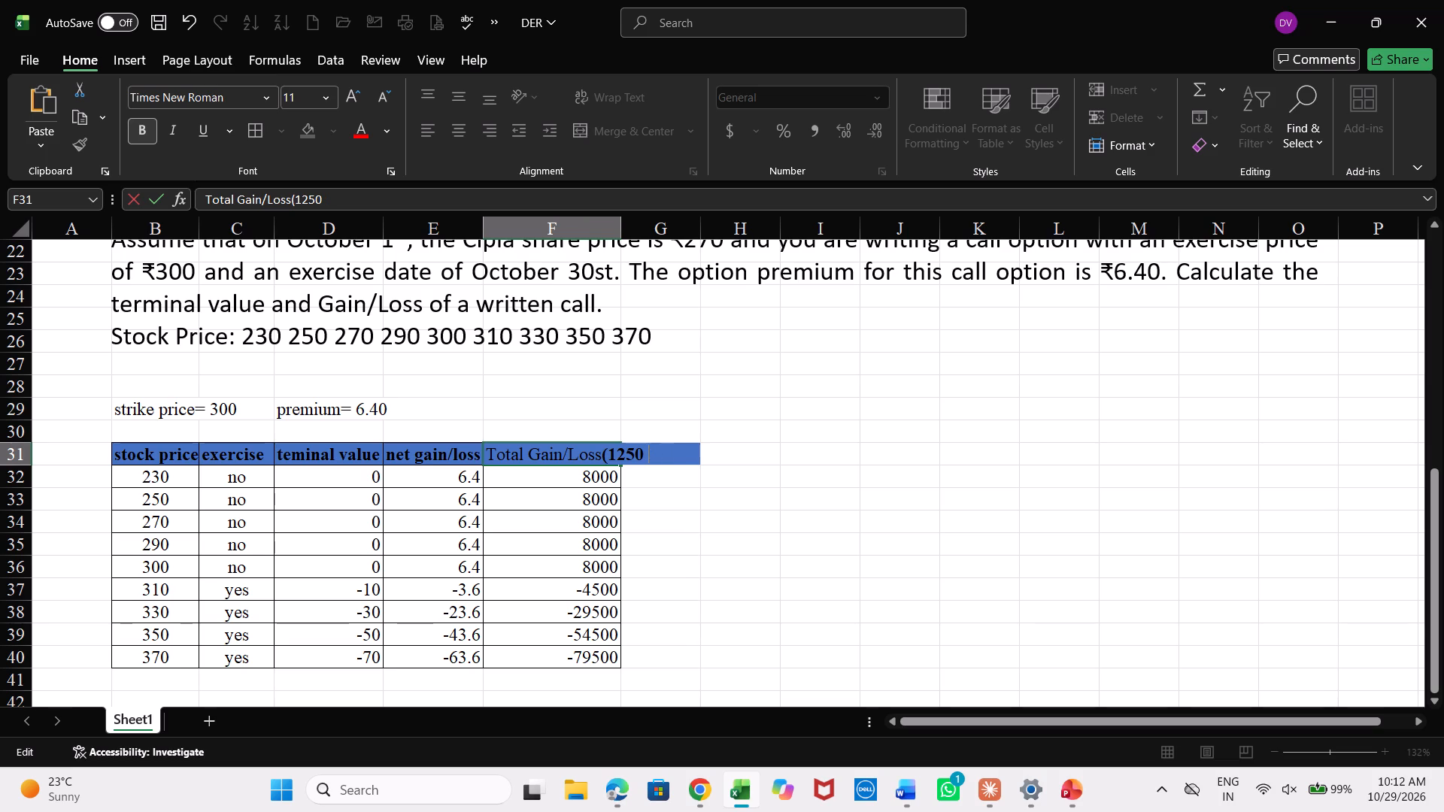
{"action": "type", "text": "per"}
{"action": "key", "text": "space"}
{"action": "type", "text": "shares"}
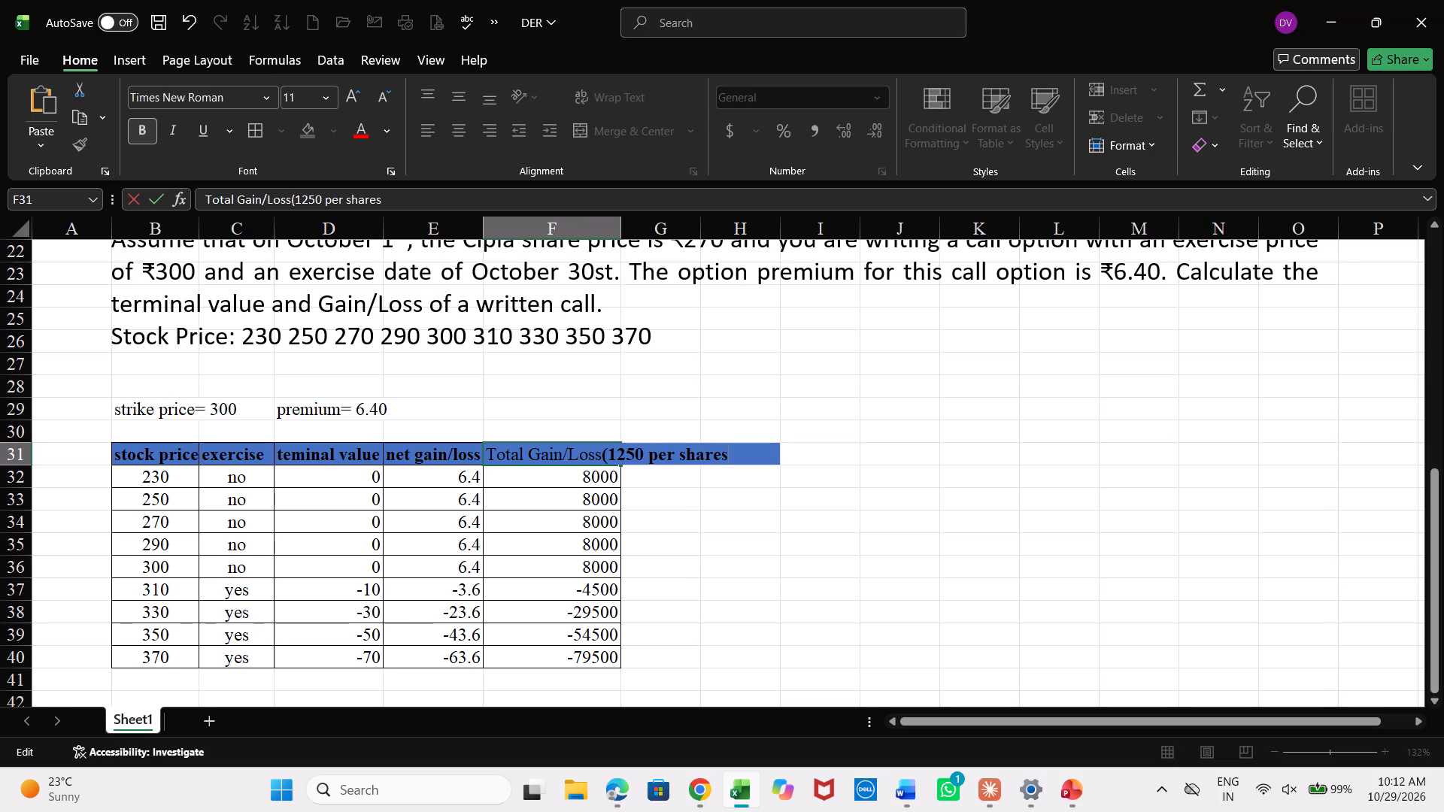
{"action": "key", "text": "shift+parenright"}
{"action": "key", "text": "Return"}
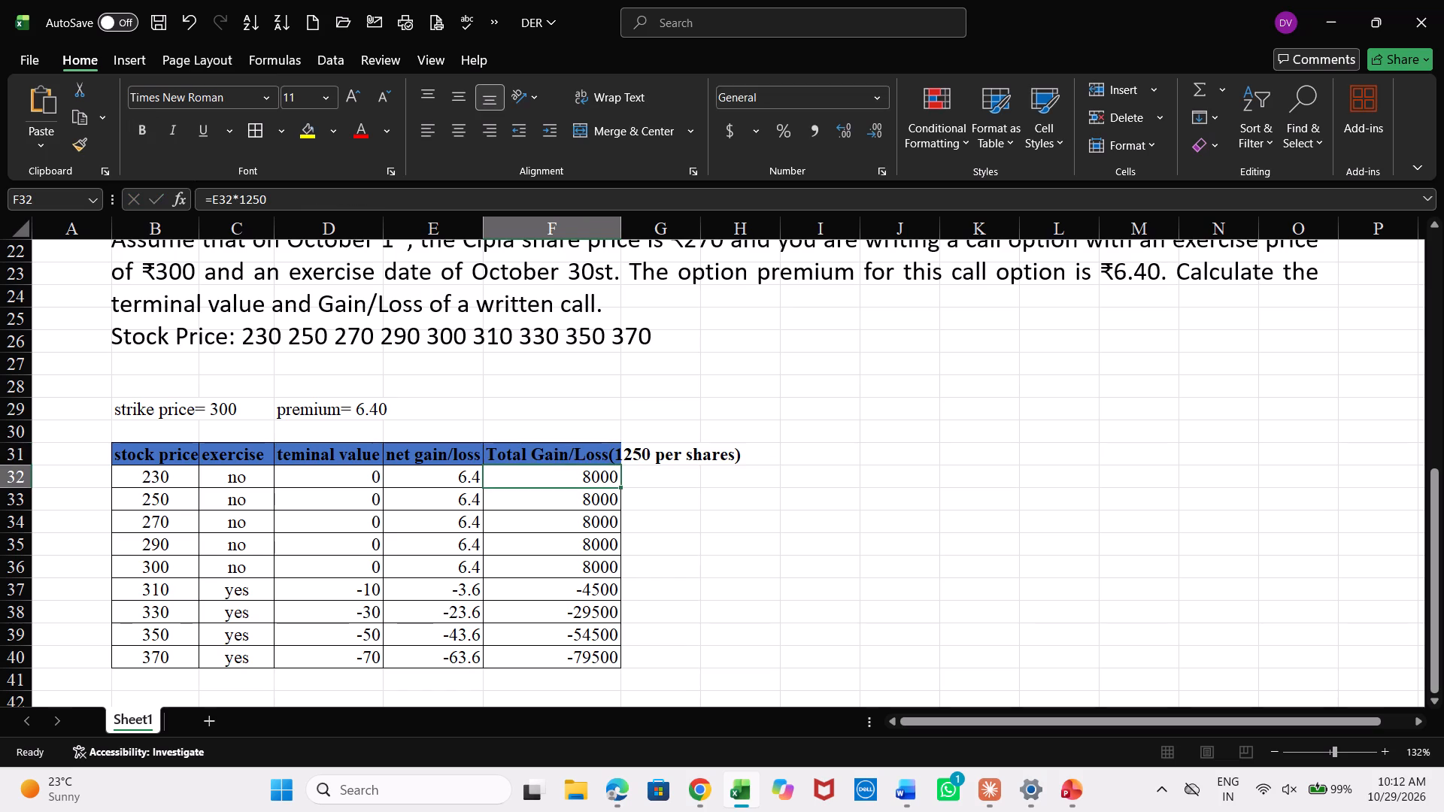
Widen column F so the full Total Gain/Loss(1250 per shares) header fits inside the cell.
{"action": "left_click_drag", "start_coordinate": [620, 226], "coordinate": [675, 222]}
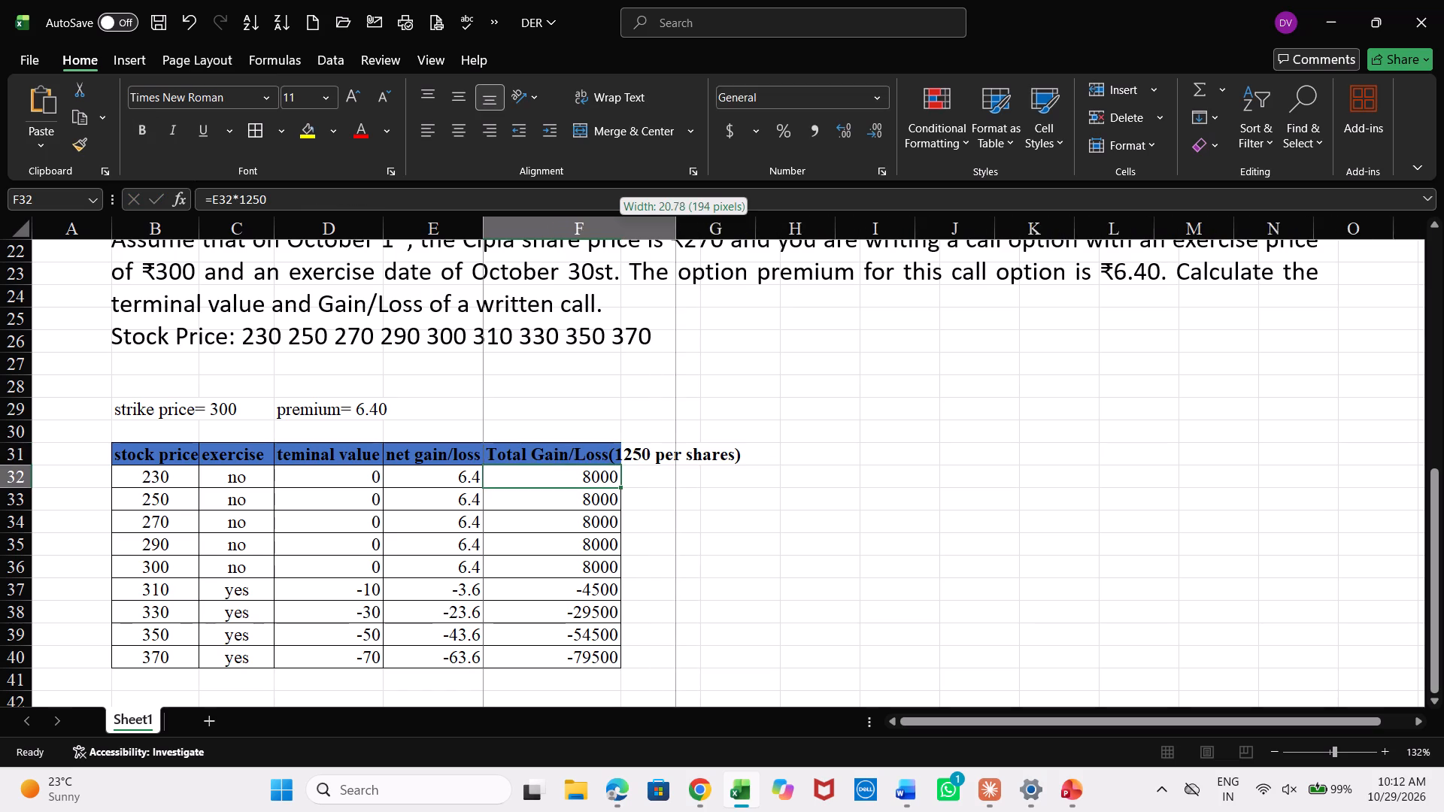
{"action": "left_click_drag", "start_coordinate": [675, 222], "coordinate": [745, 222]}
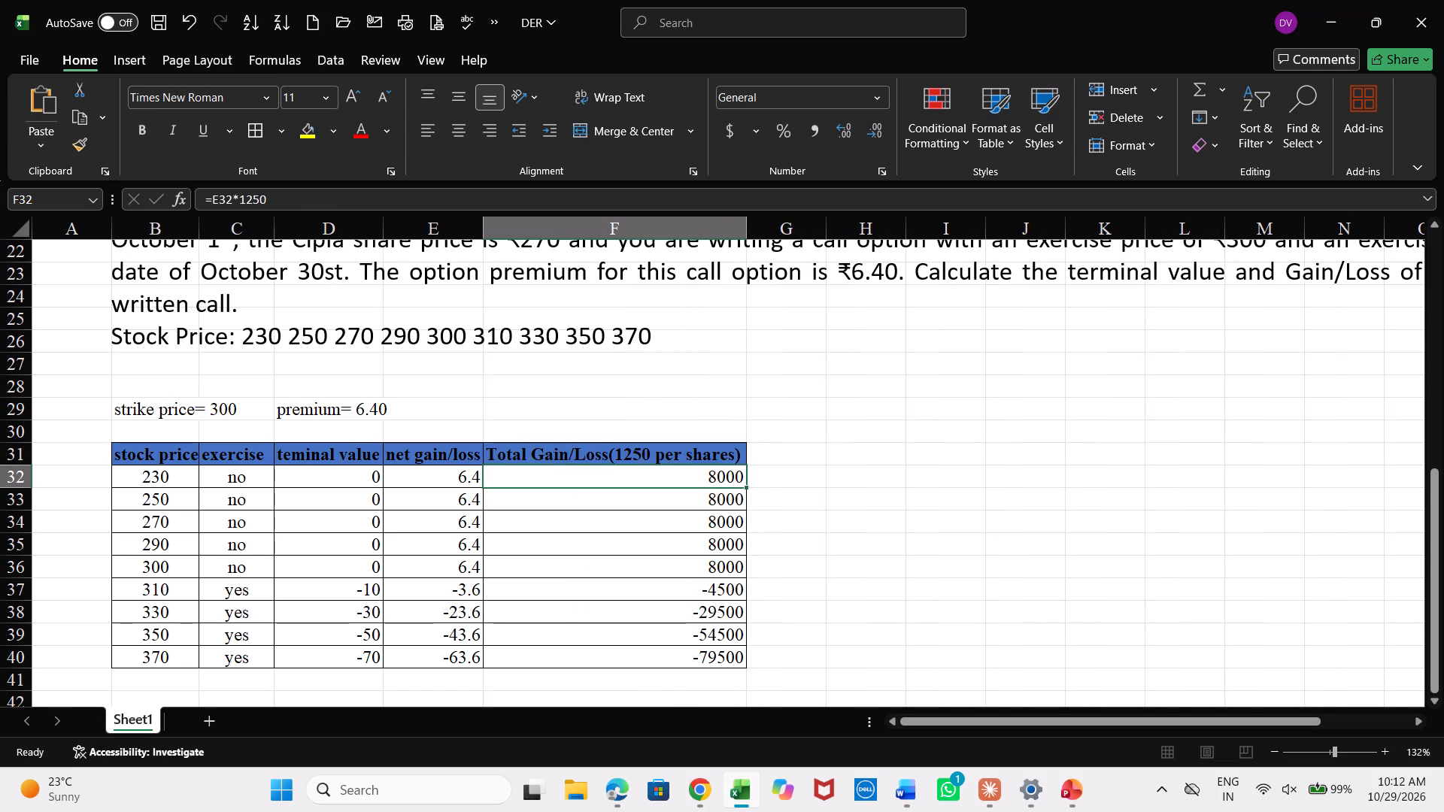
Center the contents of the whole Cipla table horizontally by applying center alignment to A30:G40.
{"action": "left_click_drag", "start_coordinate": [813, 667], "coordinate": [281, 498]}
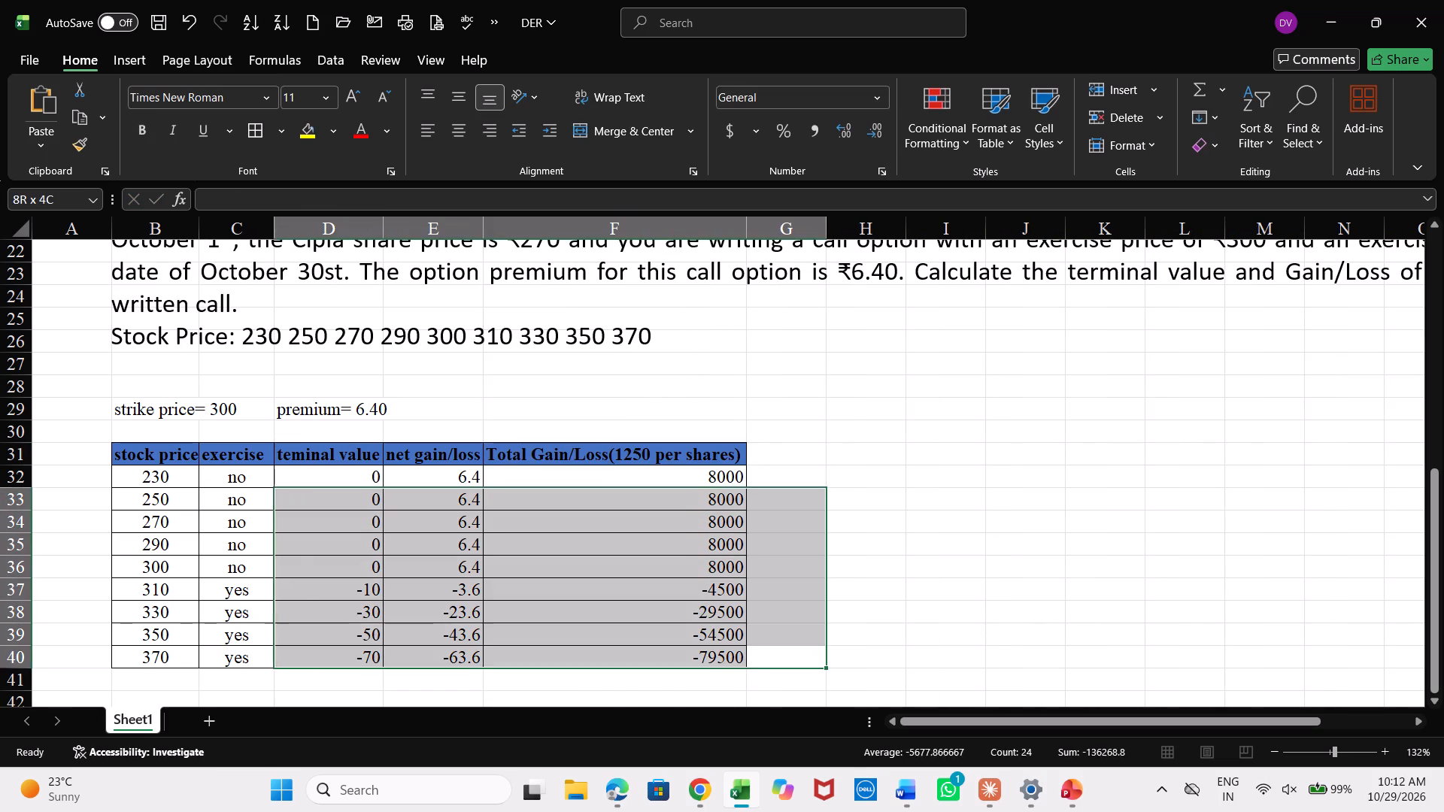
{"action": "left_click_drag", "start_coordinate": [281, 498], "coordinate": [79, 435]}
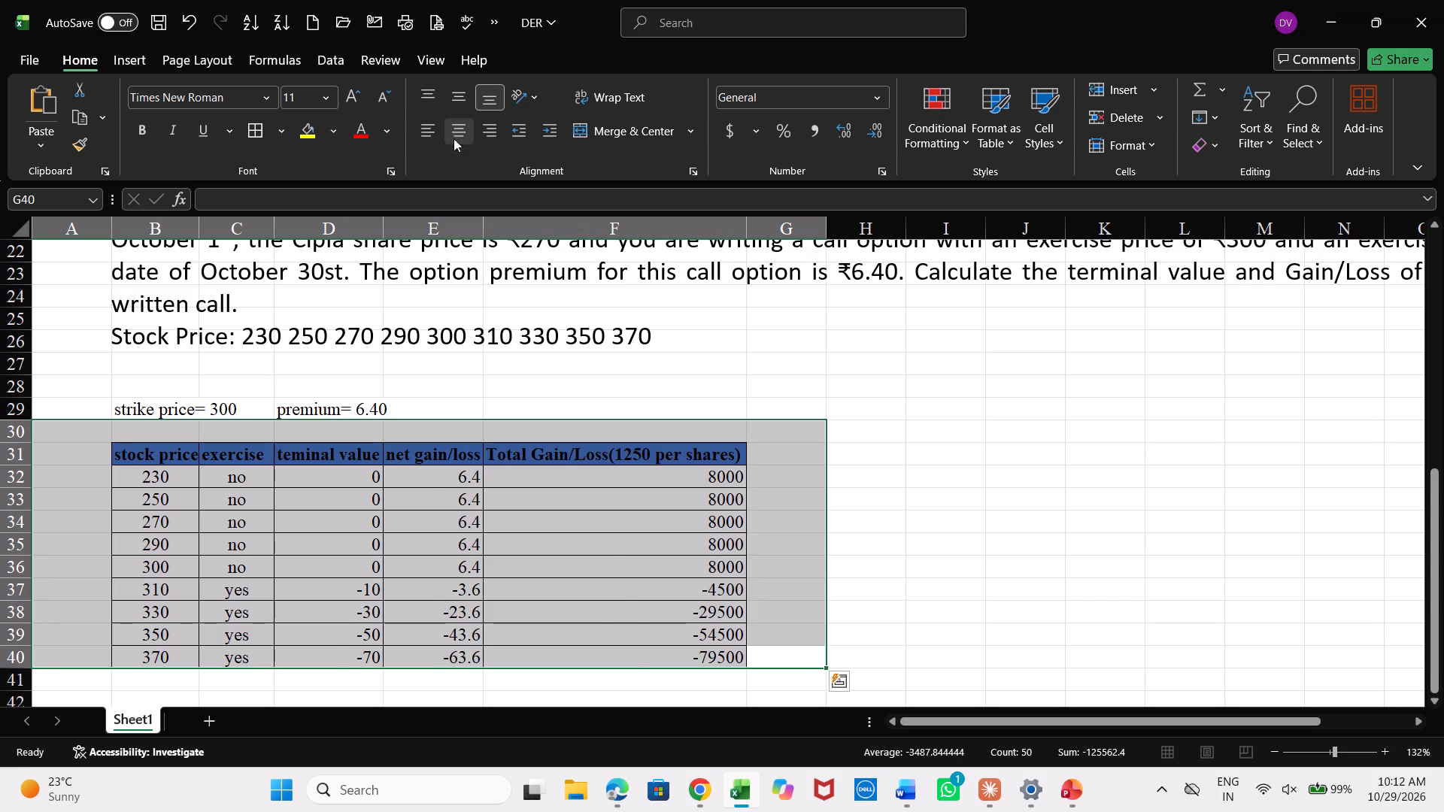
{"action": "left_click", "coordinate": [456, 132]}
{"action": "left_click", "coordinate": [1064, 557]}
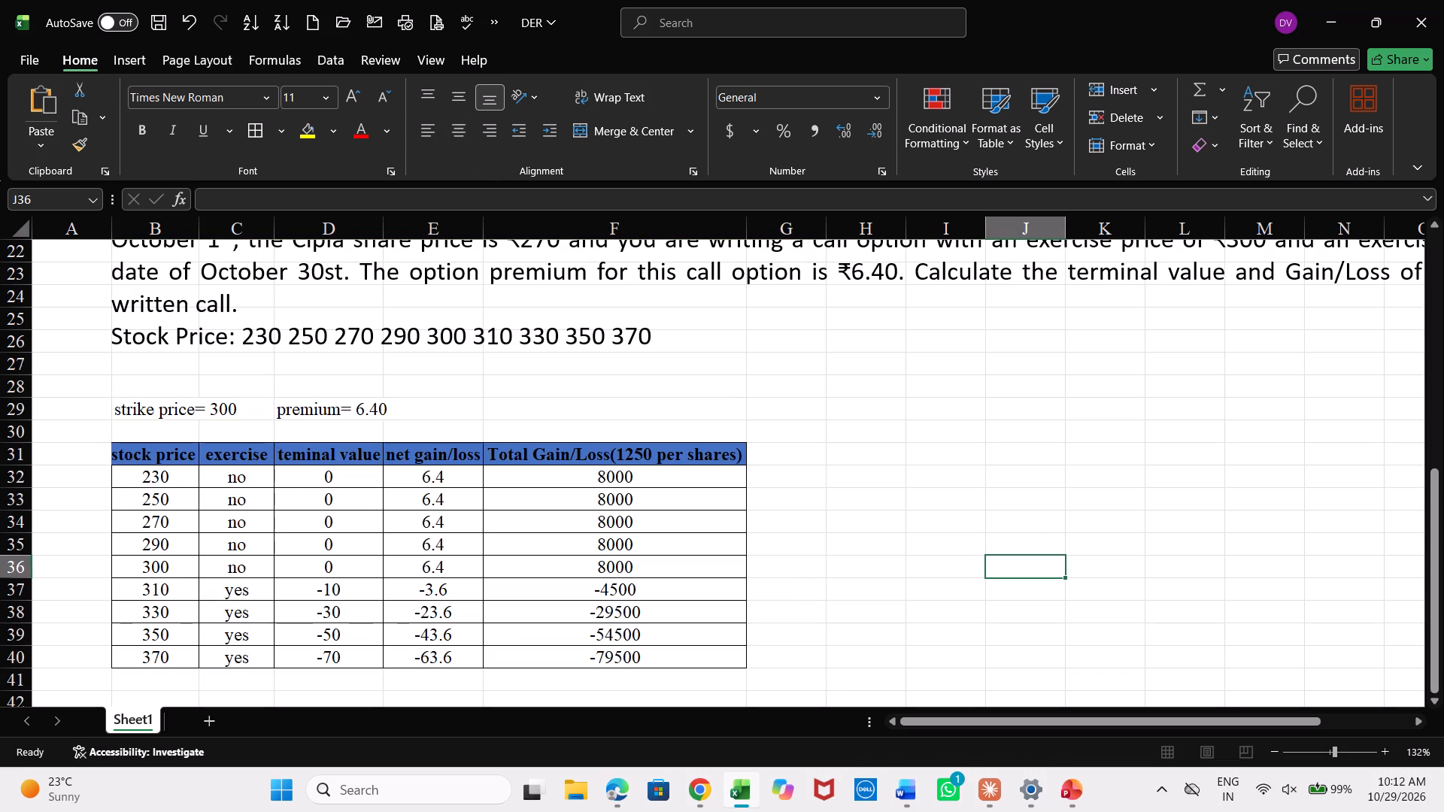
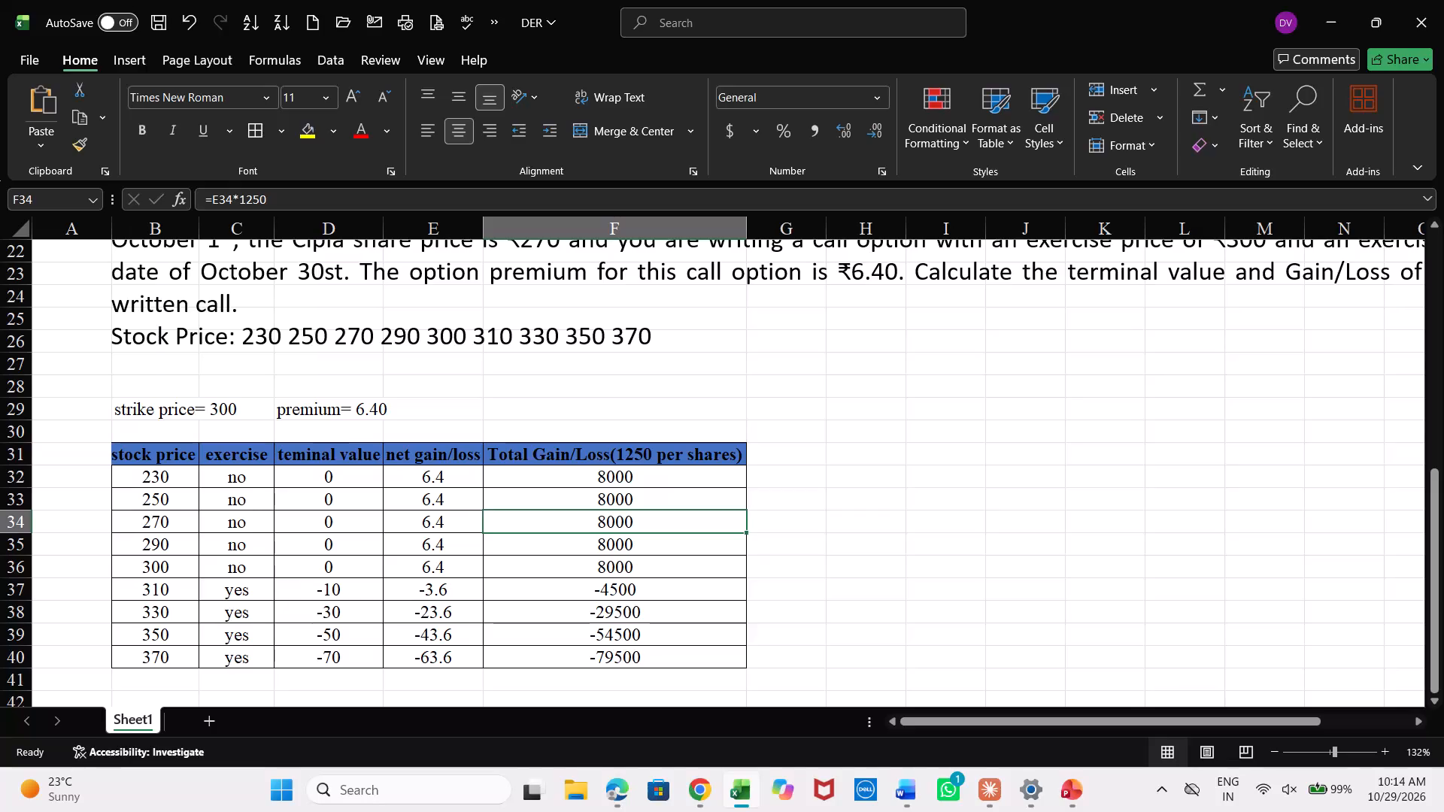
Switch to the Derivatives_Unit_3_2026 presentation in PowerPoint and go to slide 31, containing Tata Motors problems 3 and 4.
{"action": "scroll", "coordinate": [885, 585], "scroll_direction": "down", "scroll_amount": 2}
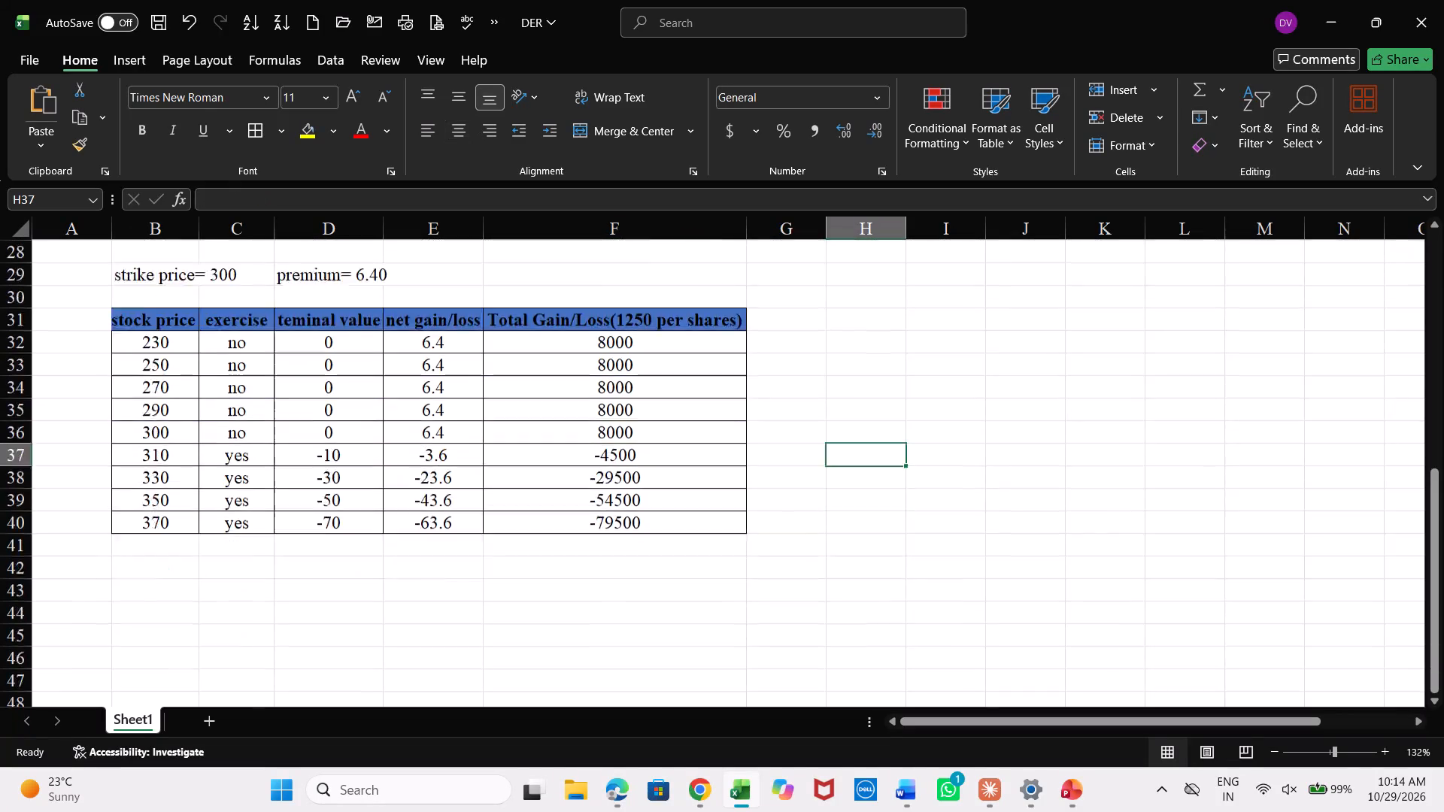
{"action": "scroll", "coordinate": [885, 585], "scroll_direction": "down", "scroll_amount": 1}
{"action": "left_click", "coordinate": [1064, 787]}
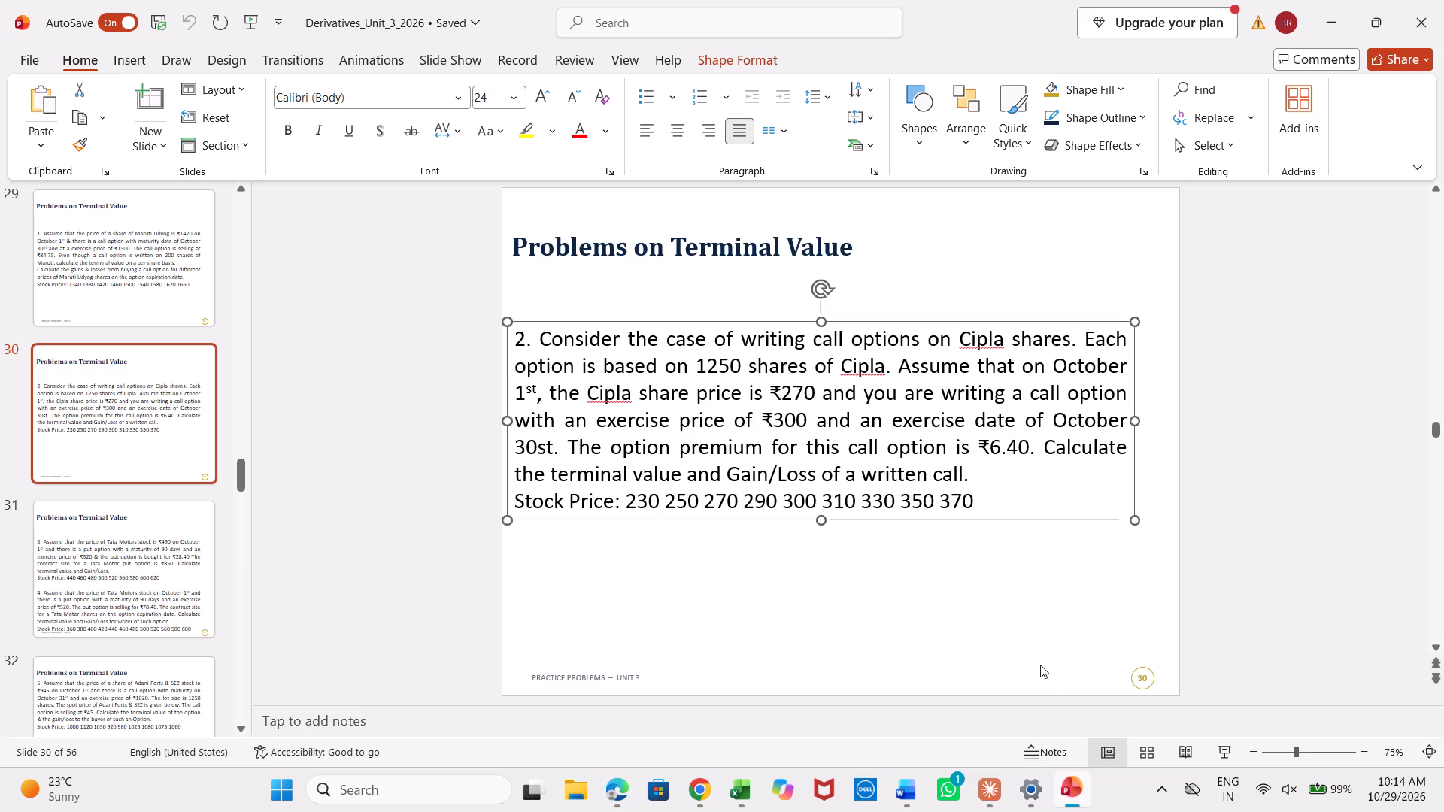
{"action": "key", "text": "Down"}
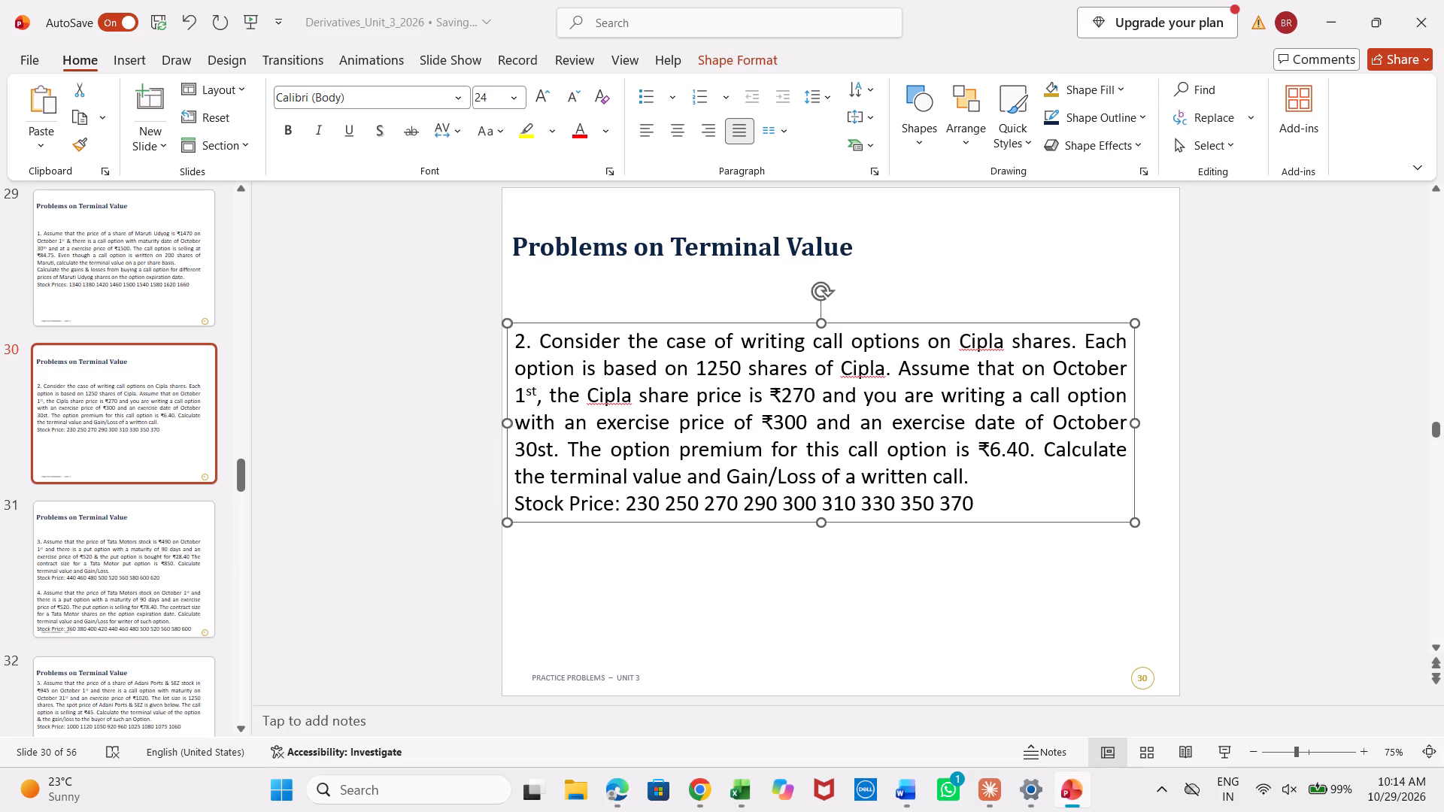
{"action": "key", "text": "Return"}
{"action": "left_click", "coordinate": [1009, 581]}
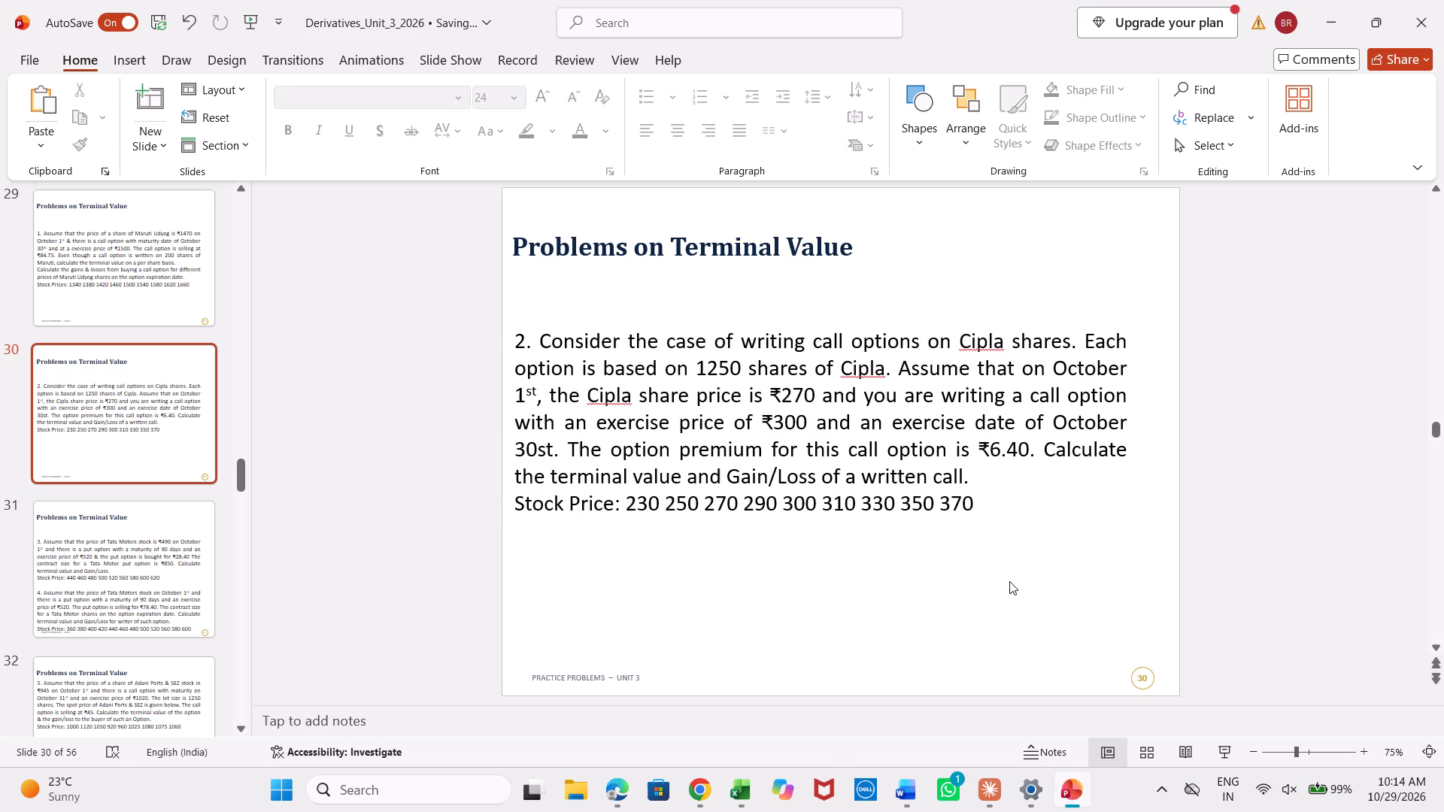
{"action": "key", "text": "Return"}
{"action": "key", "text": "Down"}
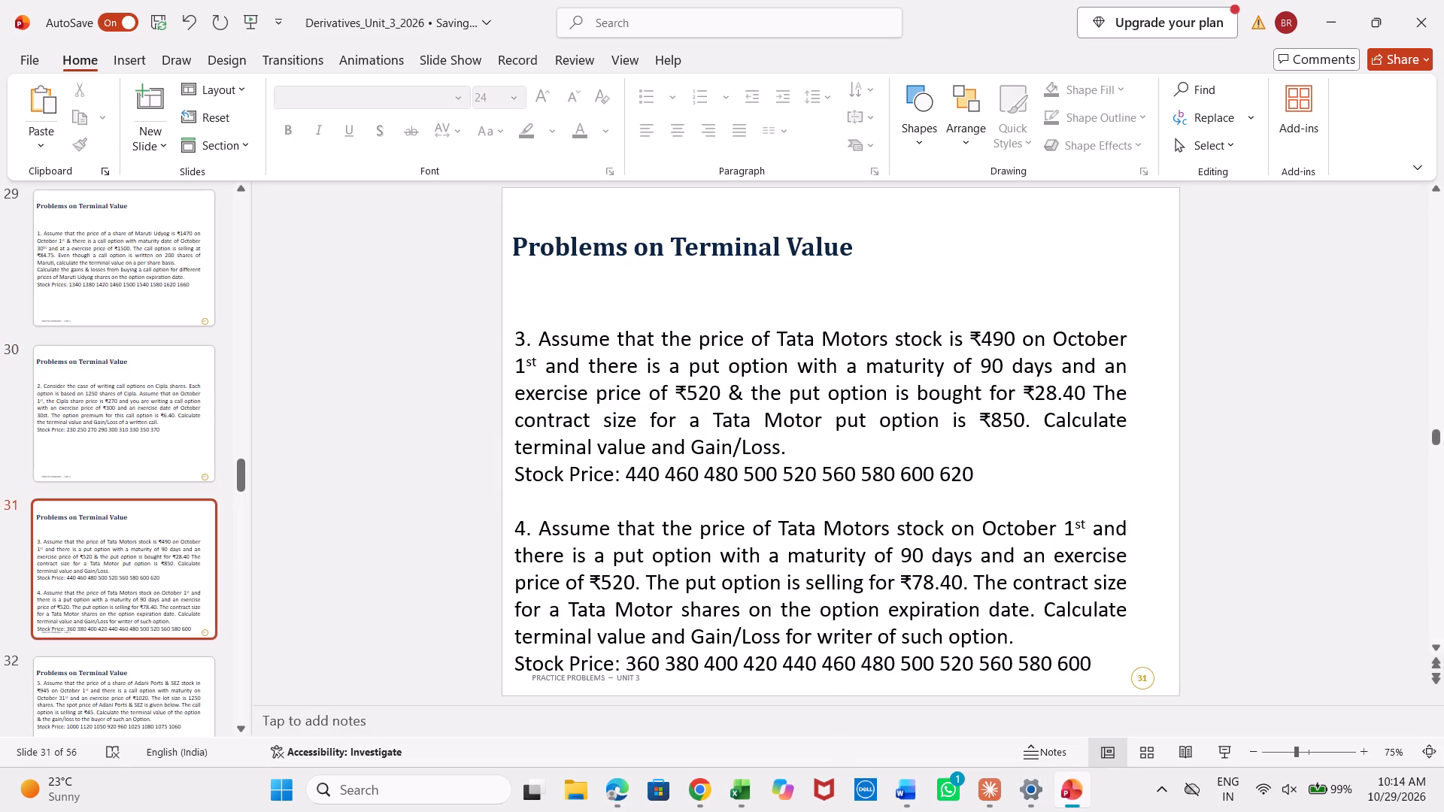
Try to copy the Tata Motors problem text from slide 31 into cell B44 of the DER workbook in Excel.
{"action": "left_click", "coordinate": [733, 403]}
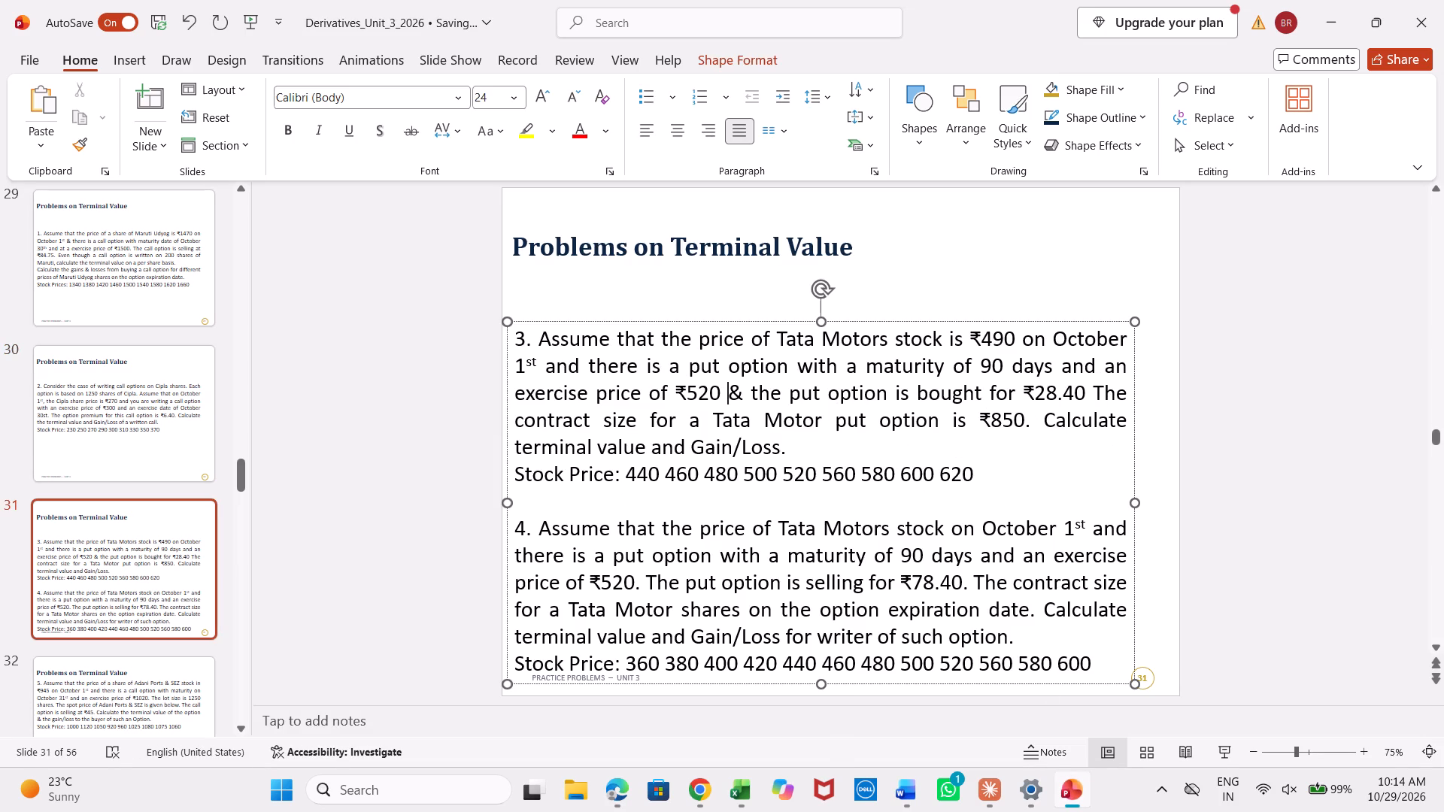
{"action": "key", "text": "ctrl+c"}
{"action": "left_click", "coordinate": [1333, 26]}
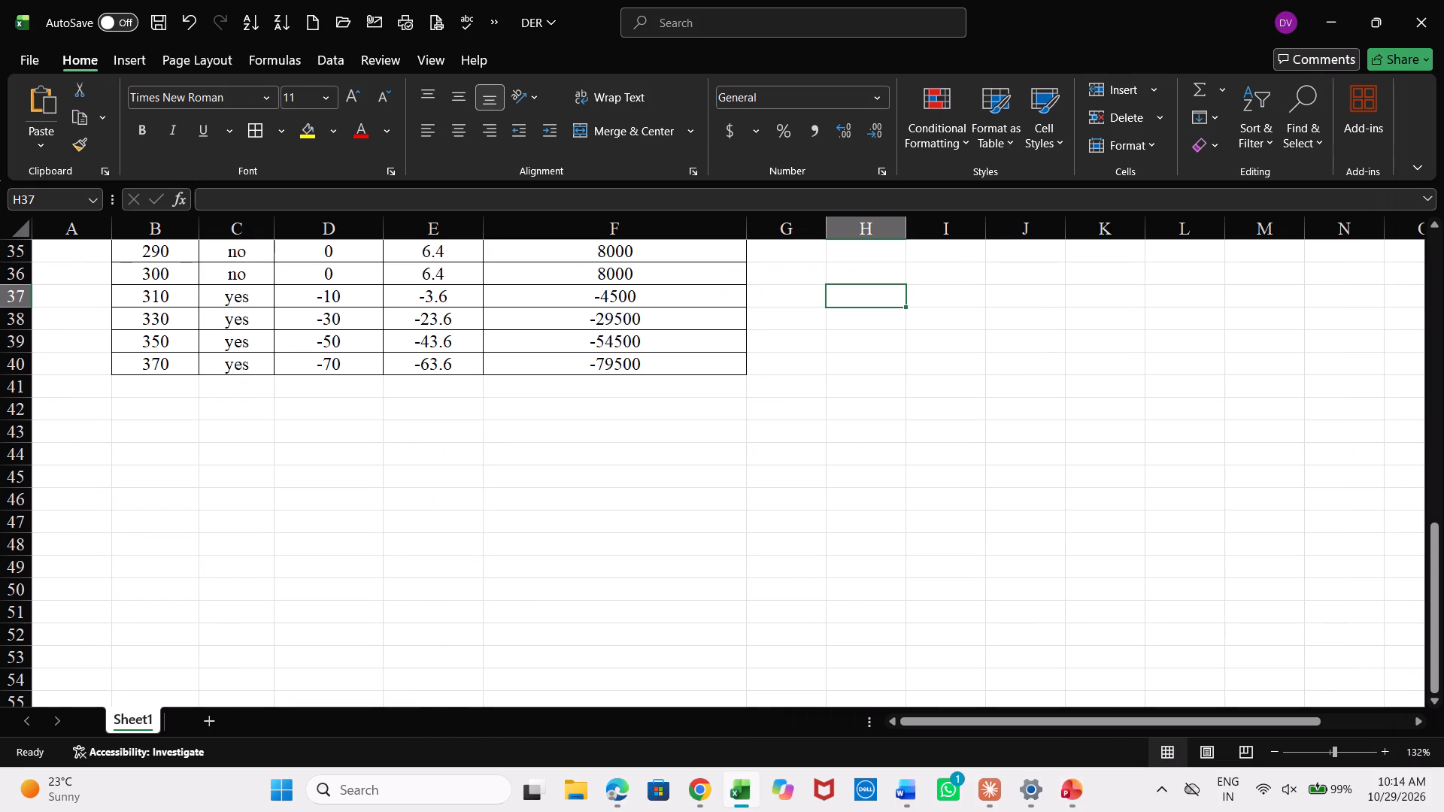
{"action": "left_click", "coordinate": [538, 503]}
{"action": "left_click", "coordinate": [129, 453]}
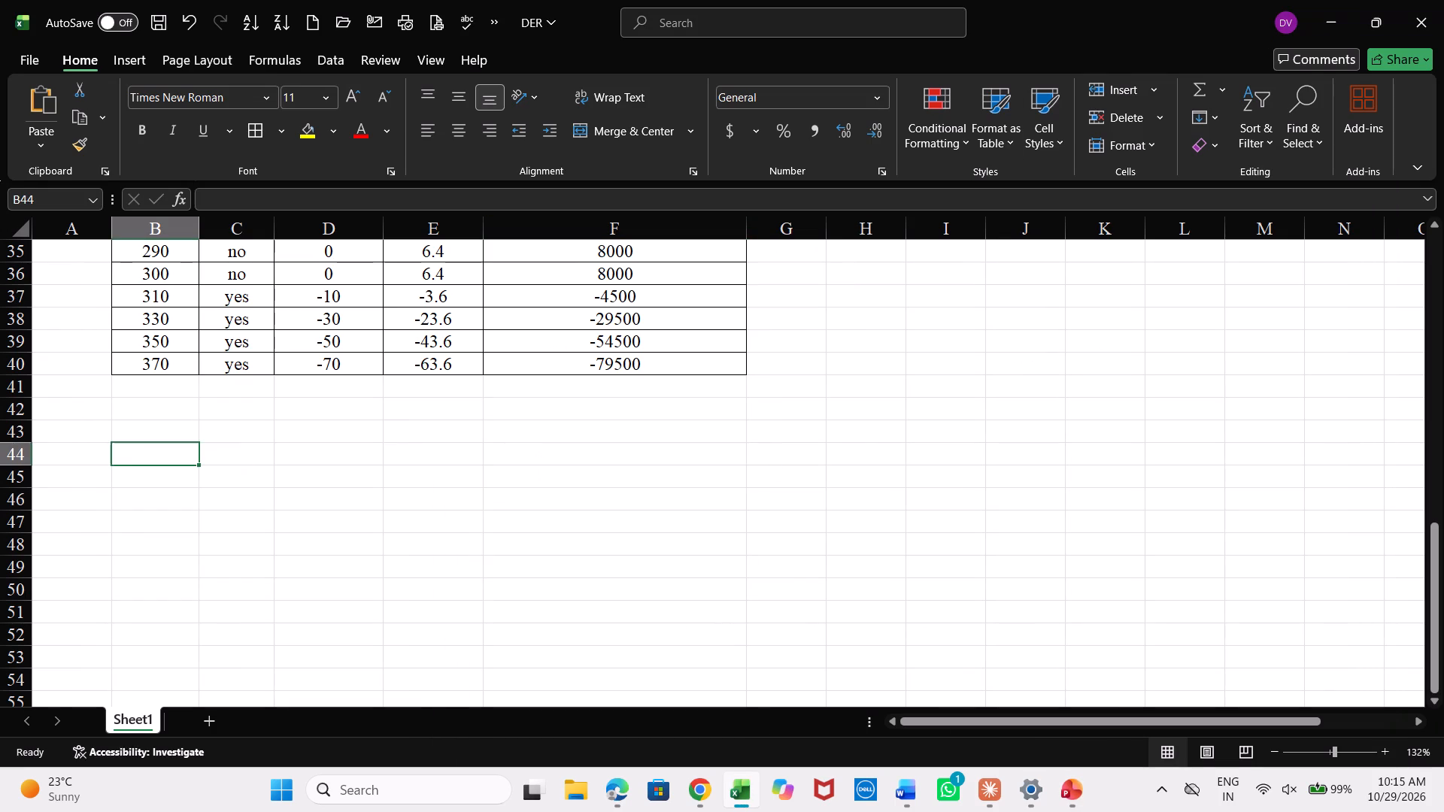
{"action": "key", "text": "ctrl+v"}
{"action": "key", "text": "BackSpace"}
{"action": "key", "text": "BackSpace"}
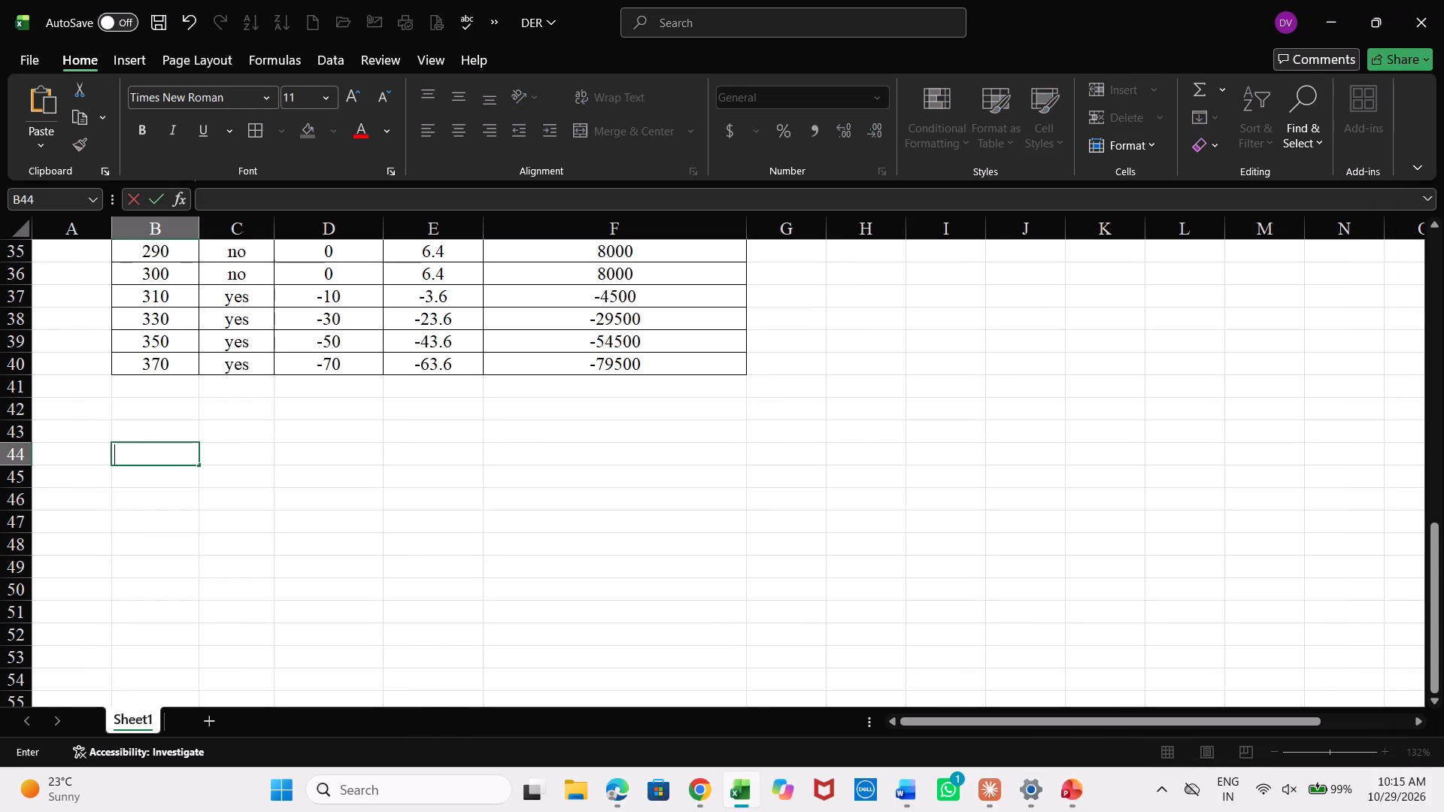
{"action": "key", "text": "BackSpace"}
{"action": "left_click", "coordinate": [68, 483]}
Copy the whole Tata Motors problems text box from slide 31 in PowerPoint and paste it at B44 in the Excel sheet.
{"action": "left_click", "coordinate": [141, 458]}
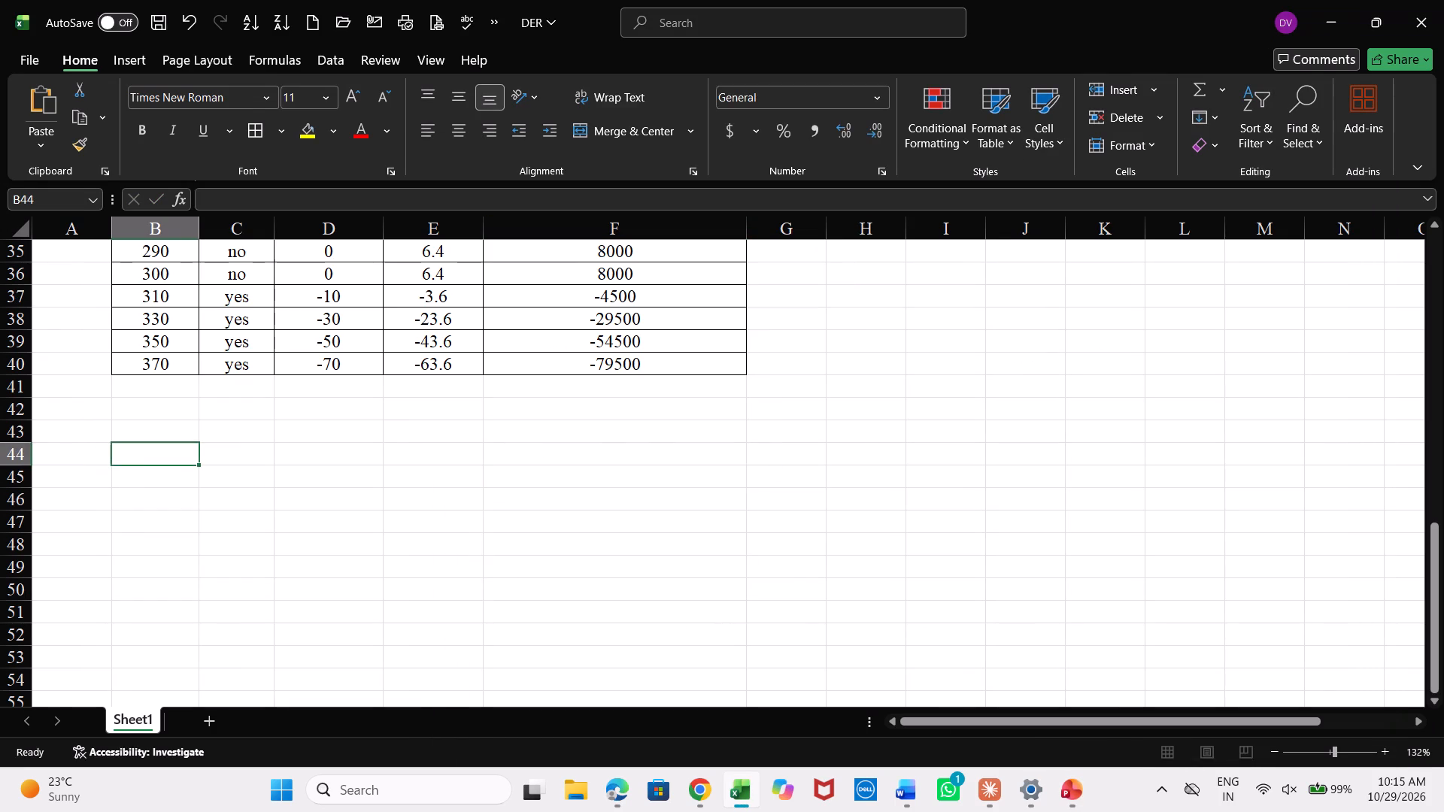
{"action": "key", "text": "alt+Tab"}
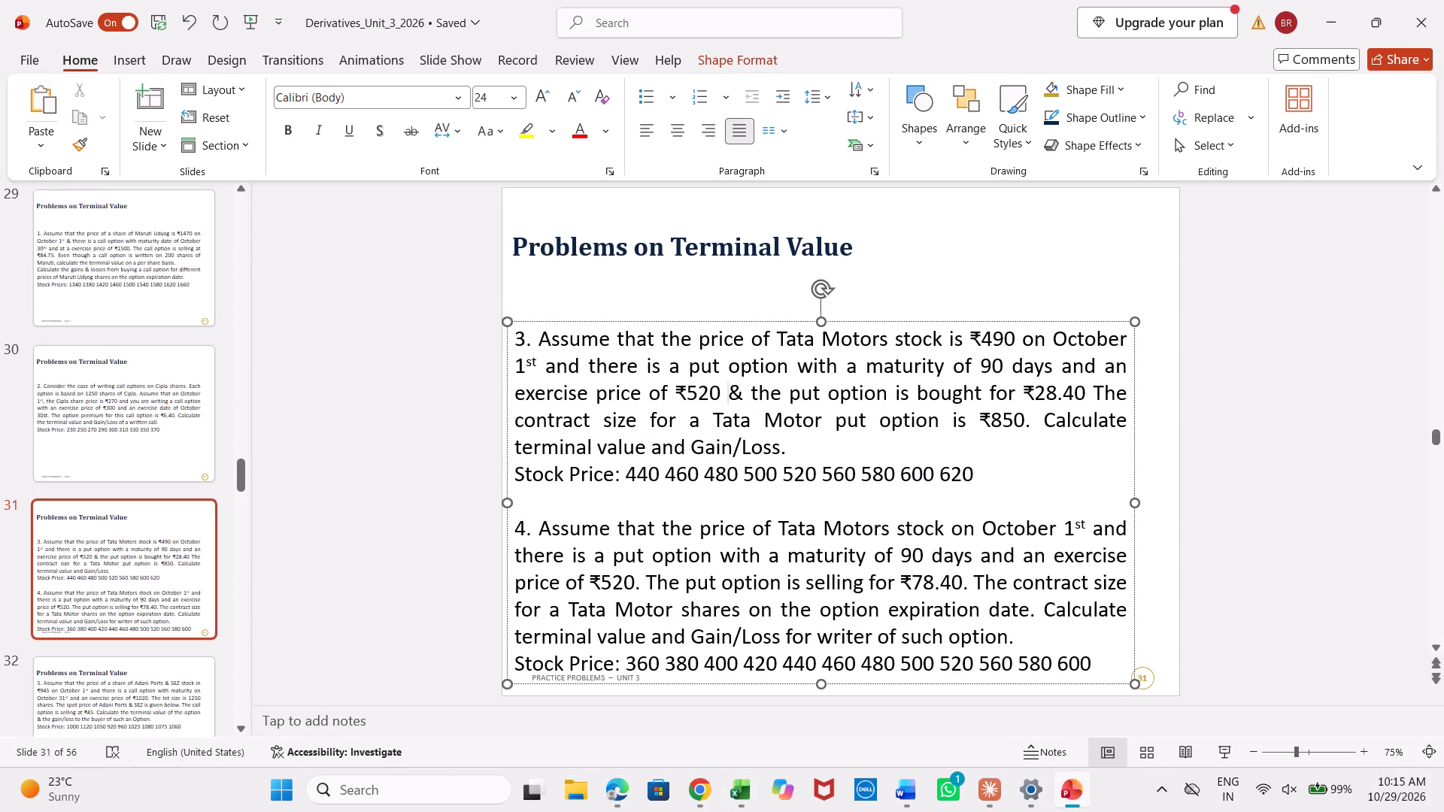
{"action": "left_click", "coordinate": [548, 322]}
{"action": "key", "text": "ctrl+c"}
{"action": "key", "text": "alt+Tab"}
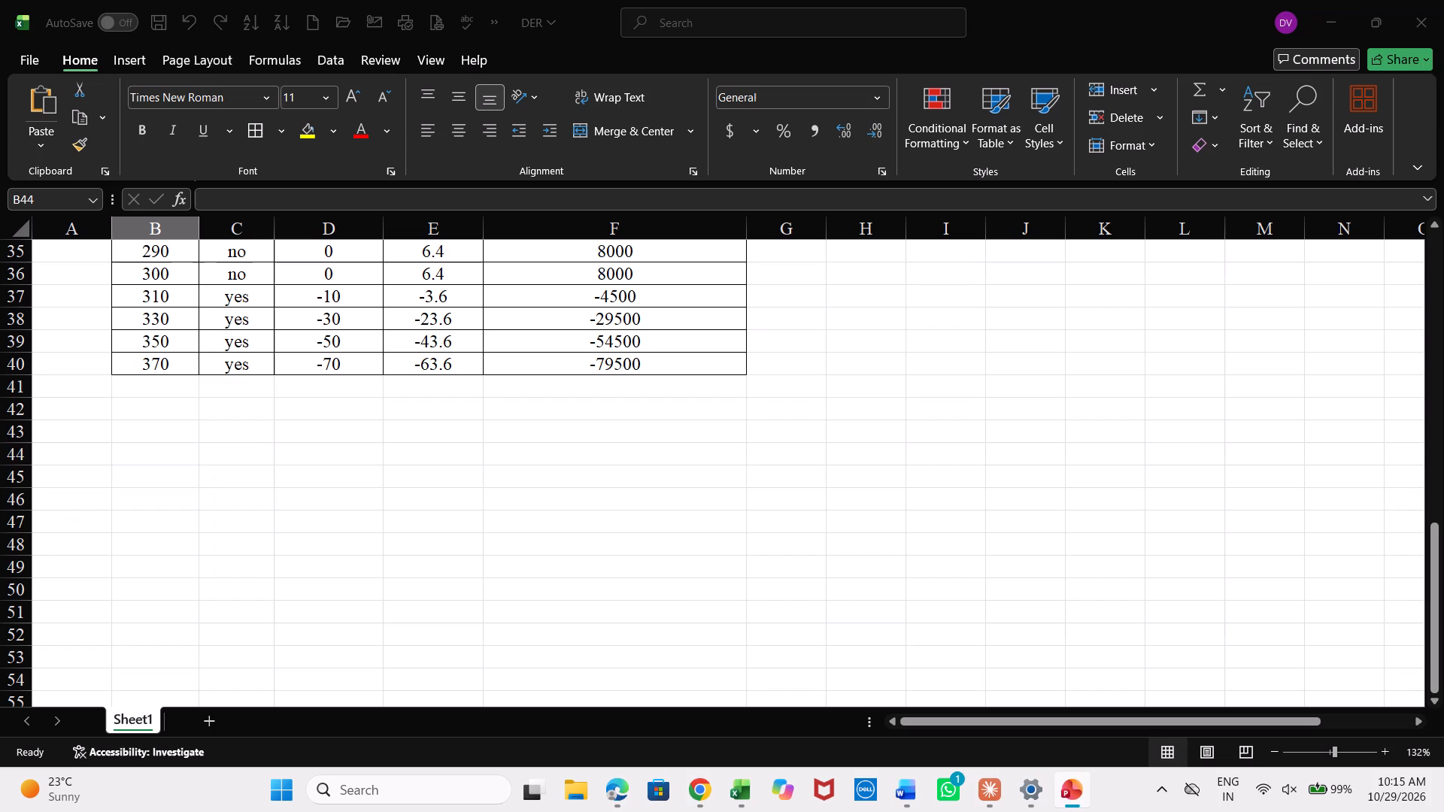
{"action": "key", "text": "ctrl+v"}
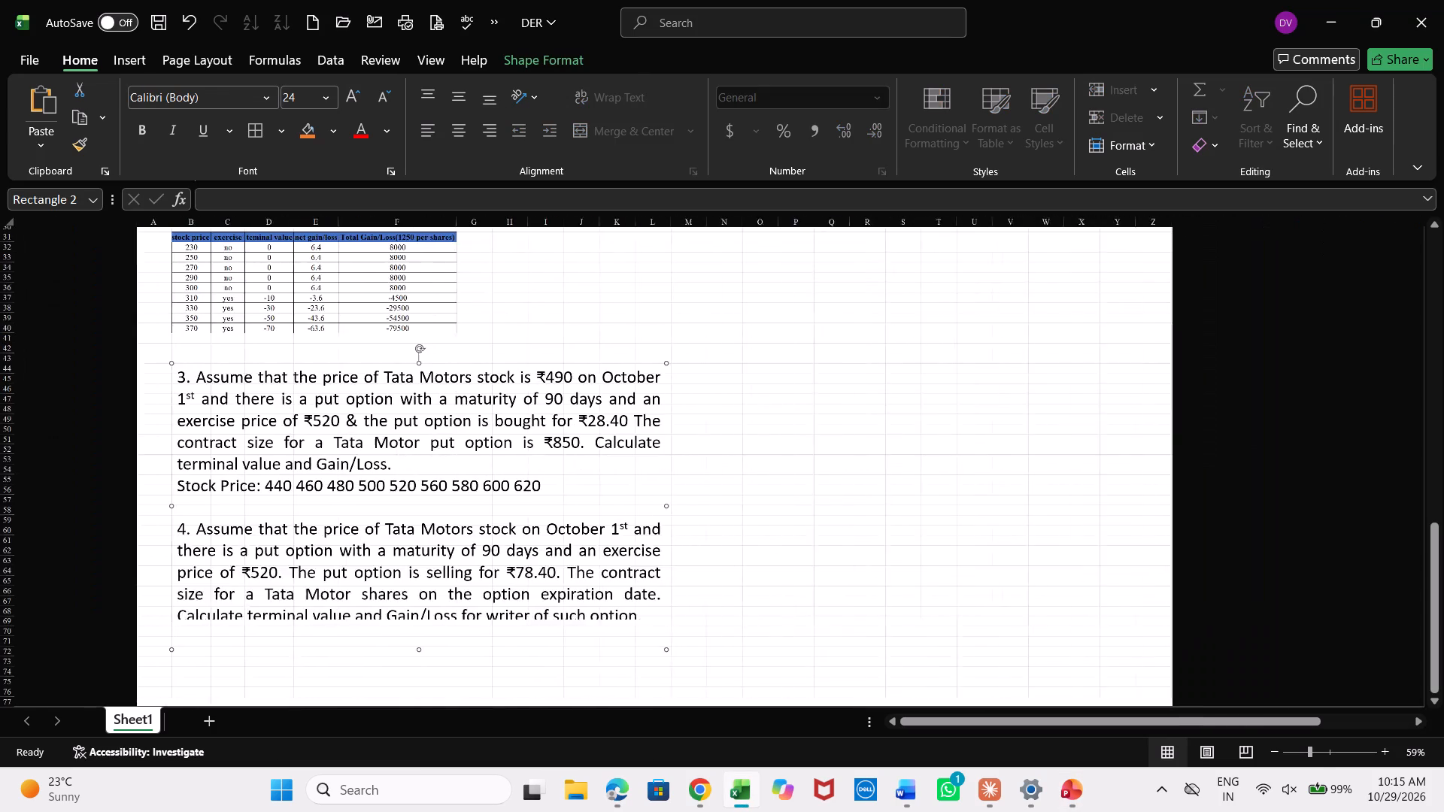
Widen the pasted Tata Motors text box so that its right edge reaches column P.
{"action": "left_click_drag", "start_coordinate": [549, 522], "coordinate": [634, 506]}
{"action": "left_click_drag", "start_coordinate": [633, 511], "coordinate": [671, 496]}
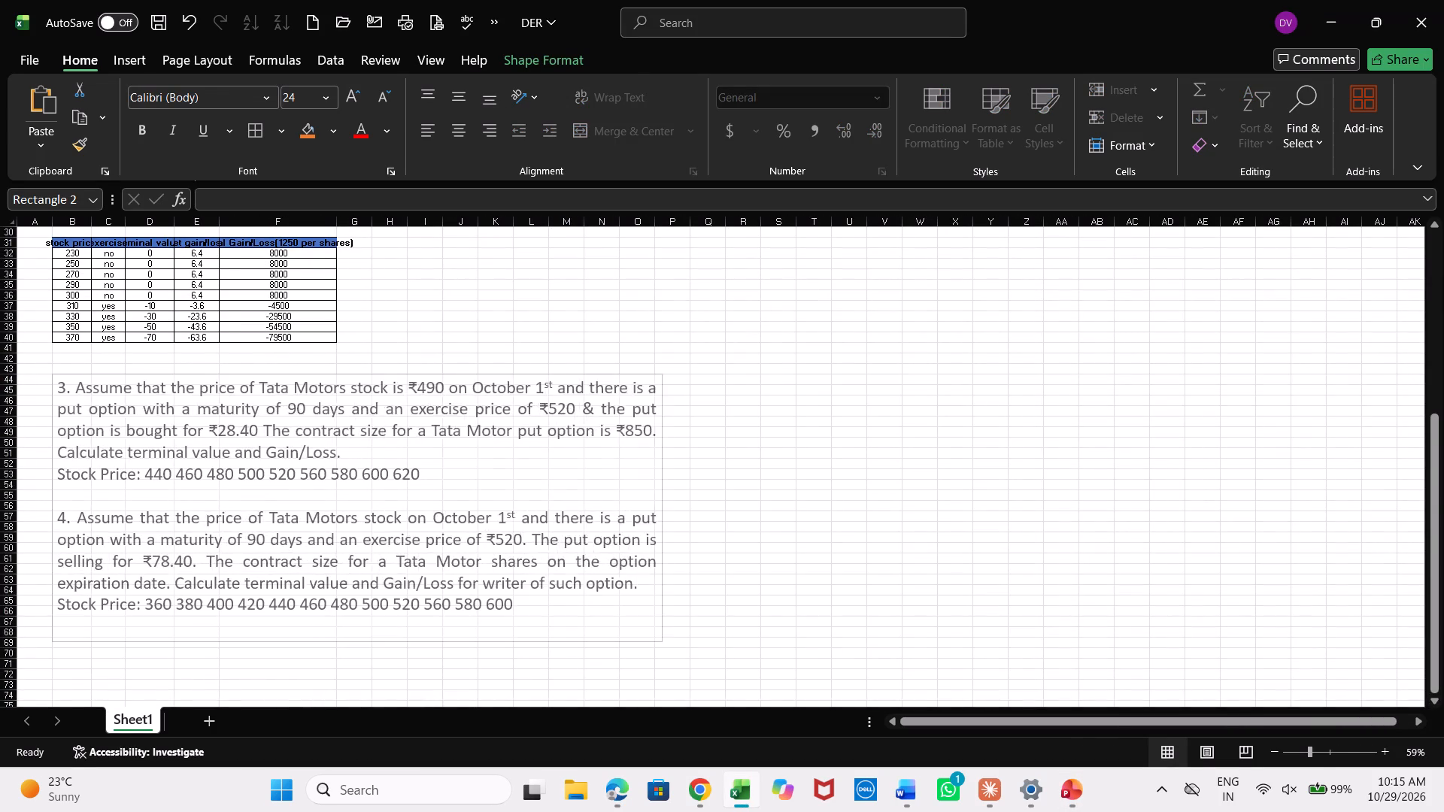
{"action": "left_click_drag", "start_coordinate": [671, 496], "coordinate": [681, 494]}
Delete problem 4 and the blank line above it from the pasted text box, leaving only problem 3.
{"action": "left_click_drag", "start_coordinate": [538, 610], "coordinate": [74, 511]}
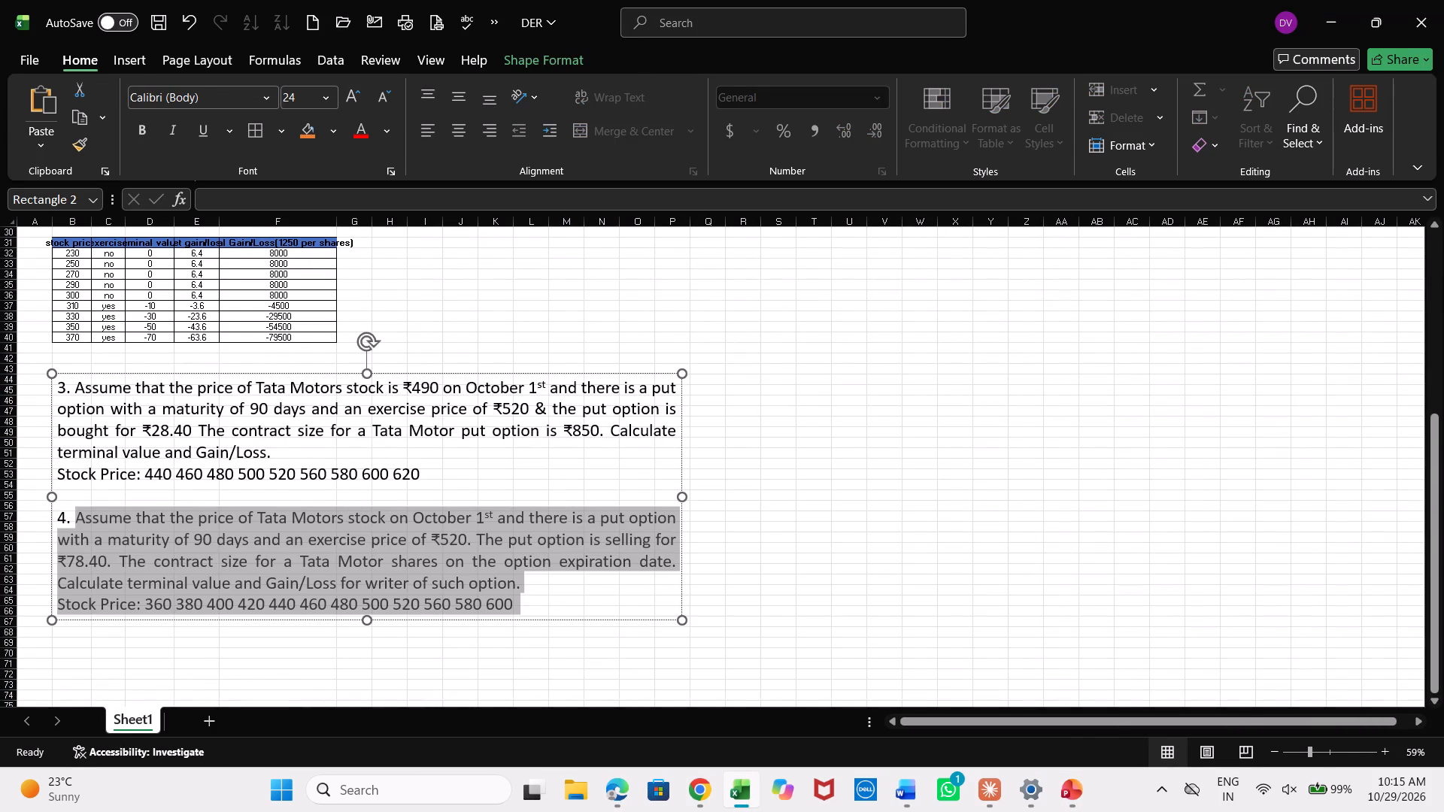
{"action": "left_click_drag", "start_coordinate": [74, 511], "coordinate": [59, 511]}
{"action": "key", "text": "BackSpace"}
{"action": "key", "text": "BackSpace"}
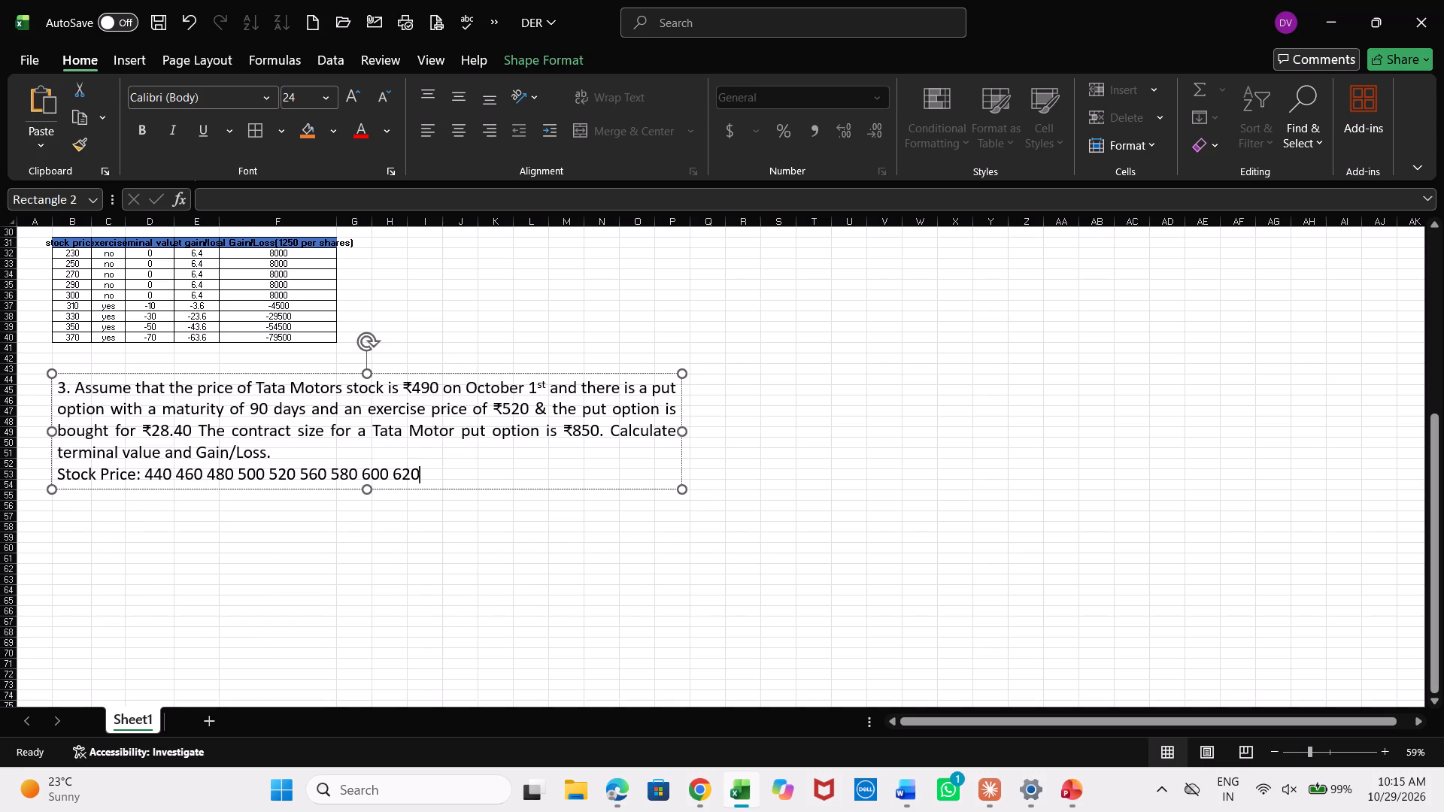
Reduce the font size of all the problem 3 text to 16.
{"action": "double_click", "coordinate": [389, 94]}
{"action": "left_click", "coordinate": [389, 94]}
{"action": "left_click_drag", "start_coordinate": [438, 462], "coordinate": [165, 327]}
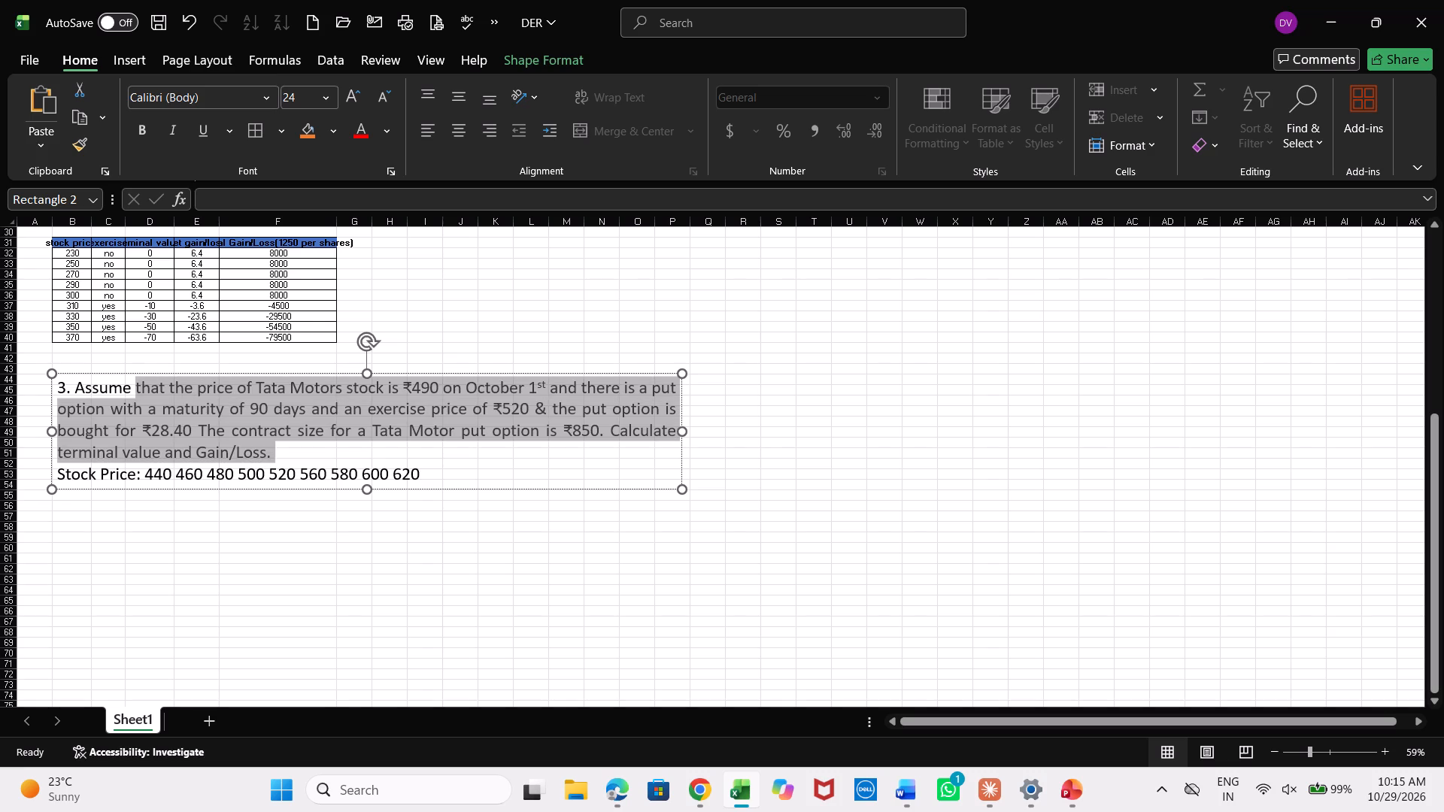
{"action": "left_click_drag", "start_coordinate": [165, 327], "coordinate": [102, 351]}
{"action": "left_click", "coordinate": [562, 469]}
{"action": "left_click_drag", "start_coordinate": [562, 469], "coordinate": [44, 359]}
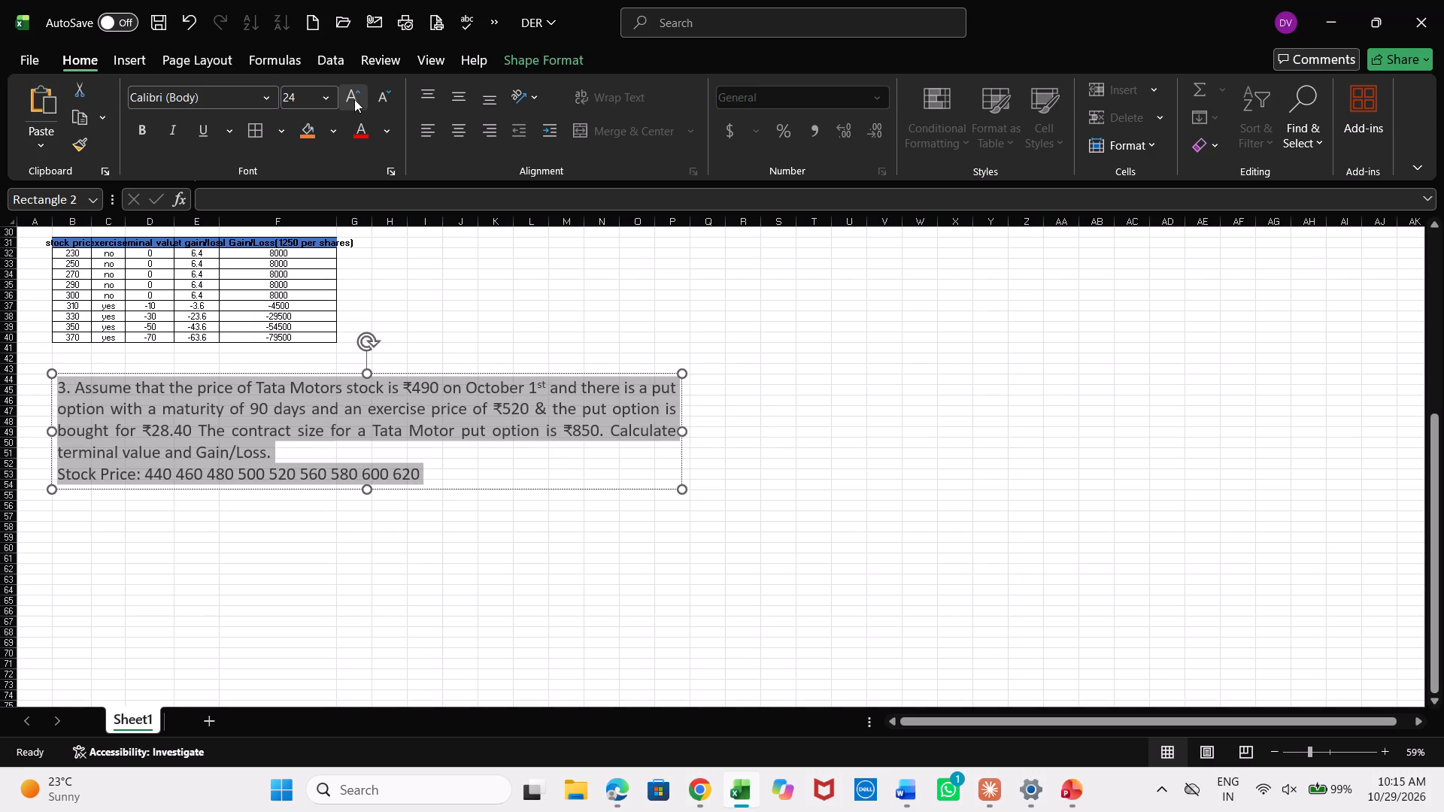
{"action": "triple_click", "coordinate": [381, 100]}
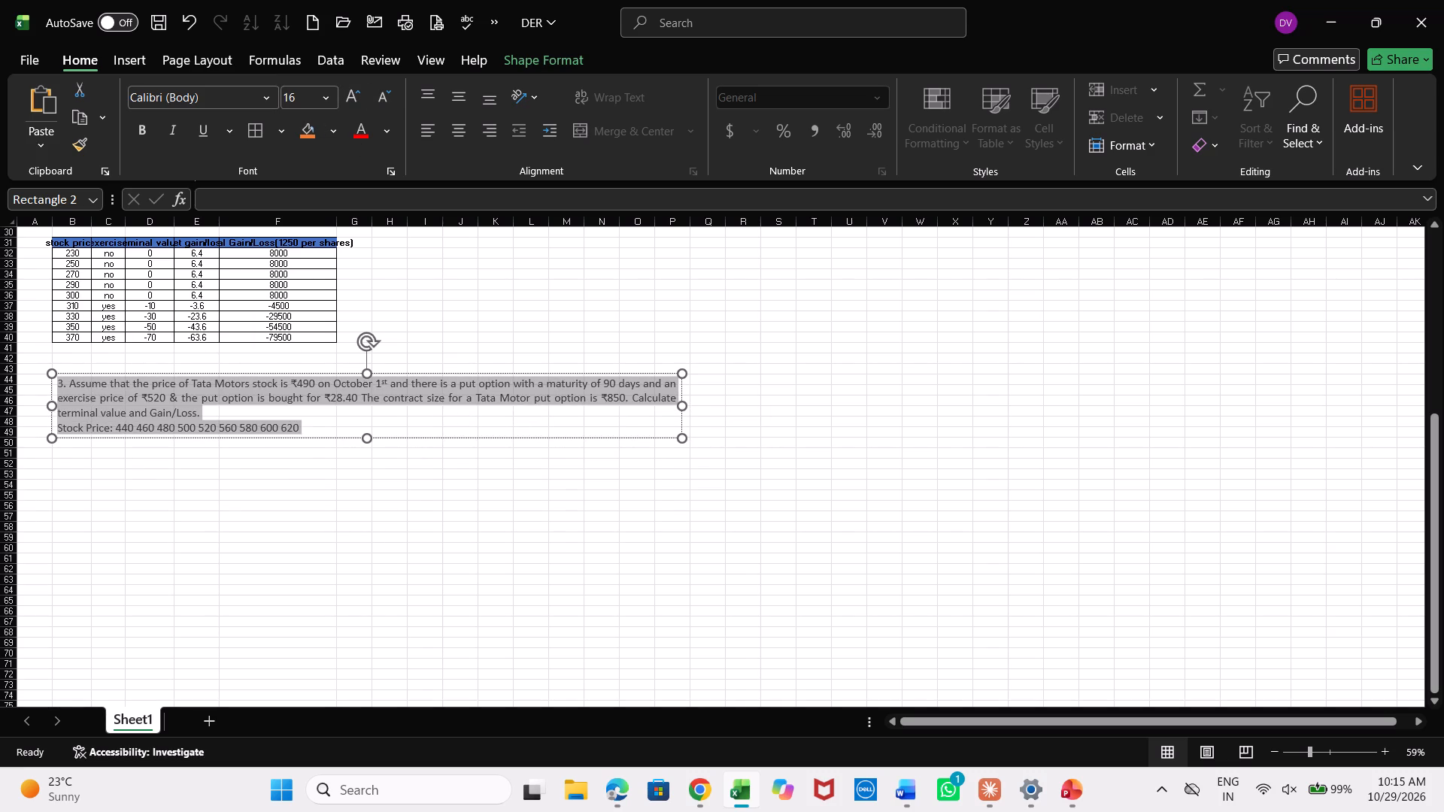
Narrow the problem 3 text box so its right edge ends at column N, and trim its height slightly.
{"action": "scroll", "coordinate": [227, 357], "scroll_direction": "right", "scroll_amount": 2}
{"action": "scroll", "coordinate": [227, 357], "scroll_direction": "up", "scroll_amount": 2}
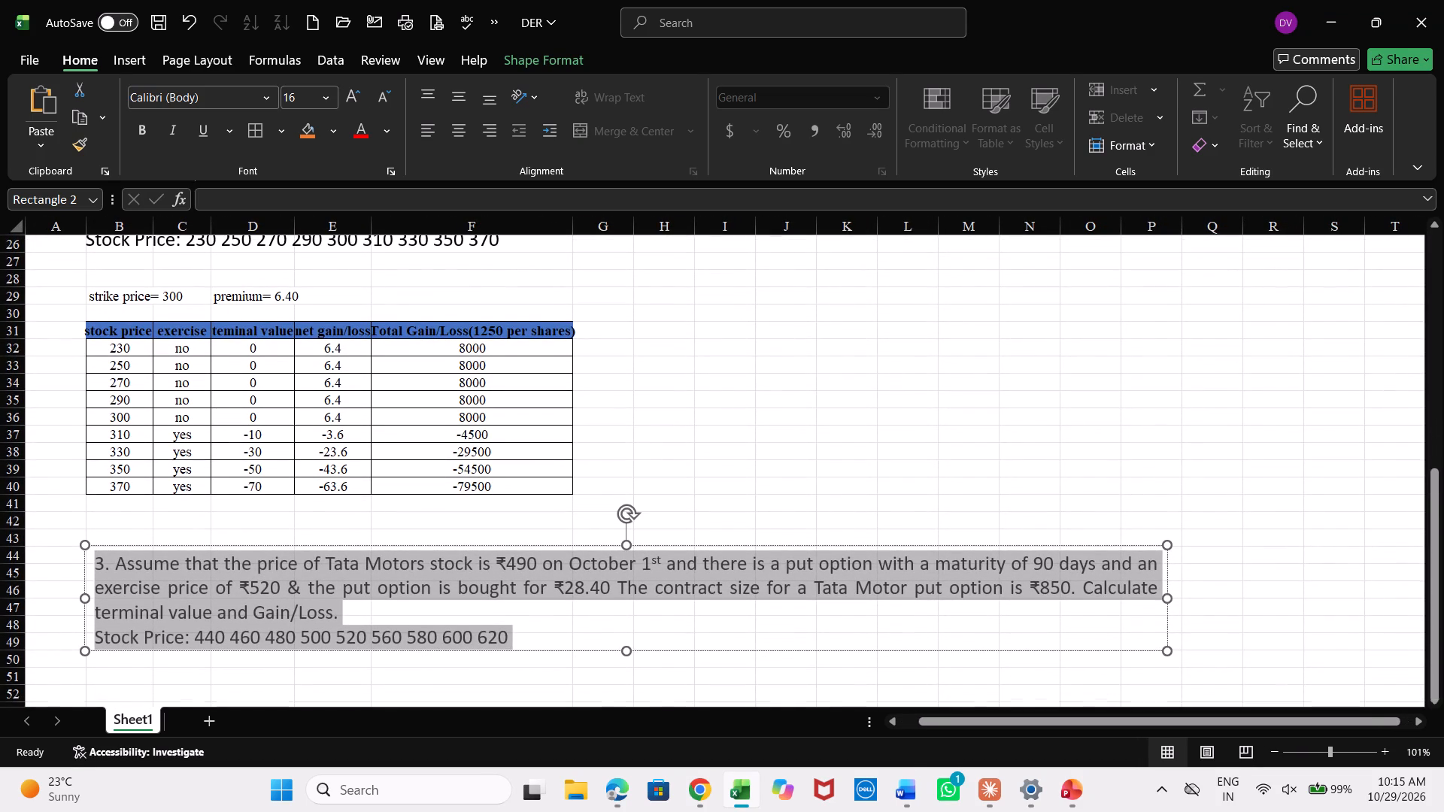
{"action": "left_click_drag", "start_coordinate": [1170, 598], "coordinate": [1131, 601]}
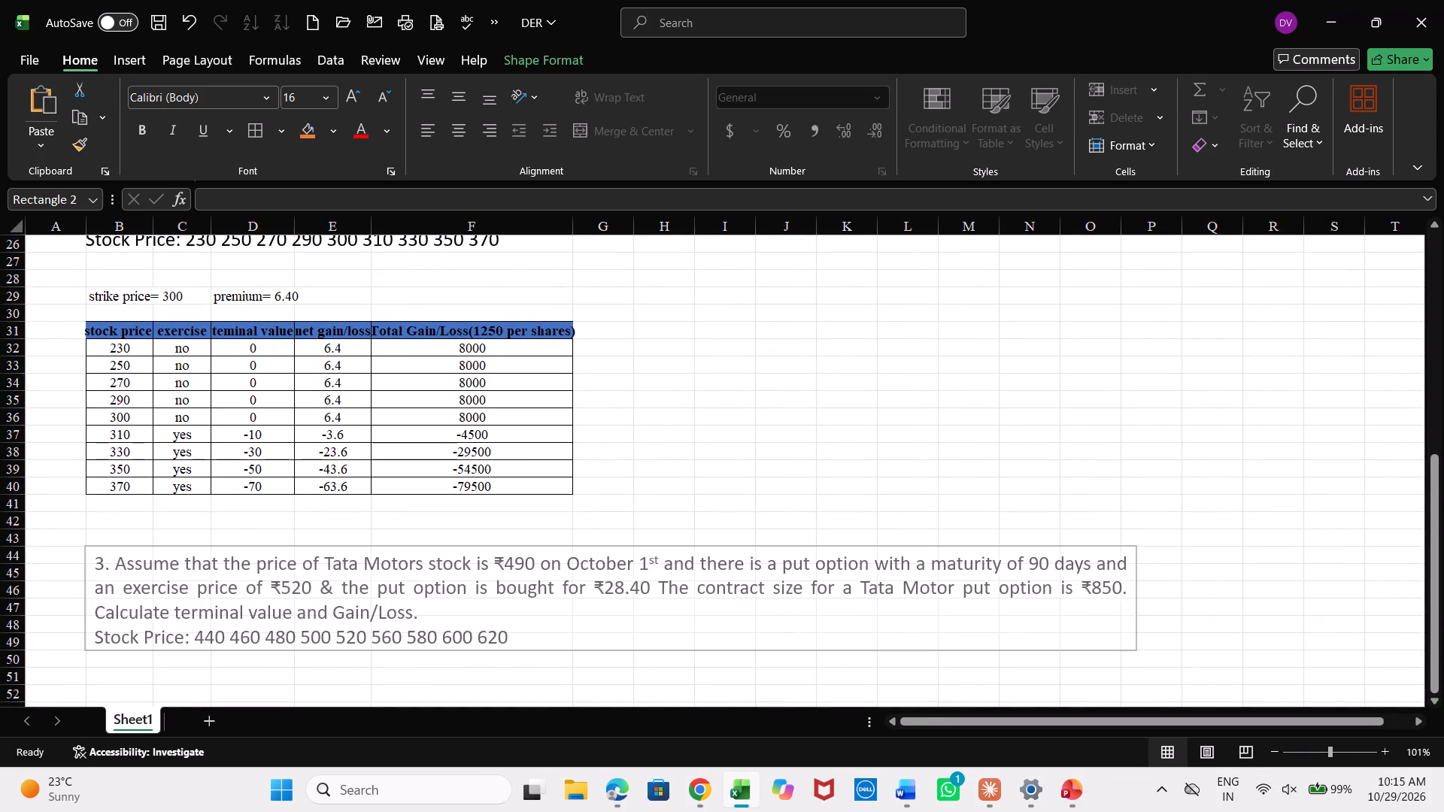
{"action": "left_click_drag", "start_coordinate": [1131, 601], "coordinate": [1118, 601]}
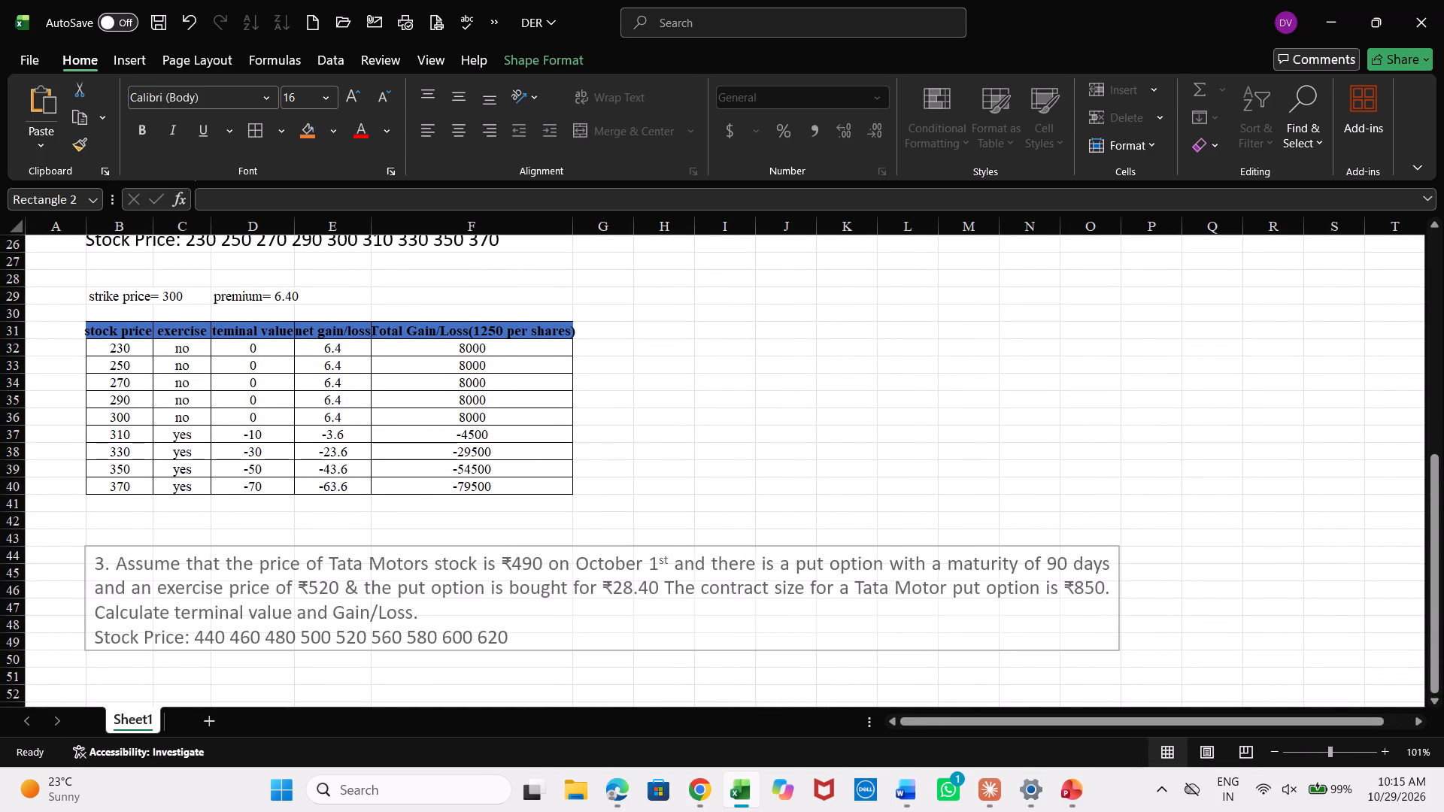
{"action": "left_click_drag", "start_coordinate": [1118, 601], "coordinate": [1057, 598]}
{"action": "scroll", "coordinate": [1057, 598], "scroll_direction": "right", "scroll_amount": 1}
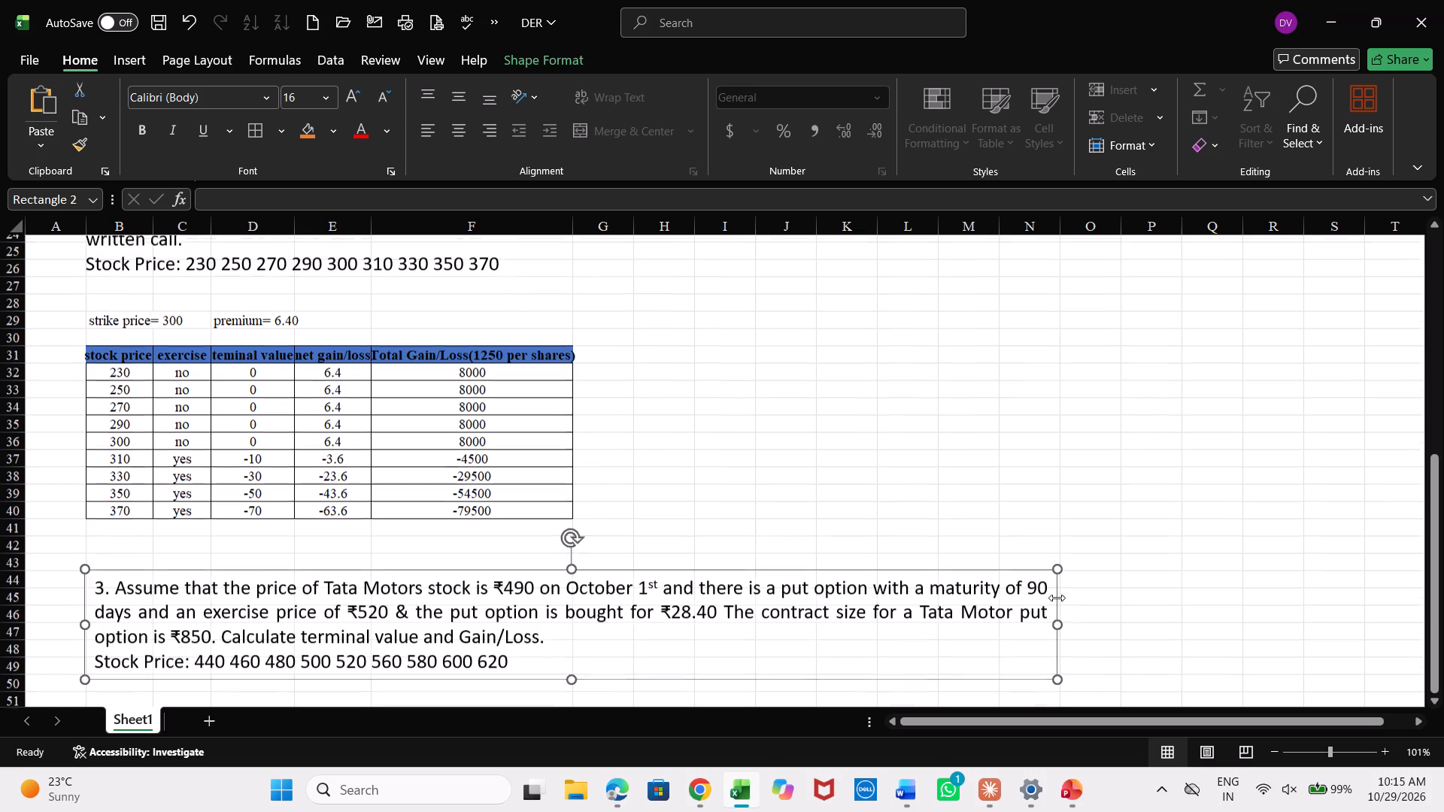
{"action": "scroll", "coordinate": [1057, 598], "scroll_direction": "right", "scroll_amount": 1}
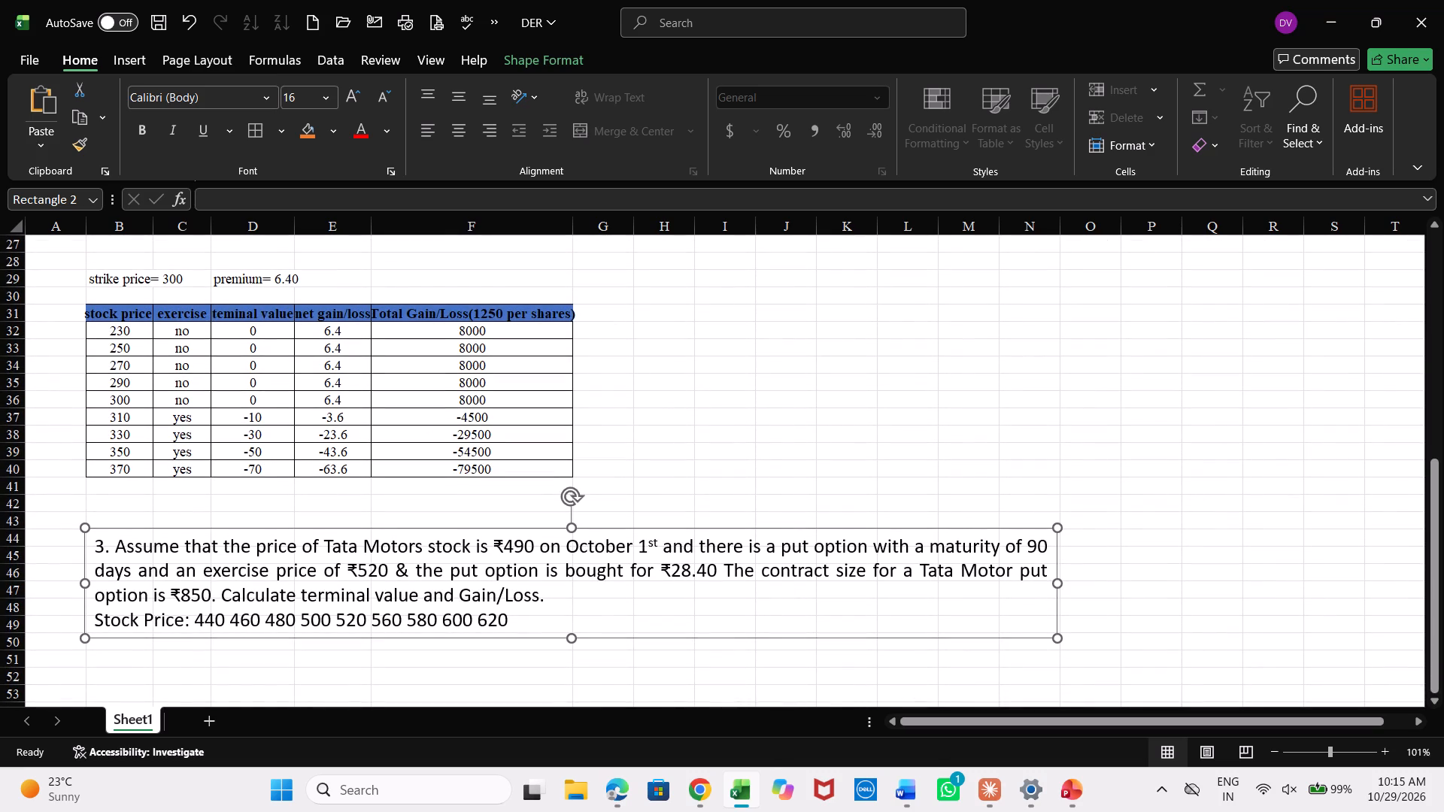
{"action": "left_click", "coordinate": [572, 638]}
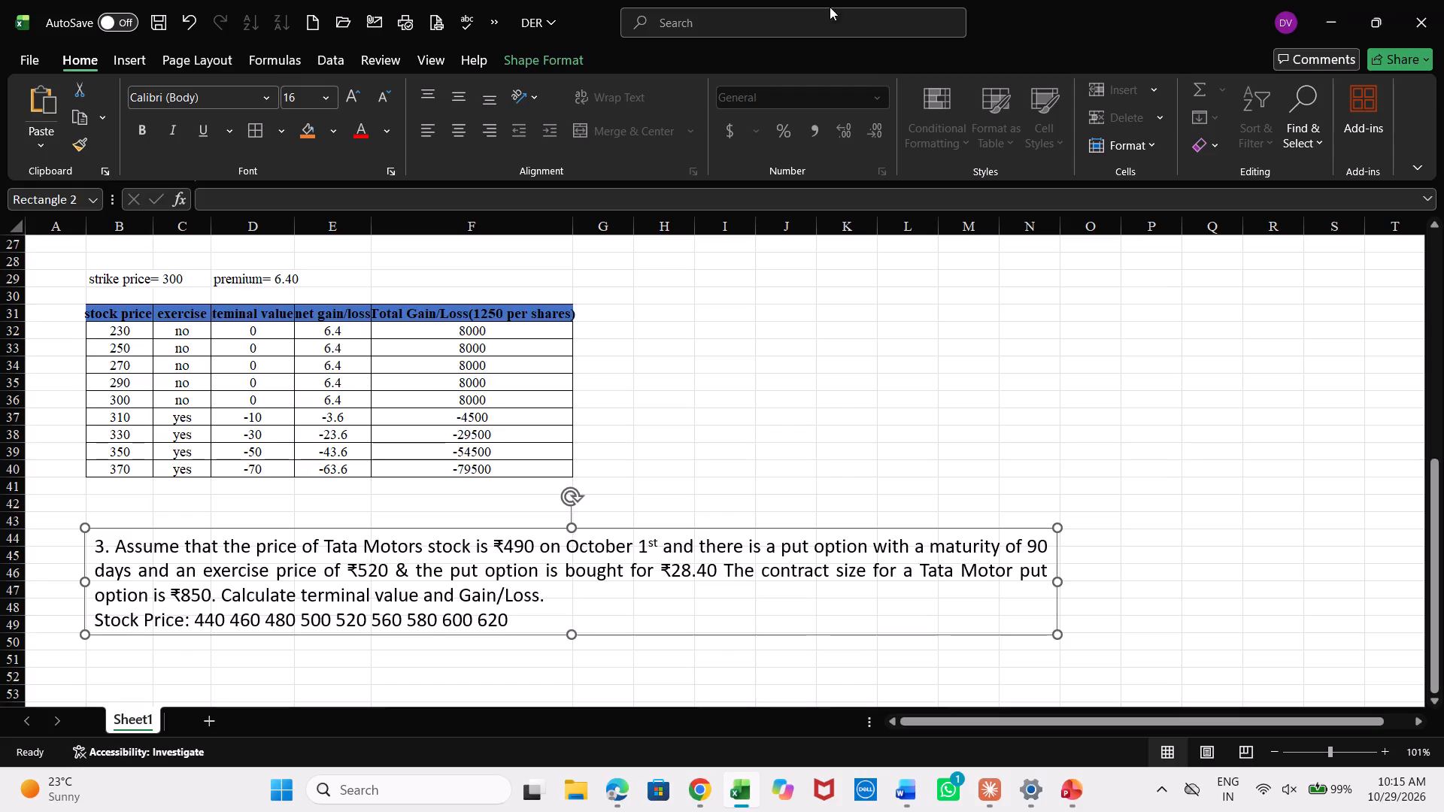
Save the DER workbook and turn on AutoSave by uploading the file to OneDrive - Personal.
{"action": "left_click", "coordinate": [116, 17]}
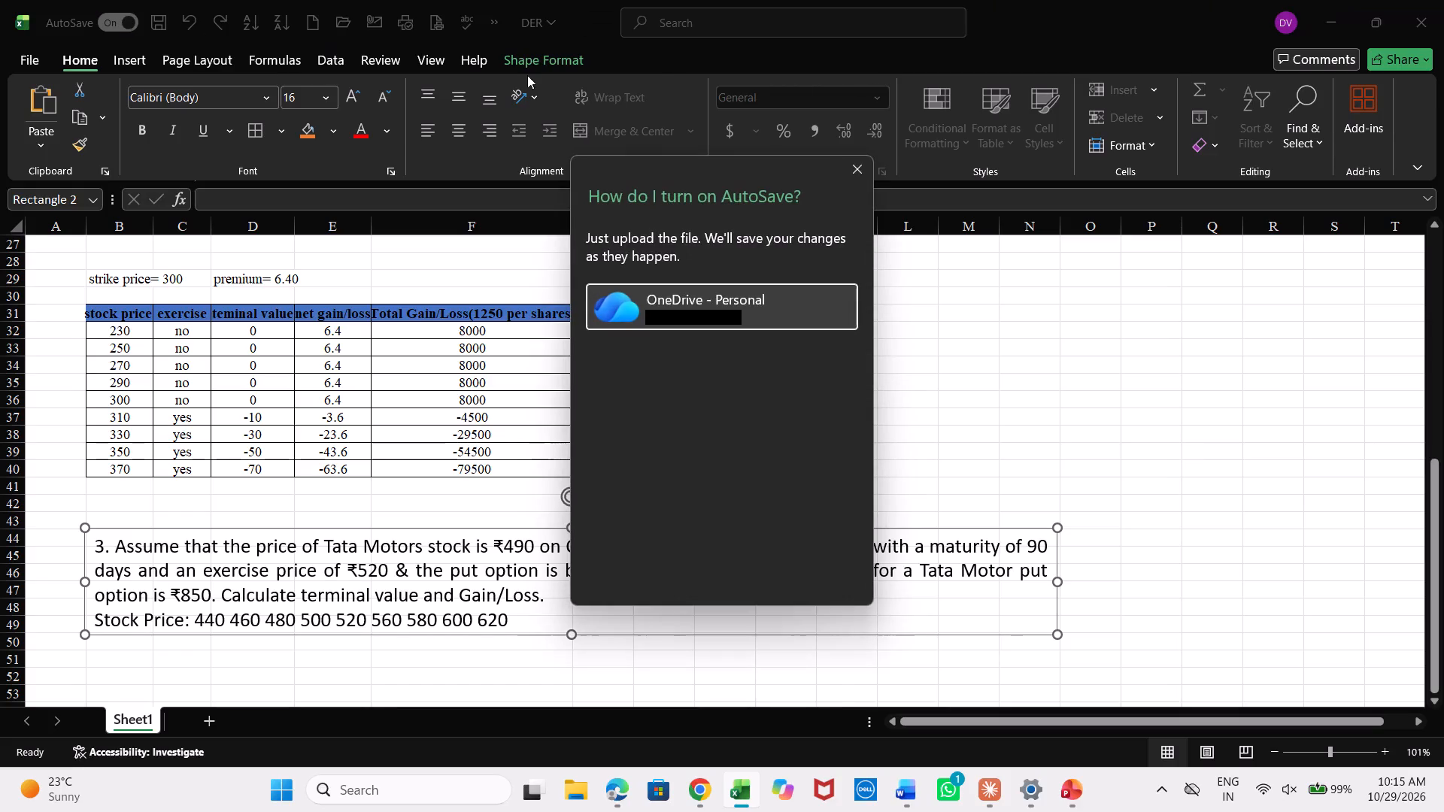
{"action": "left_click", "coordinate": [861, 174]}
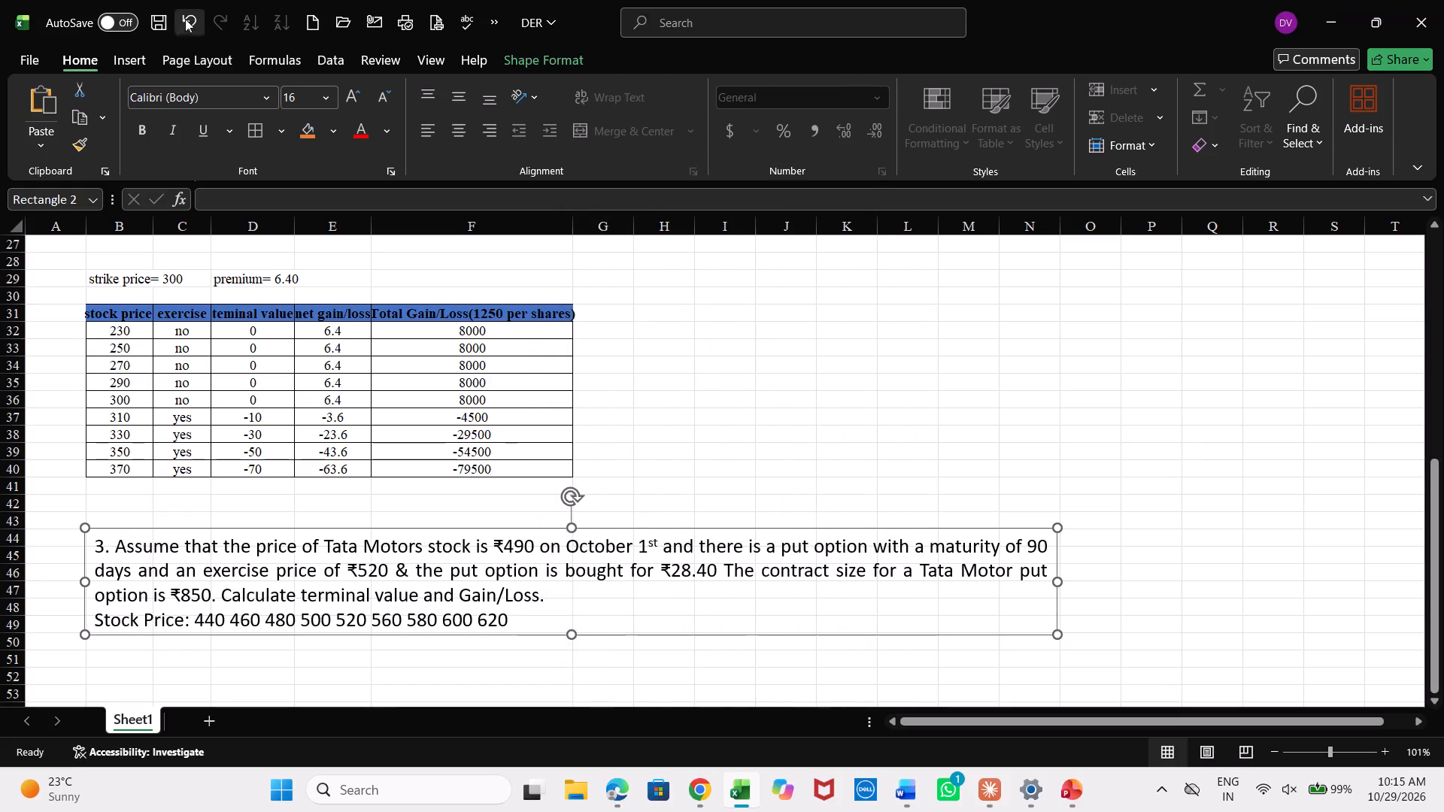
{"action": "left_click", "coordinate": [159, 13]}
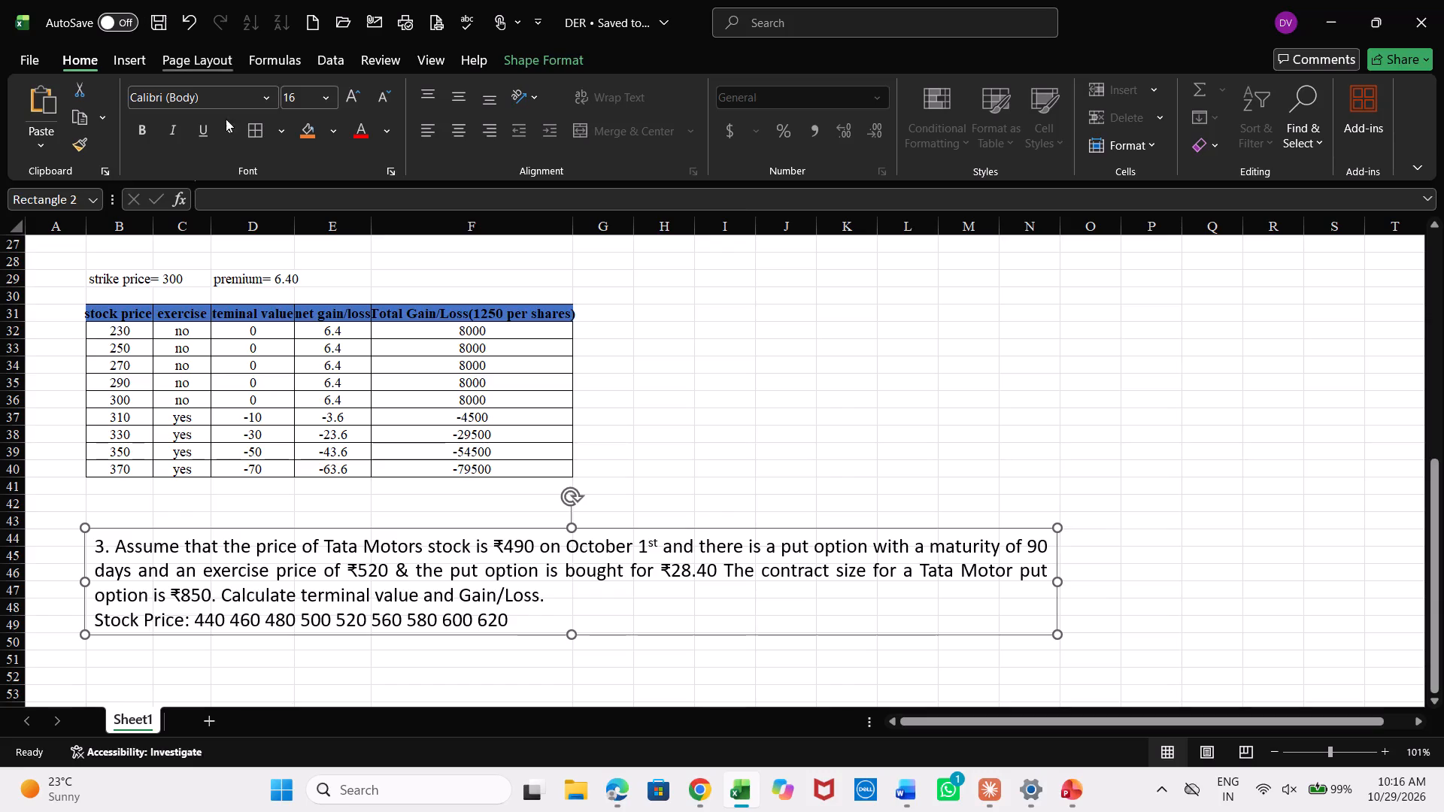
{"action": "left_click", "coordinate": [107, 23]}
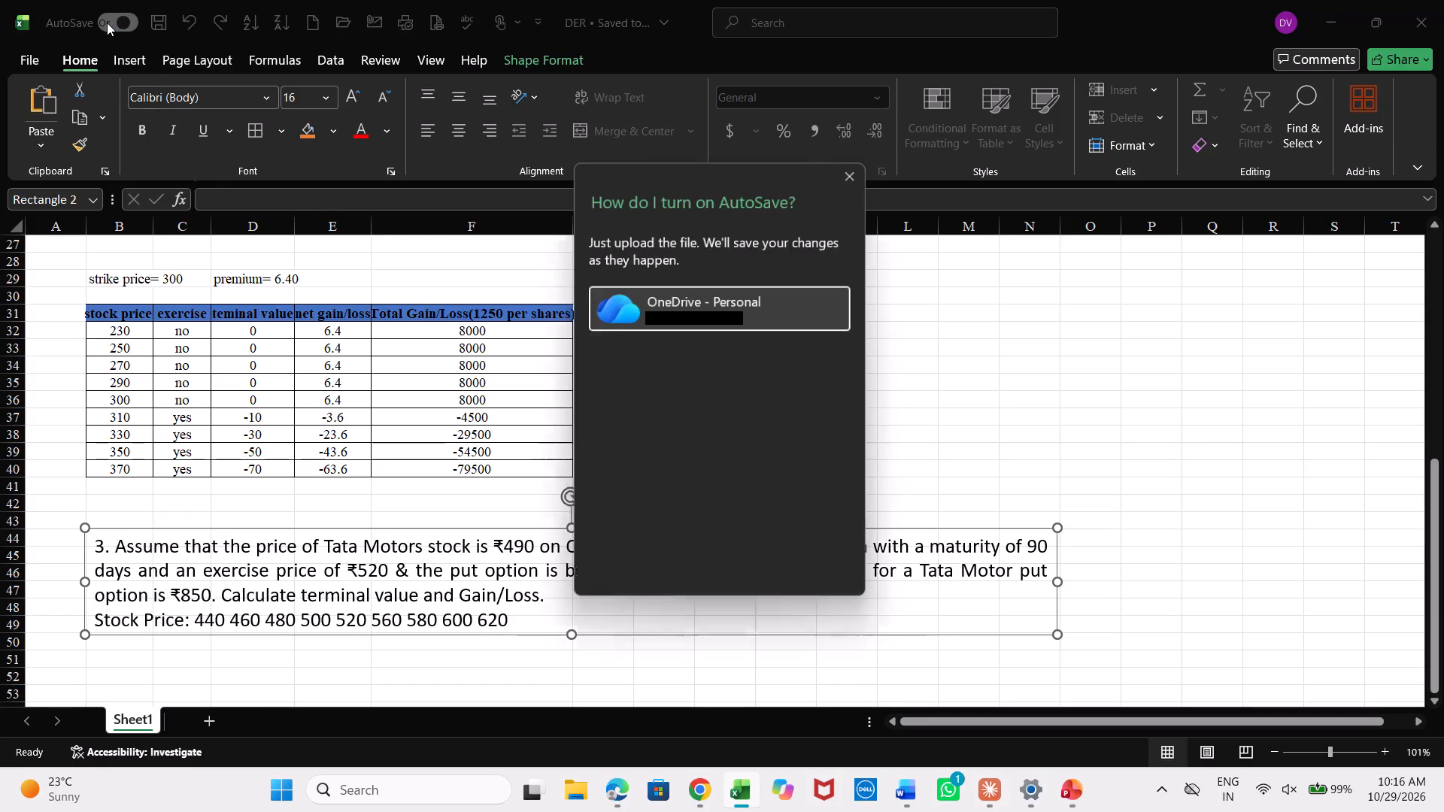
{"action": "left_click", "coordinate": [794, 302]}
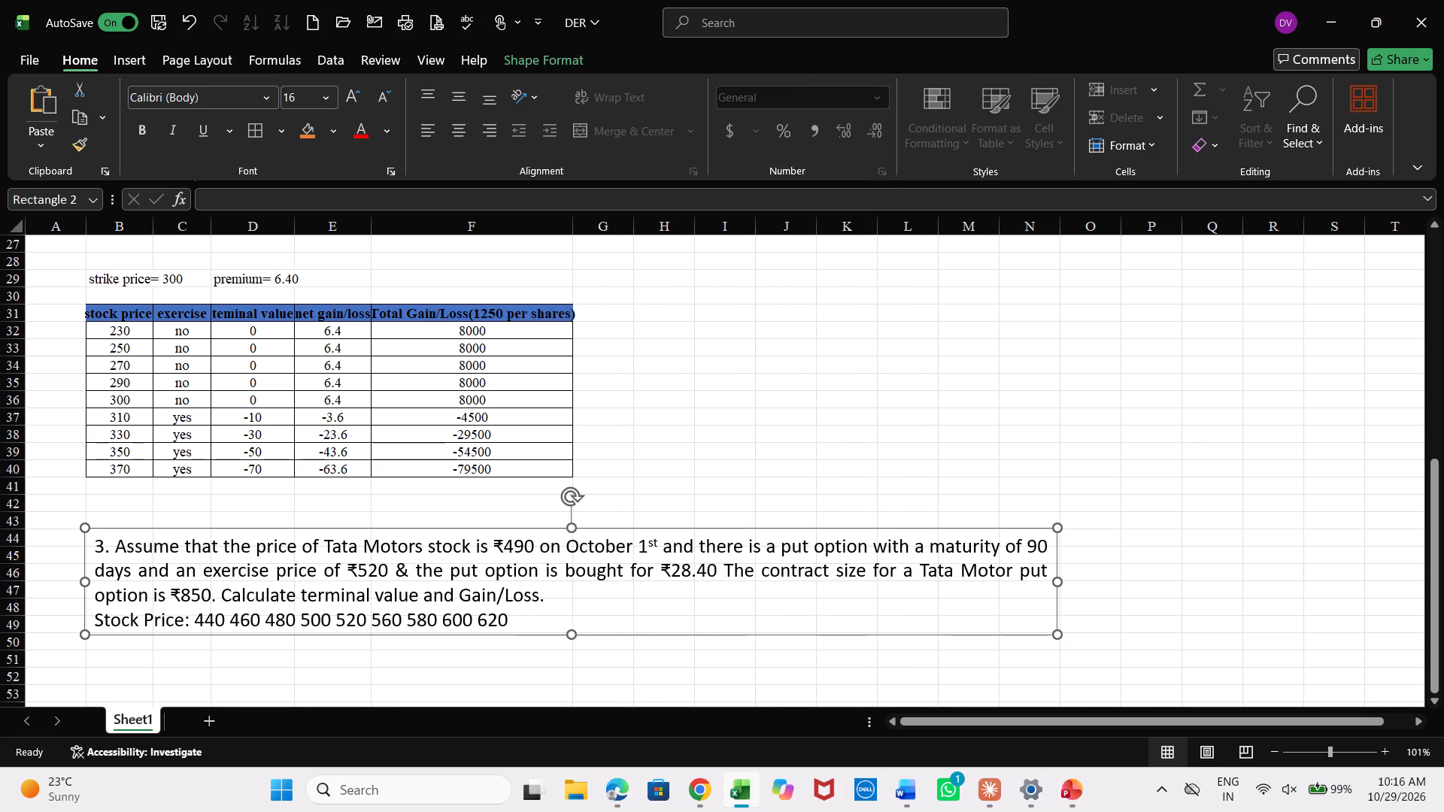
Copy the Cipla table B31:F40 and paste it at B51, below the problem 3 text, as the Tata Motors table's template.
{"action": "left_click_drag", "start_coordinate": [120, 317], "coordinate": [500, 462]}
{"action": "key", "text": "ctrl+c"}
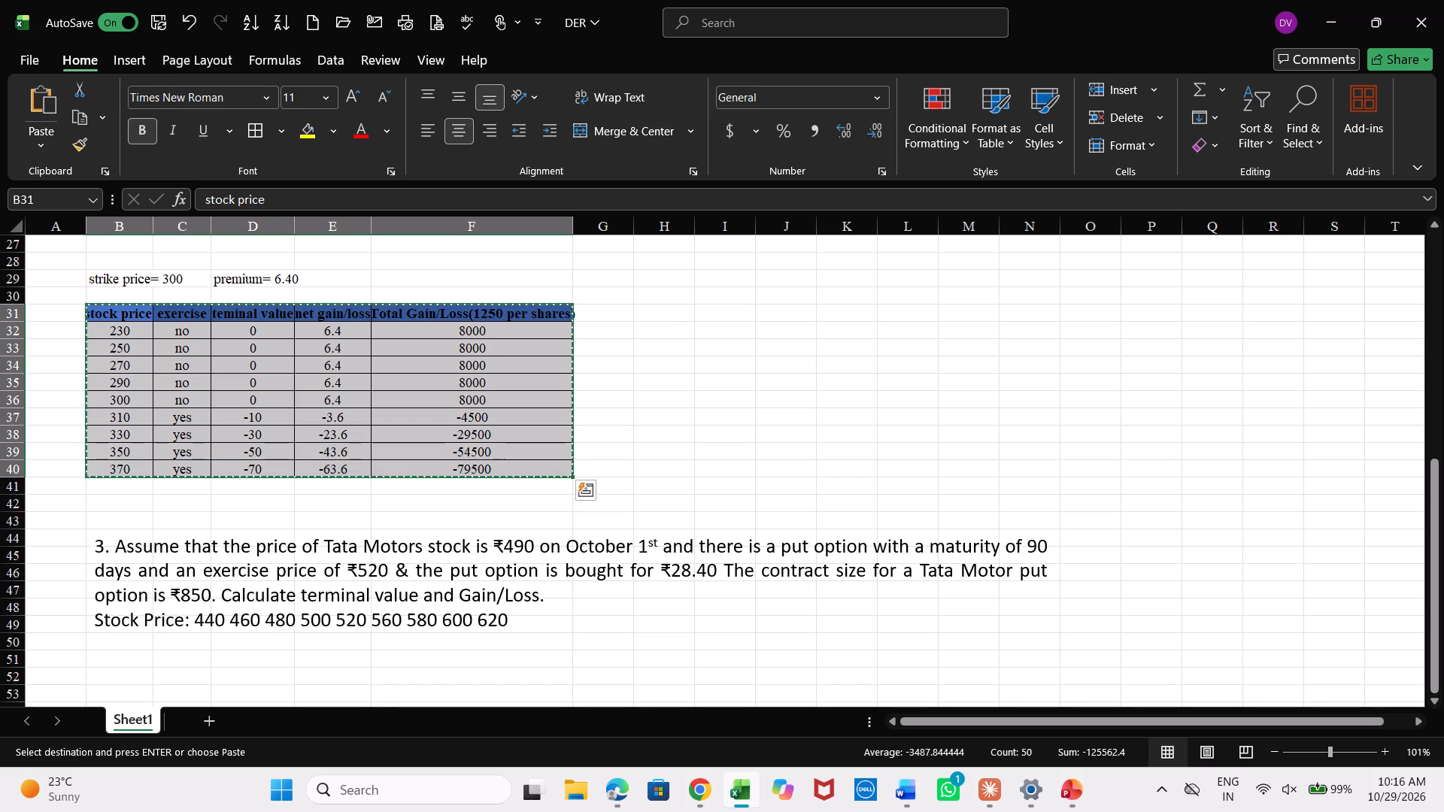
{"action": "scroll", "coordinate": [500, 462], "scroll_direction": "down", "scroll_amount": 2}
{"action": "left_click", "coordinate": [109, 454]}
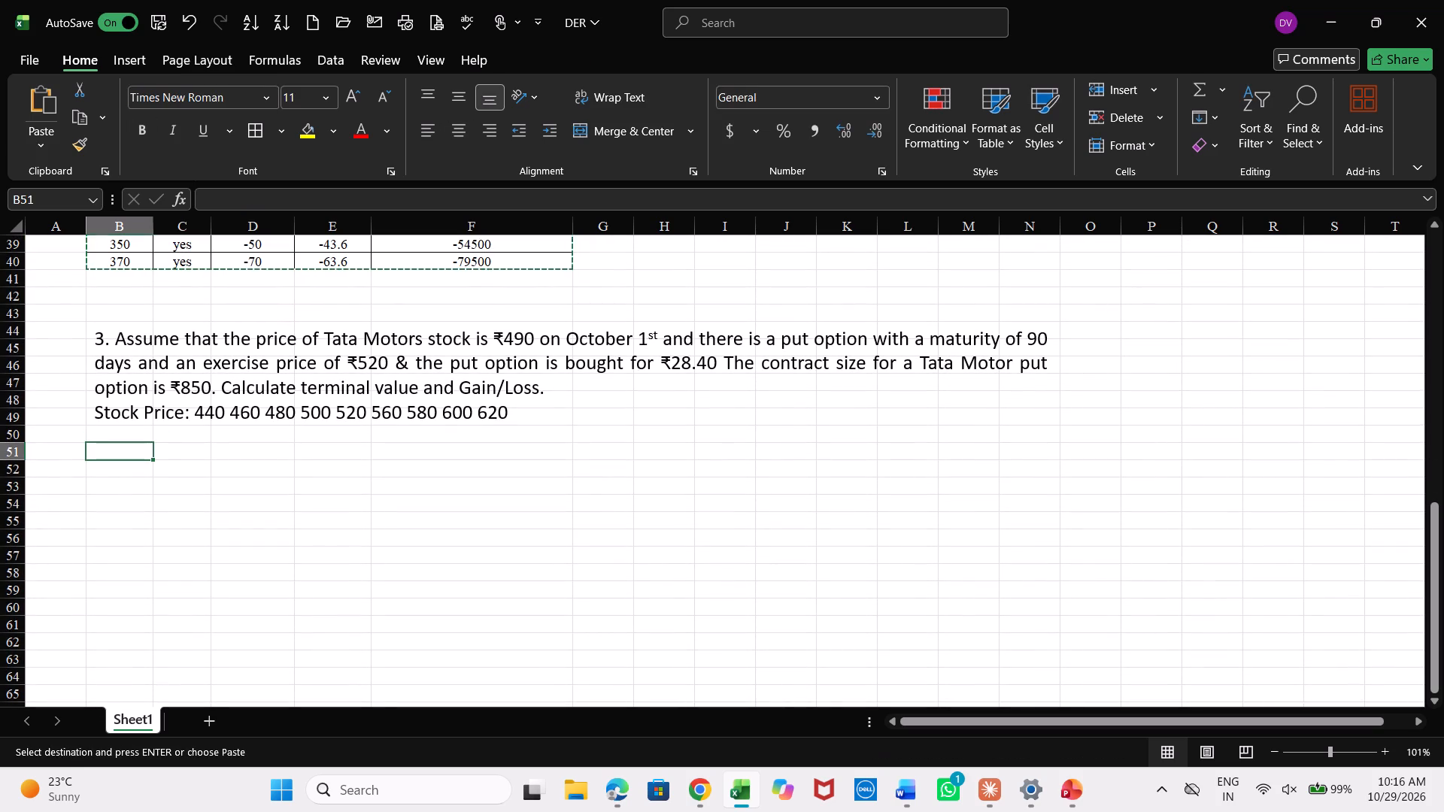
{"action": "key", "text": "ctrl+v"}
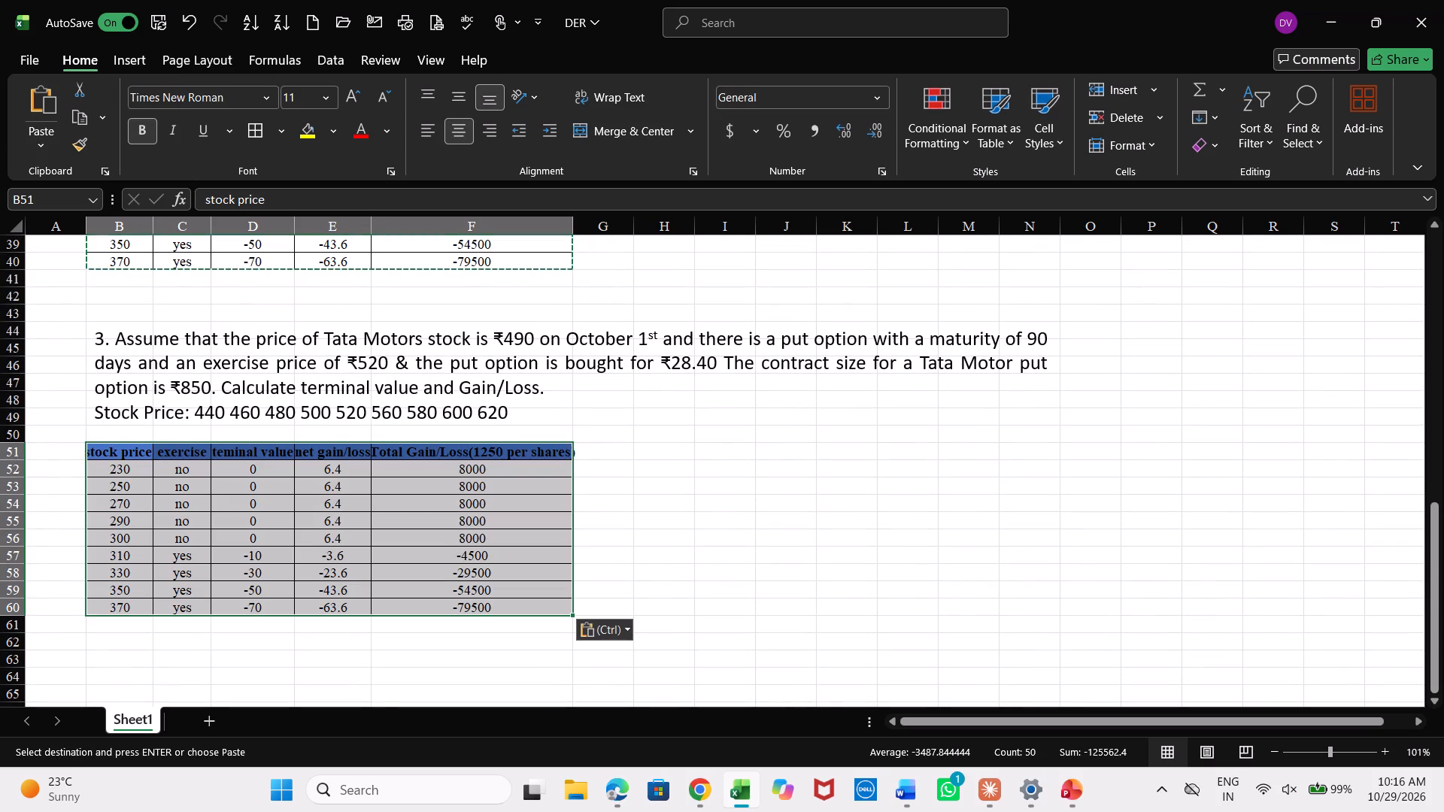
Enter the first Tata Motors stock prices 440, 460 and 480 in cells B52 to B54.
{"action": "scroll", "coordinate": [109, 454], "scroll_direction": "up", "scroll_amount": 1}
{"action": "left_click", "coordinate": [125, 489]}
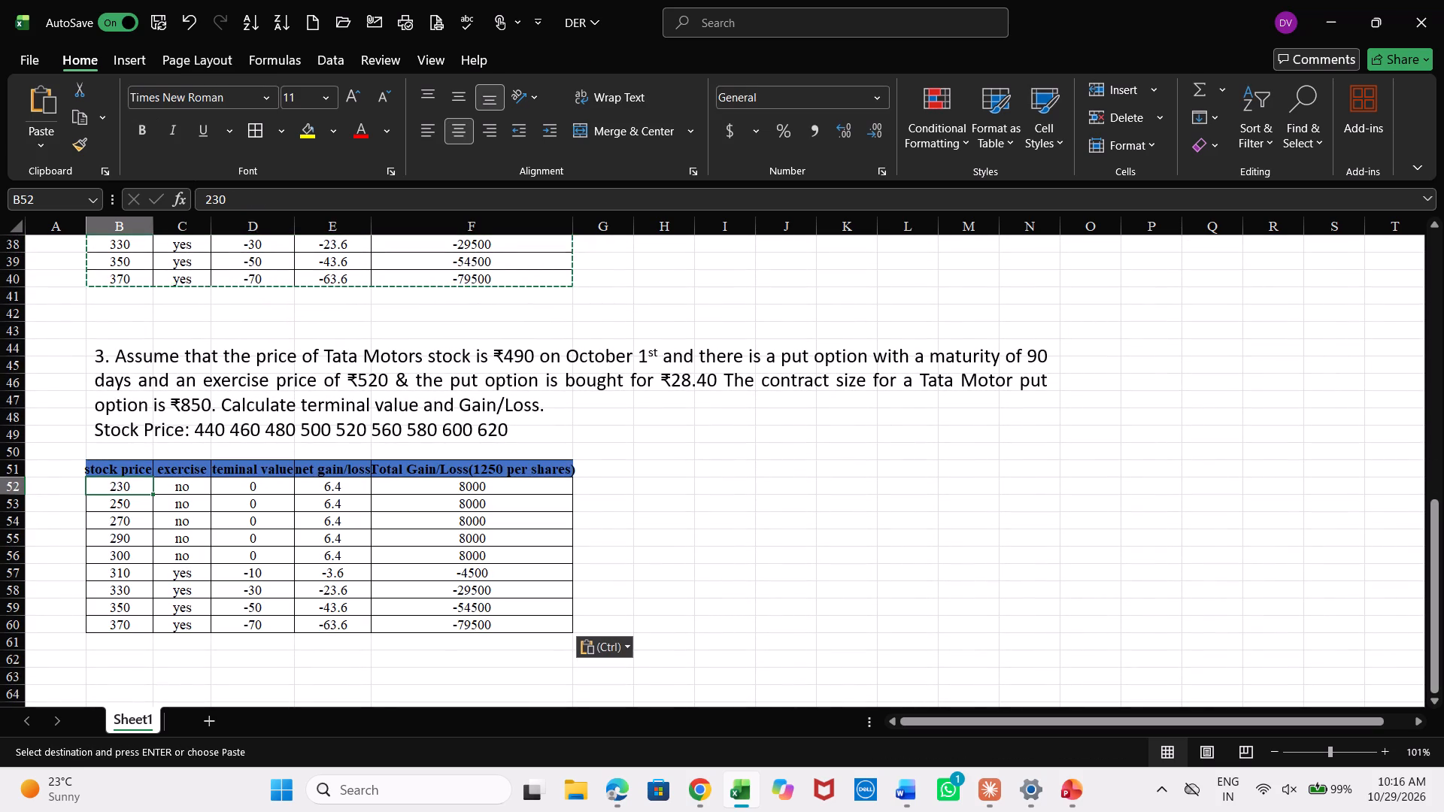
{"action": "type", "text": "44"}
{"action": "key", "text": "0"}
{"action": "key", "text": "Return"}
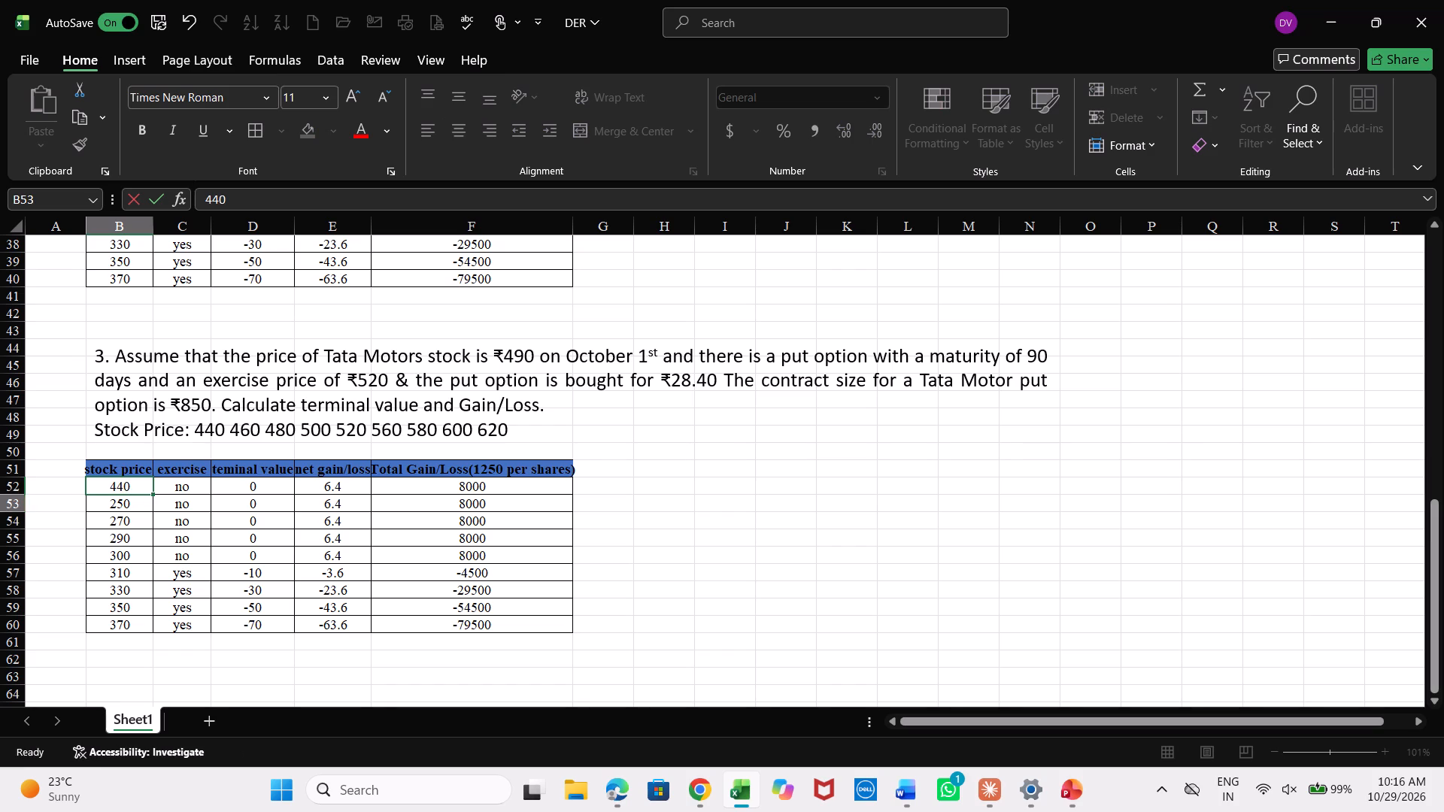
{"action": "type", "text": "460"}
{"action": "key", "text": "Return"}
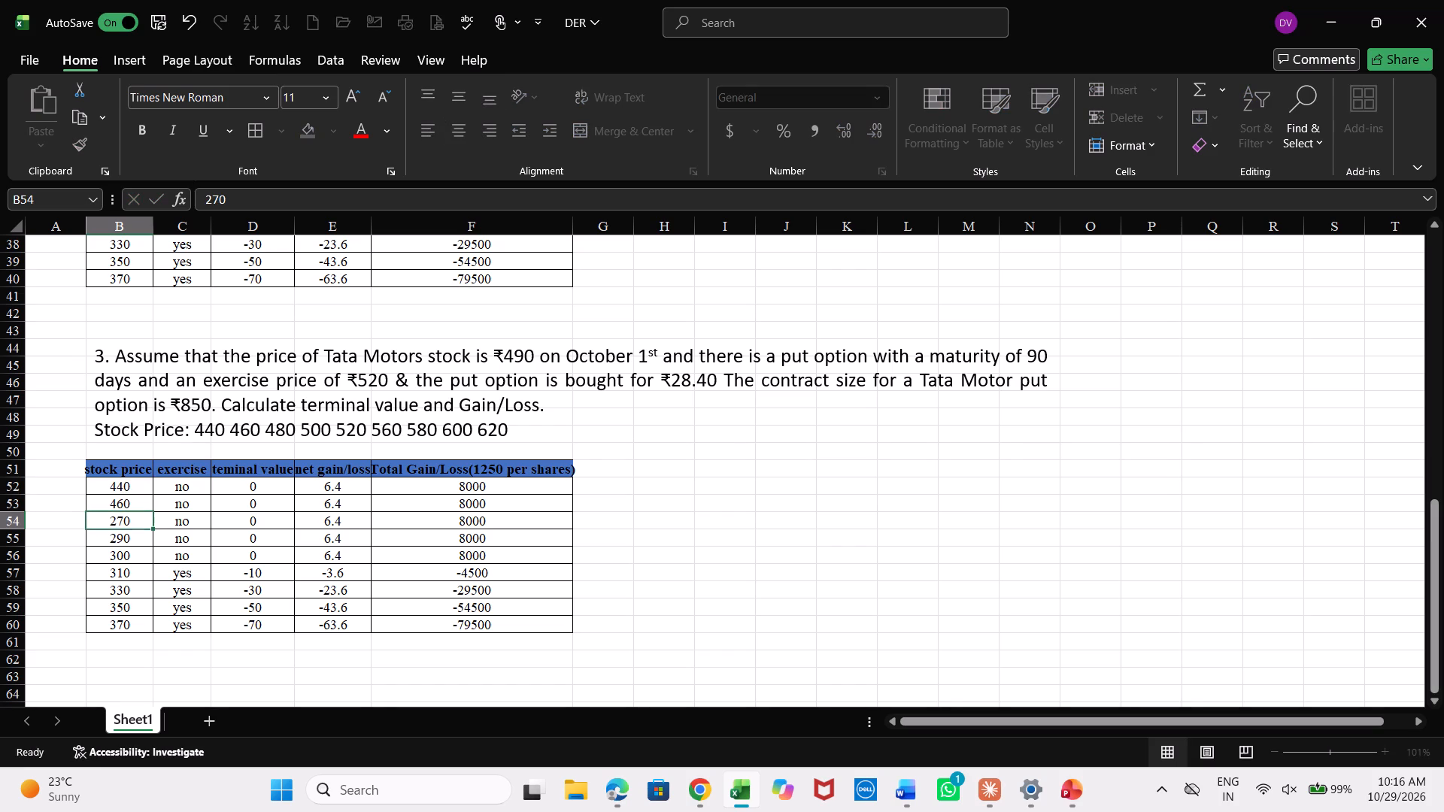
{"action": "type", "text": "480"}
{"action": "key", "text": "Return"}
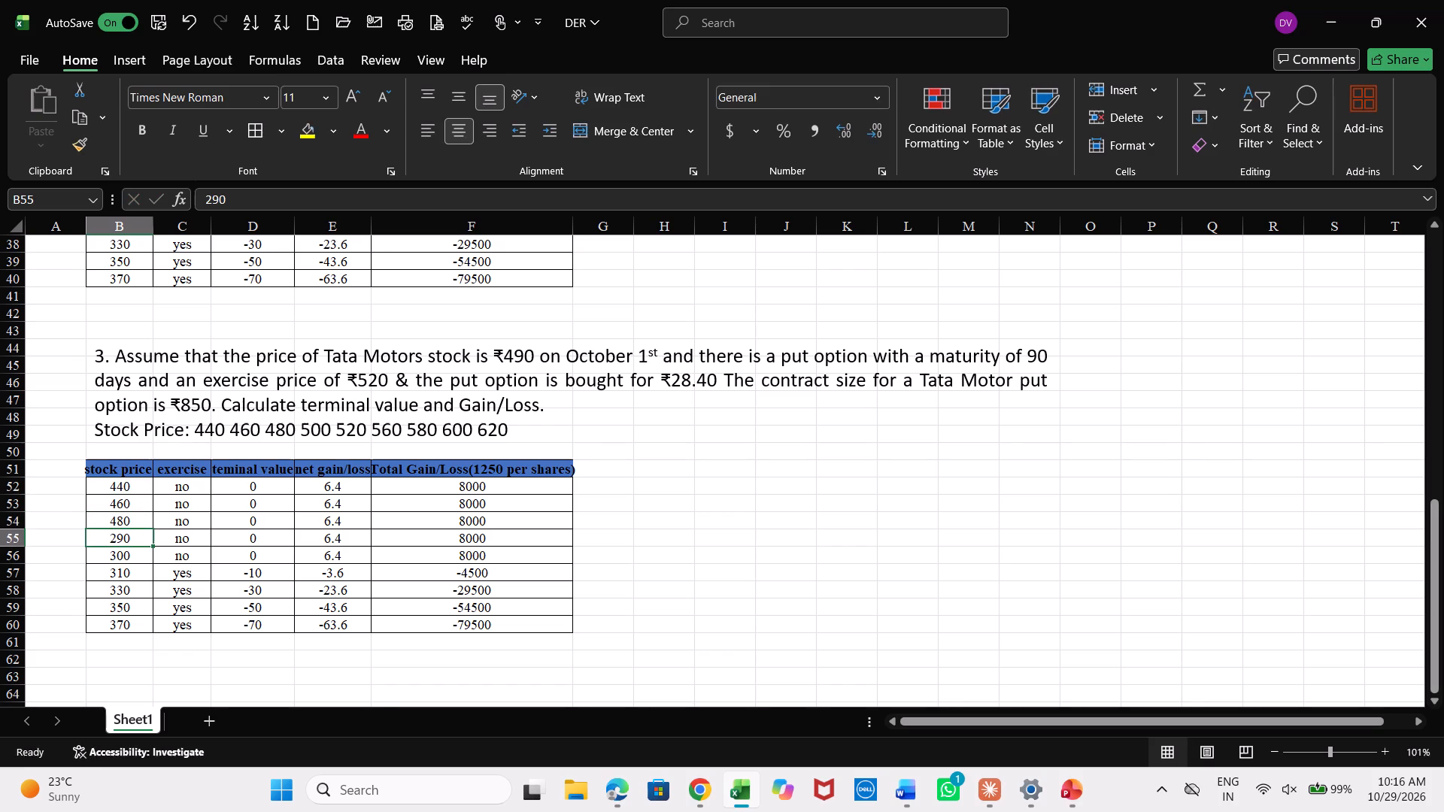
Extend the stock price series from B52:B54 down to B61 in increments of 20, ending at 620.
{"action": "left_click", "coordinate": [125, 489]}
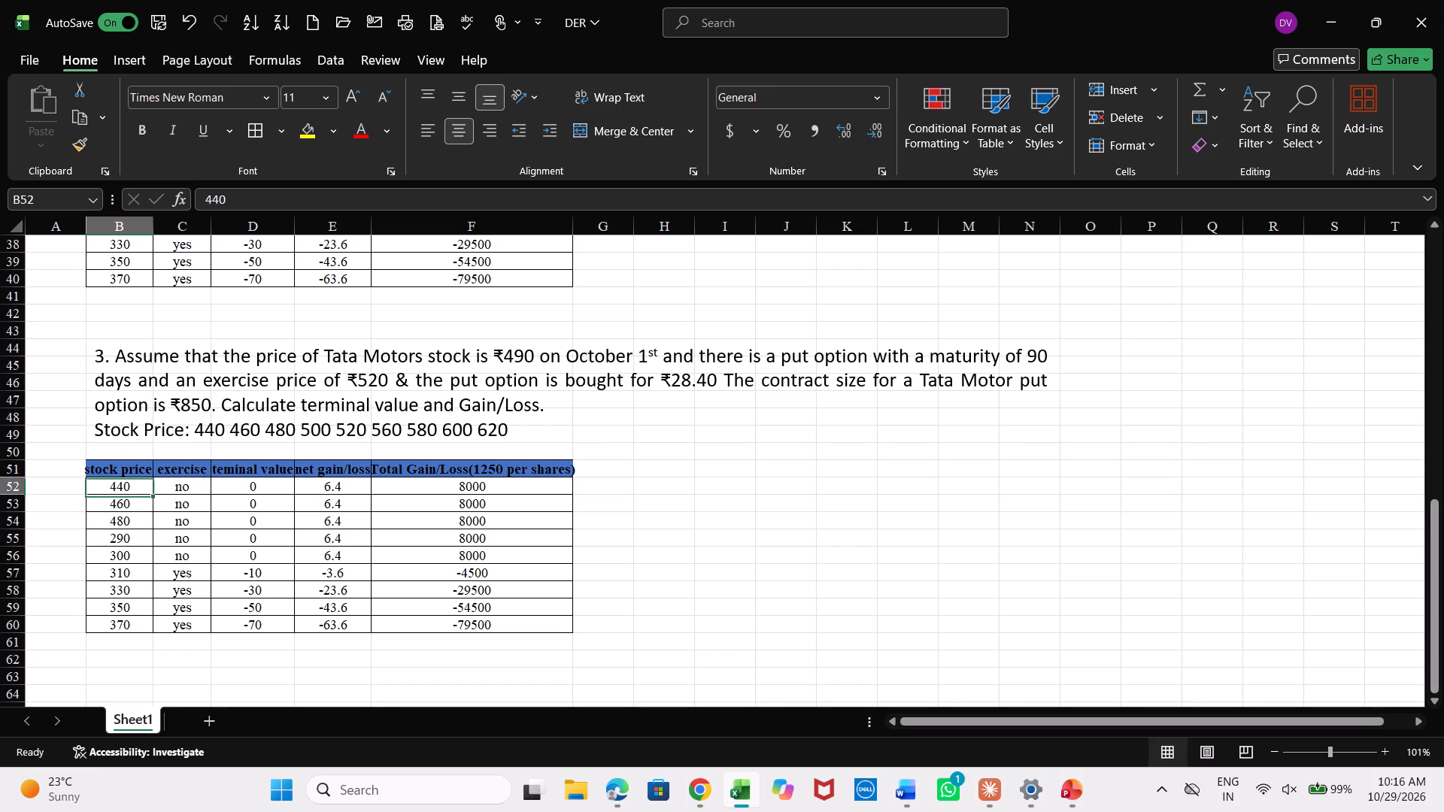
{"action": "left_click_drag", "start_coordinate": [133, 489], "coordinate": [137, 523]}
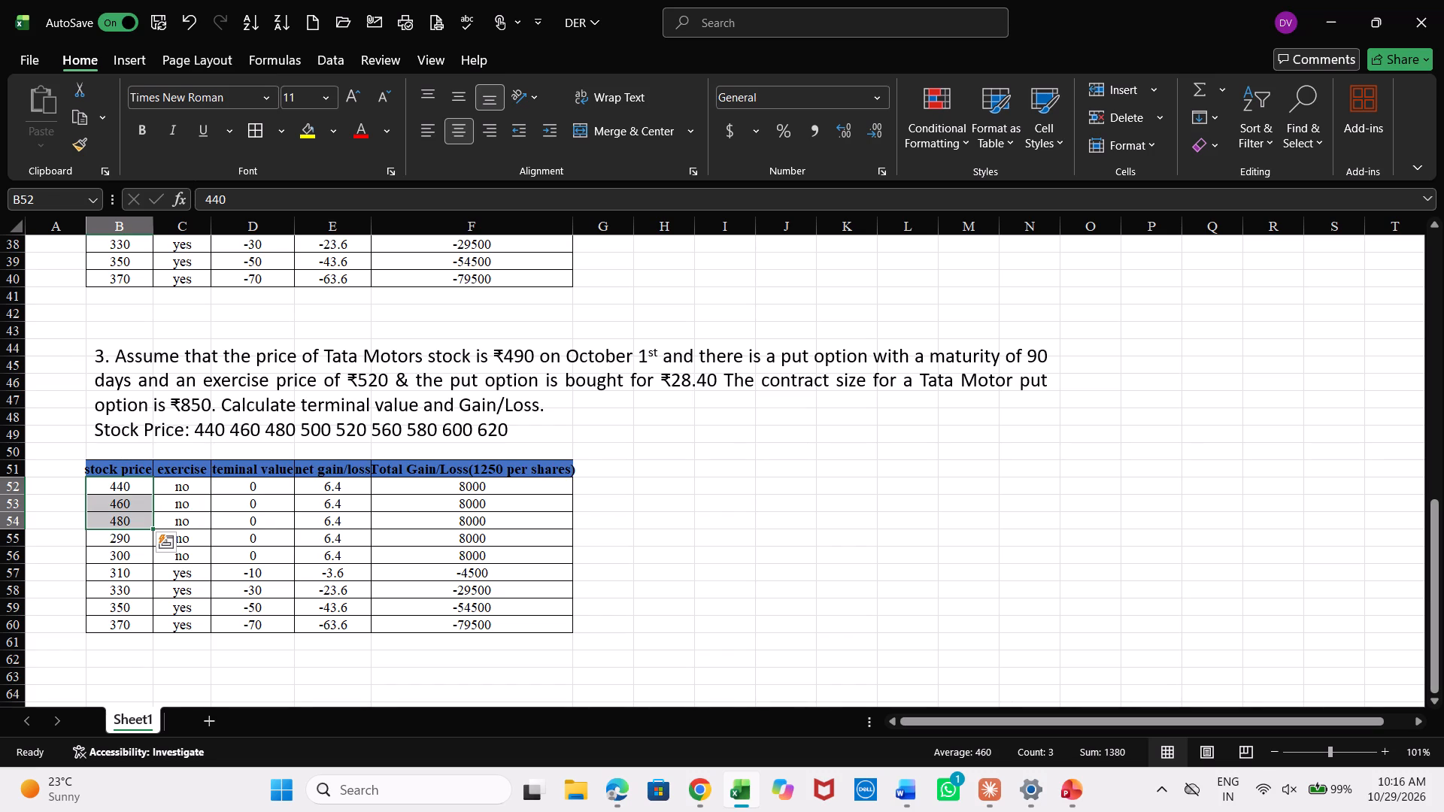
{"action": "left_click_drag", "start_coordinate": [151, 530], "coordinate": [151, 557]}
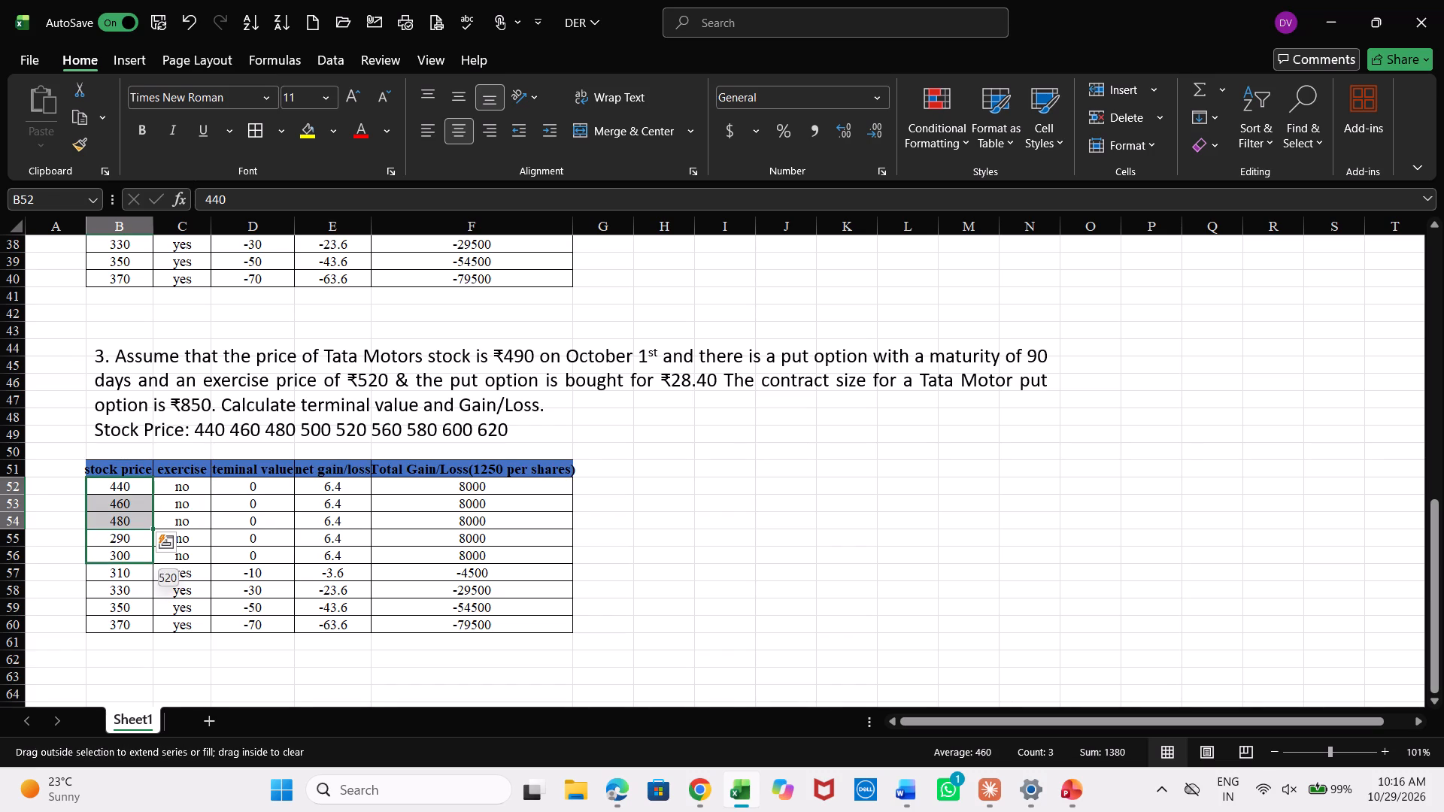
{"action": "left_click_drag", "start_coordinate": [151, 557], "coordinate": [145, 601]}
{"action": "left_click_drag", "start_coordinate": [145, 601], "coordinate": [155, 611]}
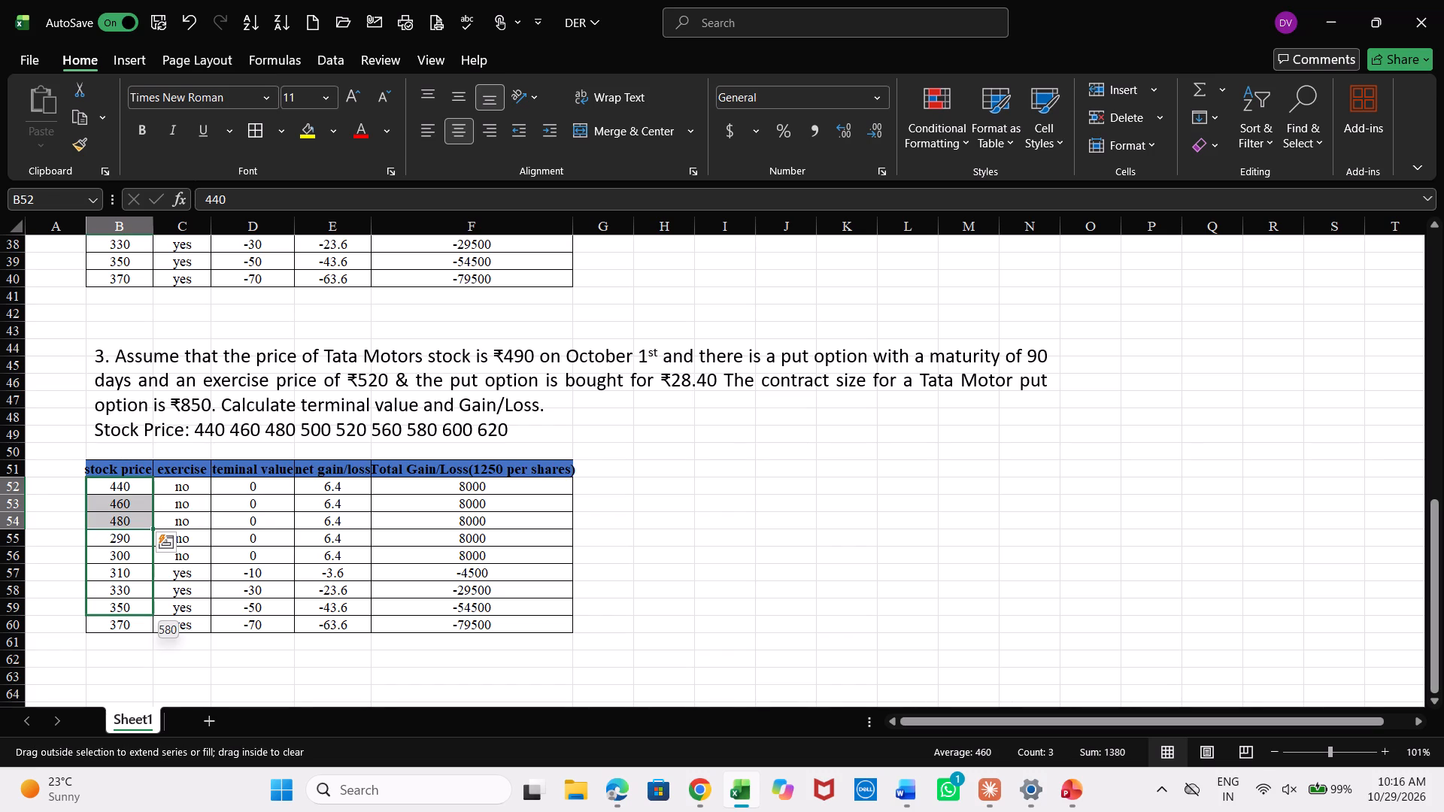
{"action": "left_click_drag", "start_coordinate": [155, 611], "coordinate": [158, 644]}
{"action": "left_click_drag", "start_coordinate": [158, 644], "coordinate": [159, 636]}
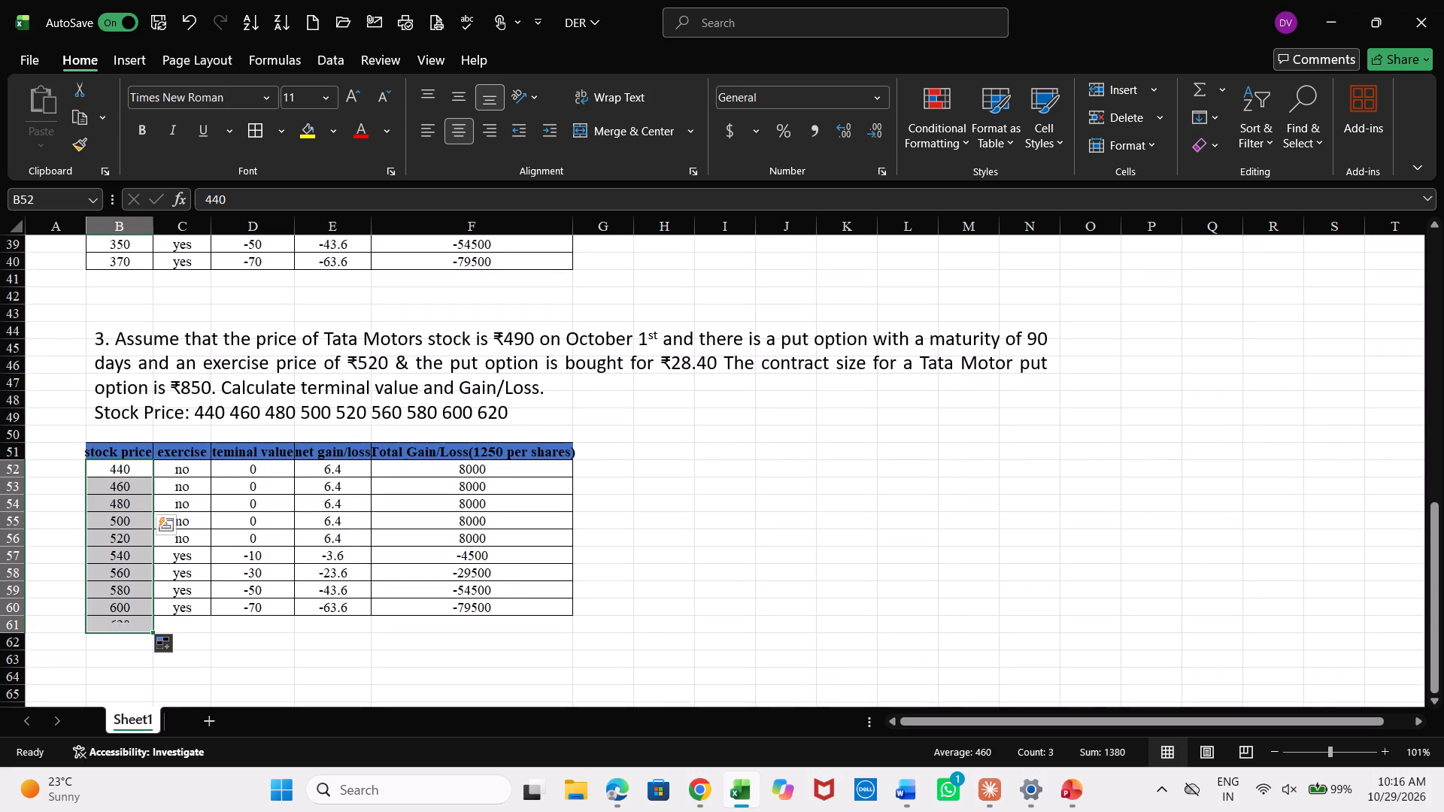
{"action": "left_click", "coordinate": [567, 650]}
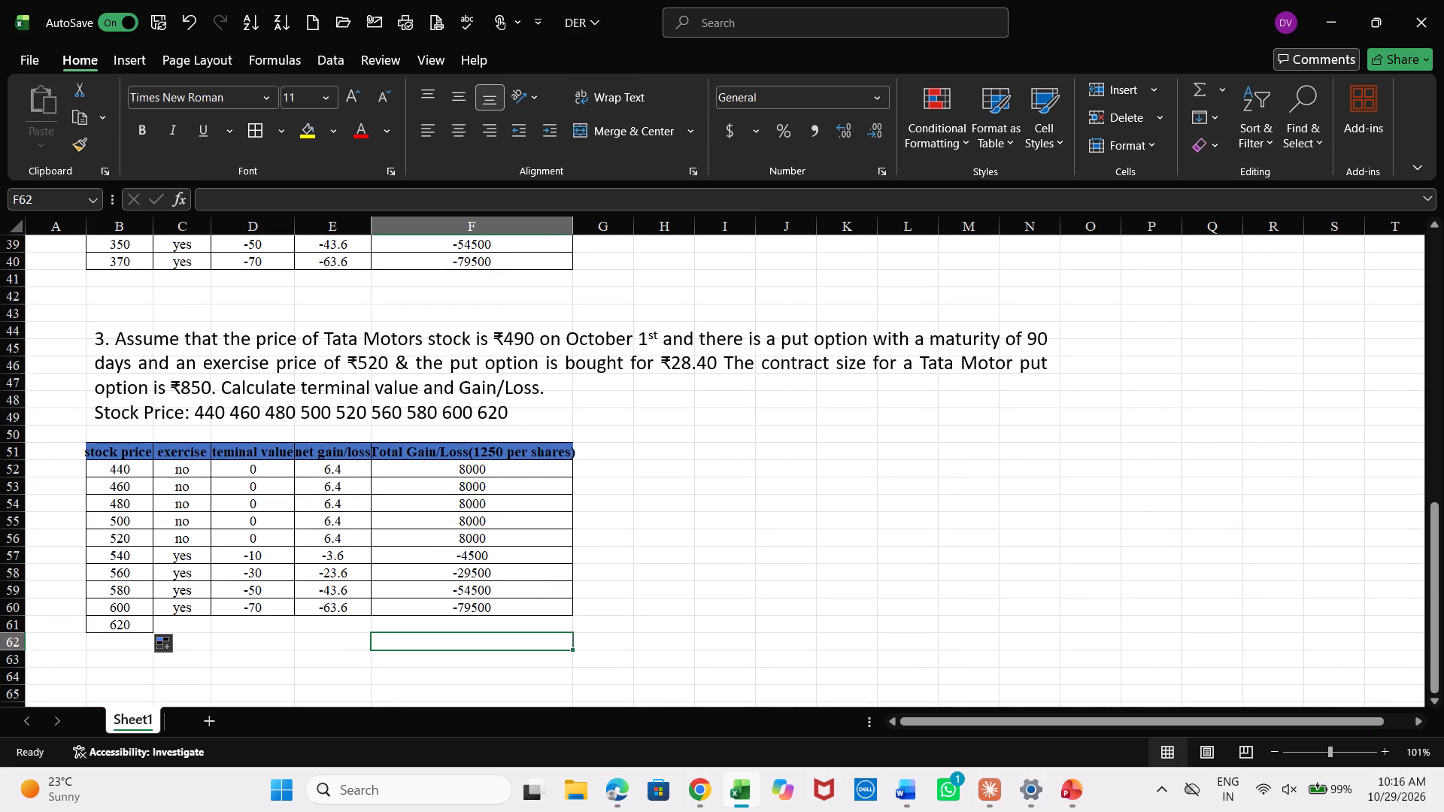
Copy the exercise entry "yes" from C60 down into C61 for the added row.
{"action": "left_click", "coordinate": [189, 604]}
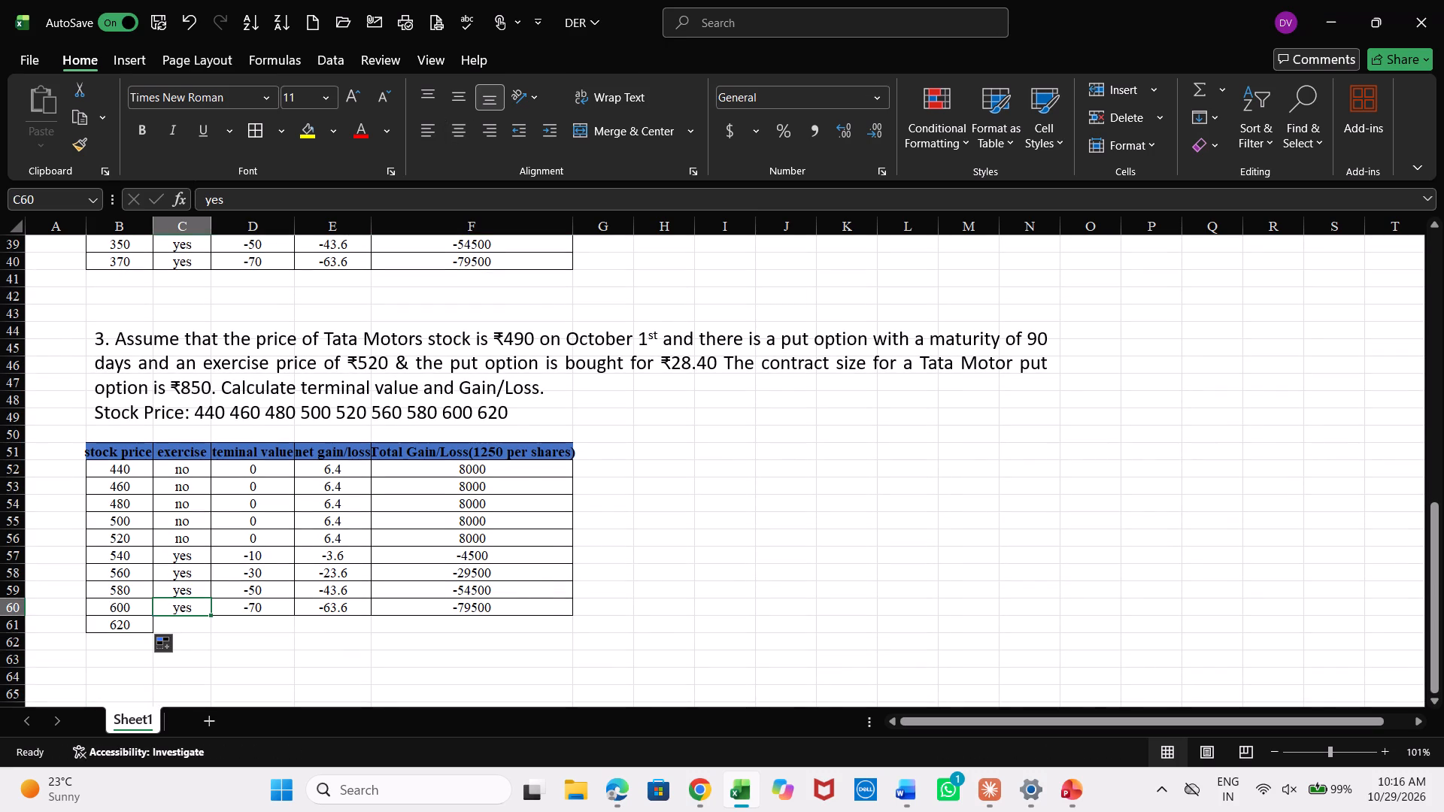
{"action": "left_click_drag", "start_coordinate": [211, 614], "coordinate": [205, 624]}
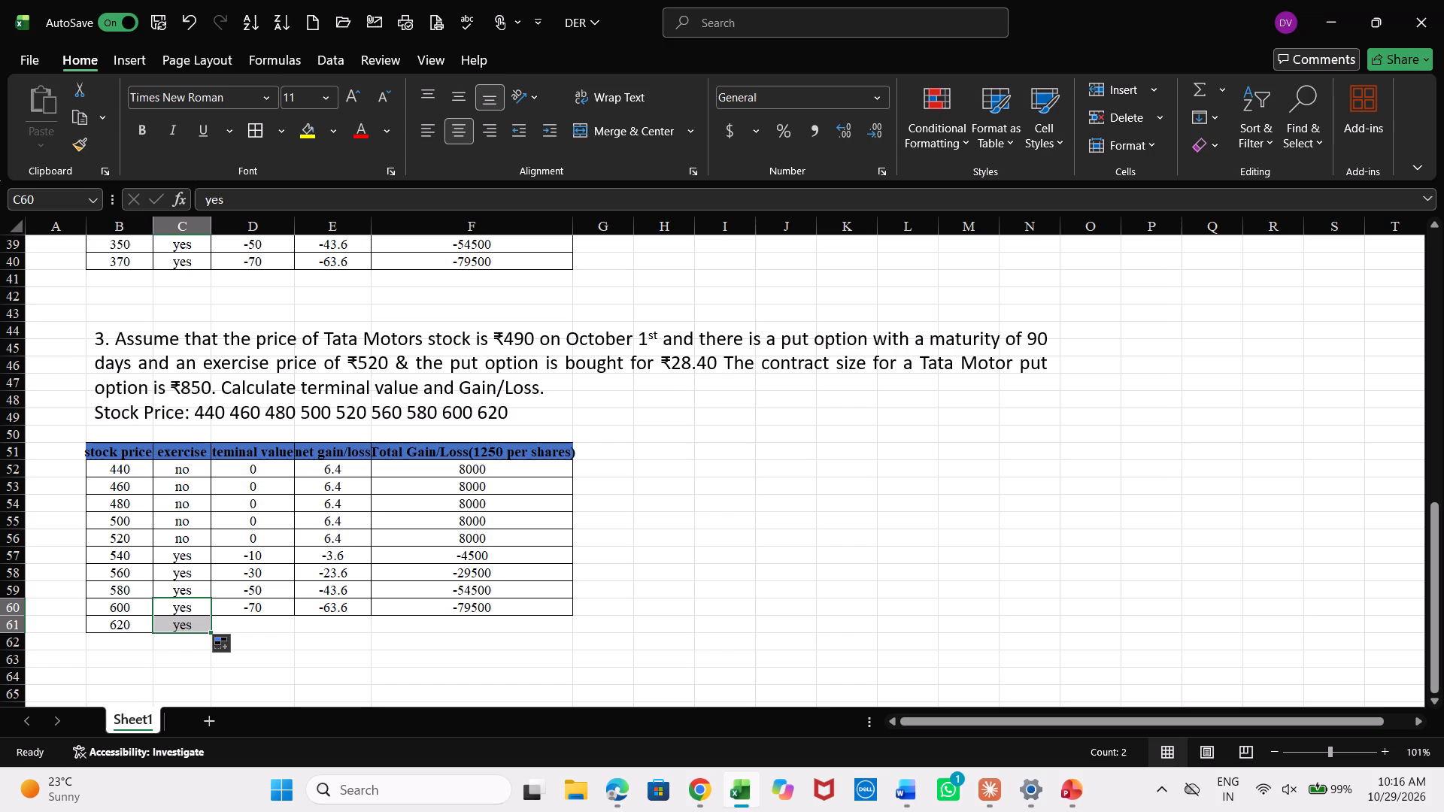
Replace the terminal value in D52 with the formula =440-490.
{"action": "double_click", "coordinate": [238, 469]}
{"action": "left_click", "coordinate": [263, 468]}
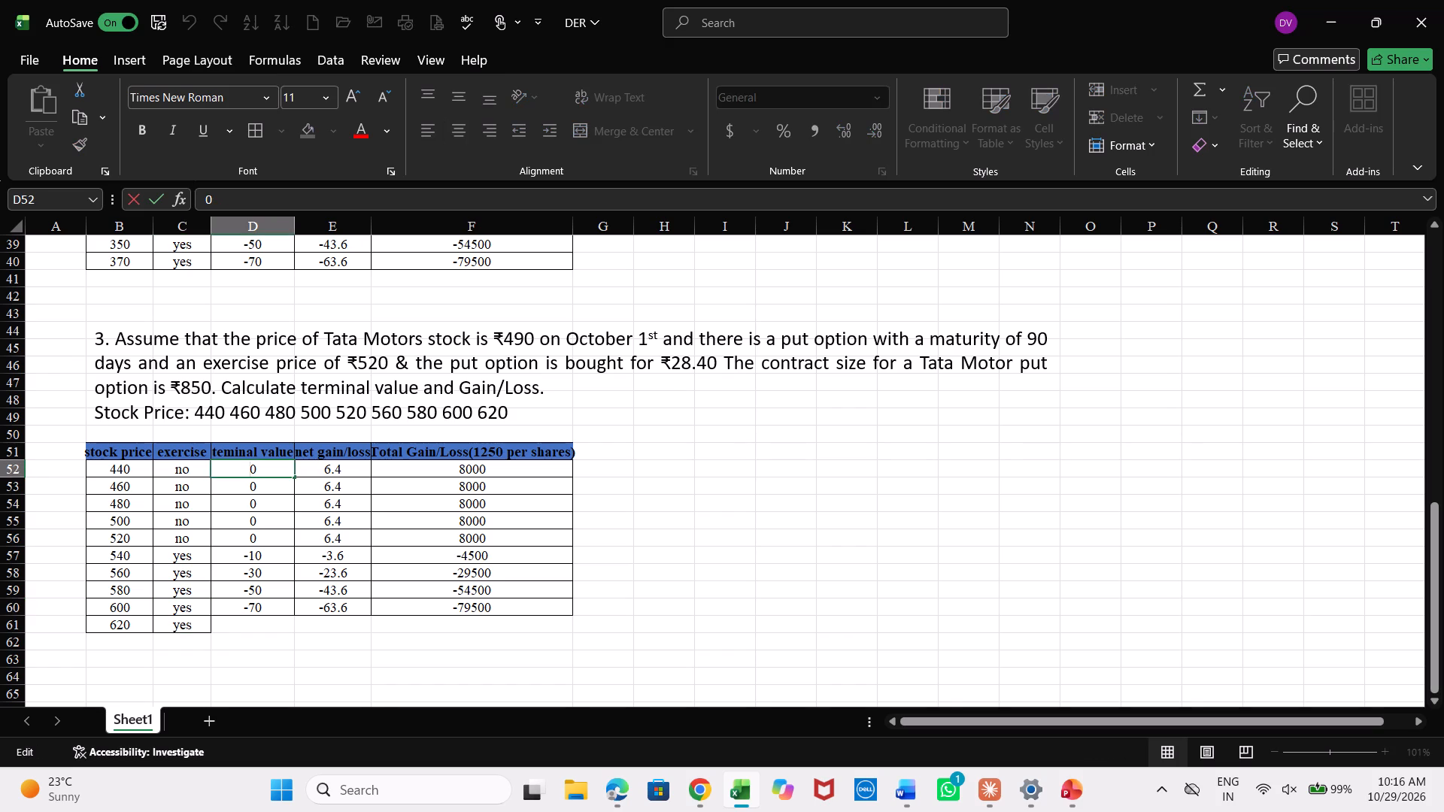
{"action": "key", "text": "BackSpace"}
{"action": "key", "text": "equal"}
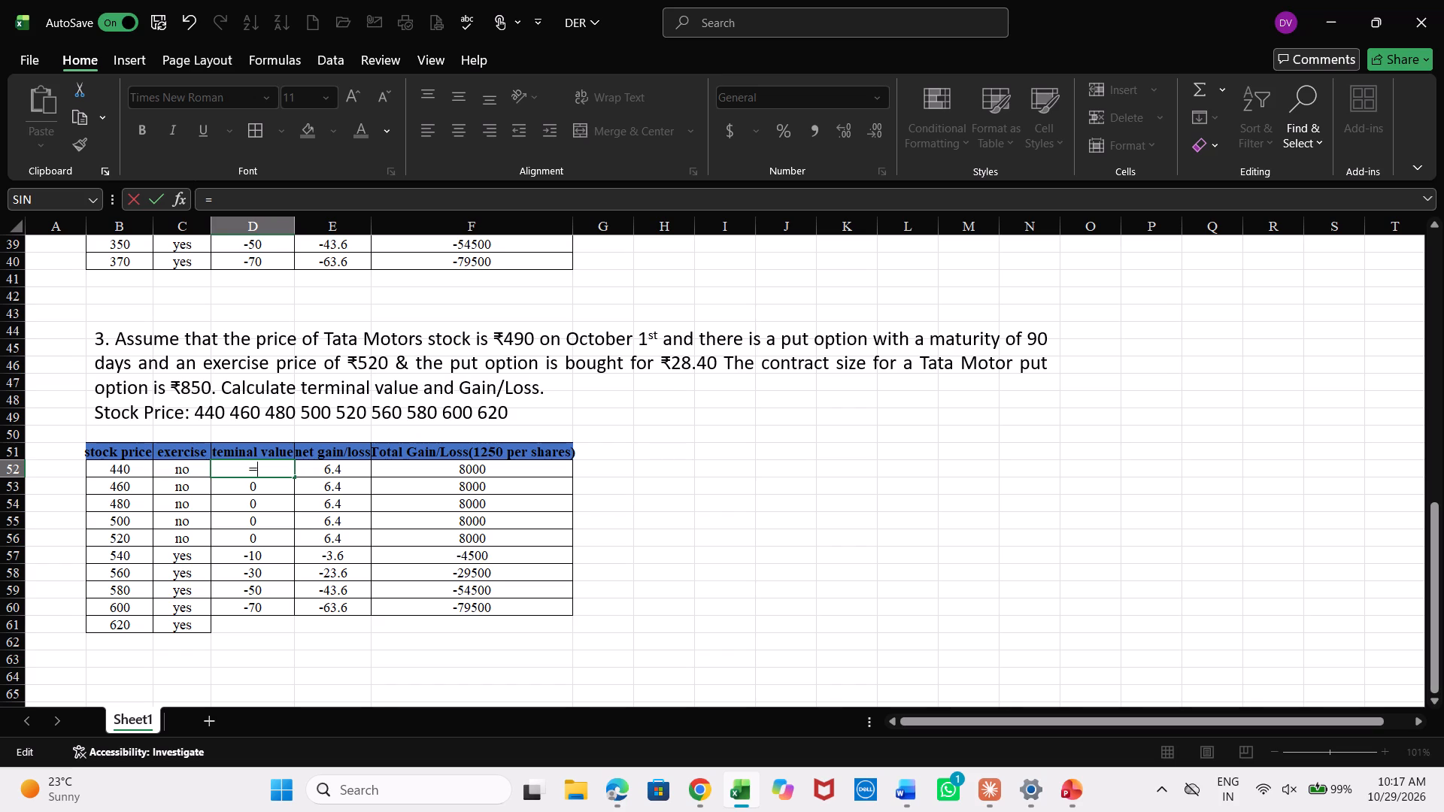
{"action": "type", "text": "49"}
{"action": "key", "text": "0"}
{"action": "key", "text": "Left"}
{"action": "key", "text": "Left"}
{"action": "key", "text": "Left"}
{"action": "type", "text": "440"}
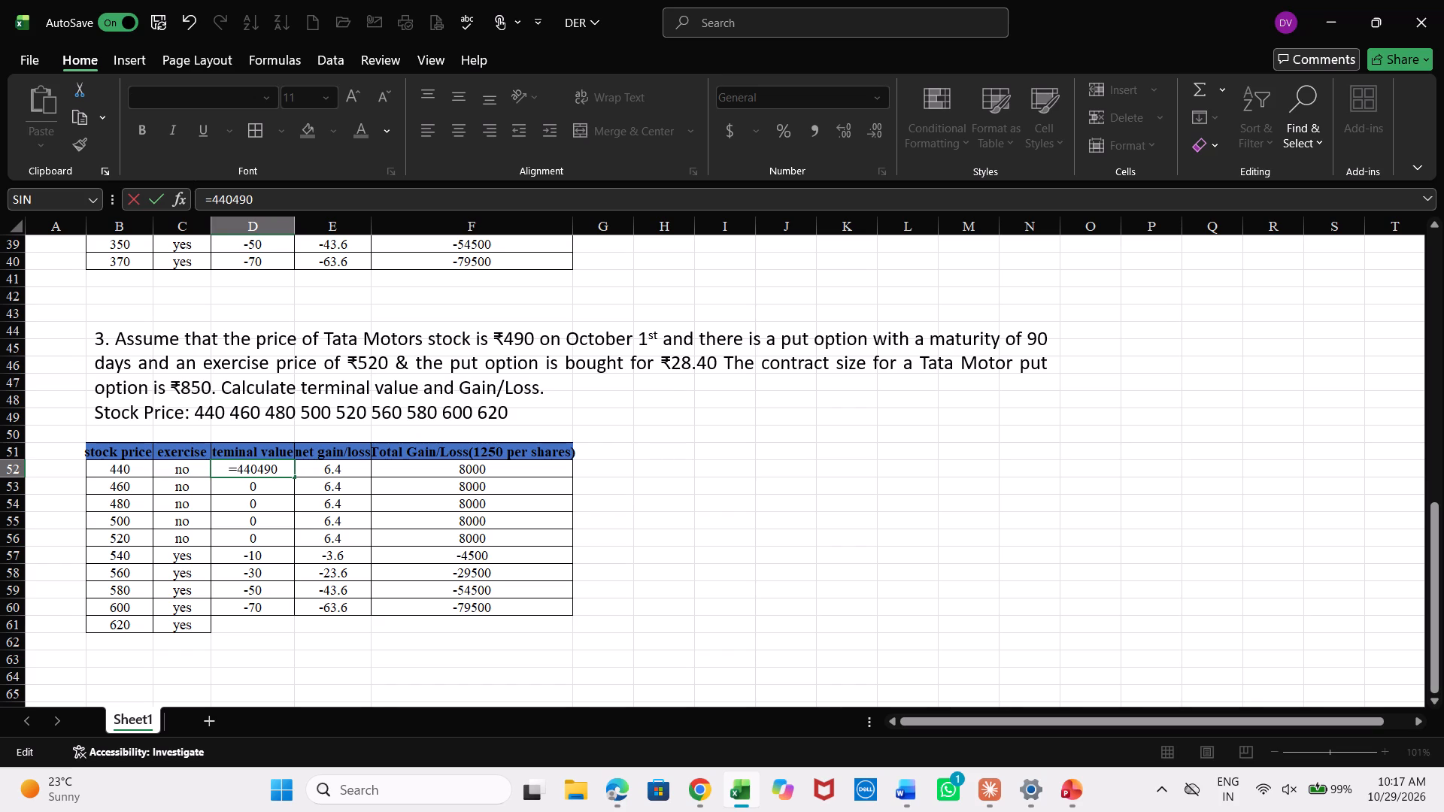
{"action": "key", "text": "minus"}
{"action": "key", "text": "Return"}
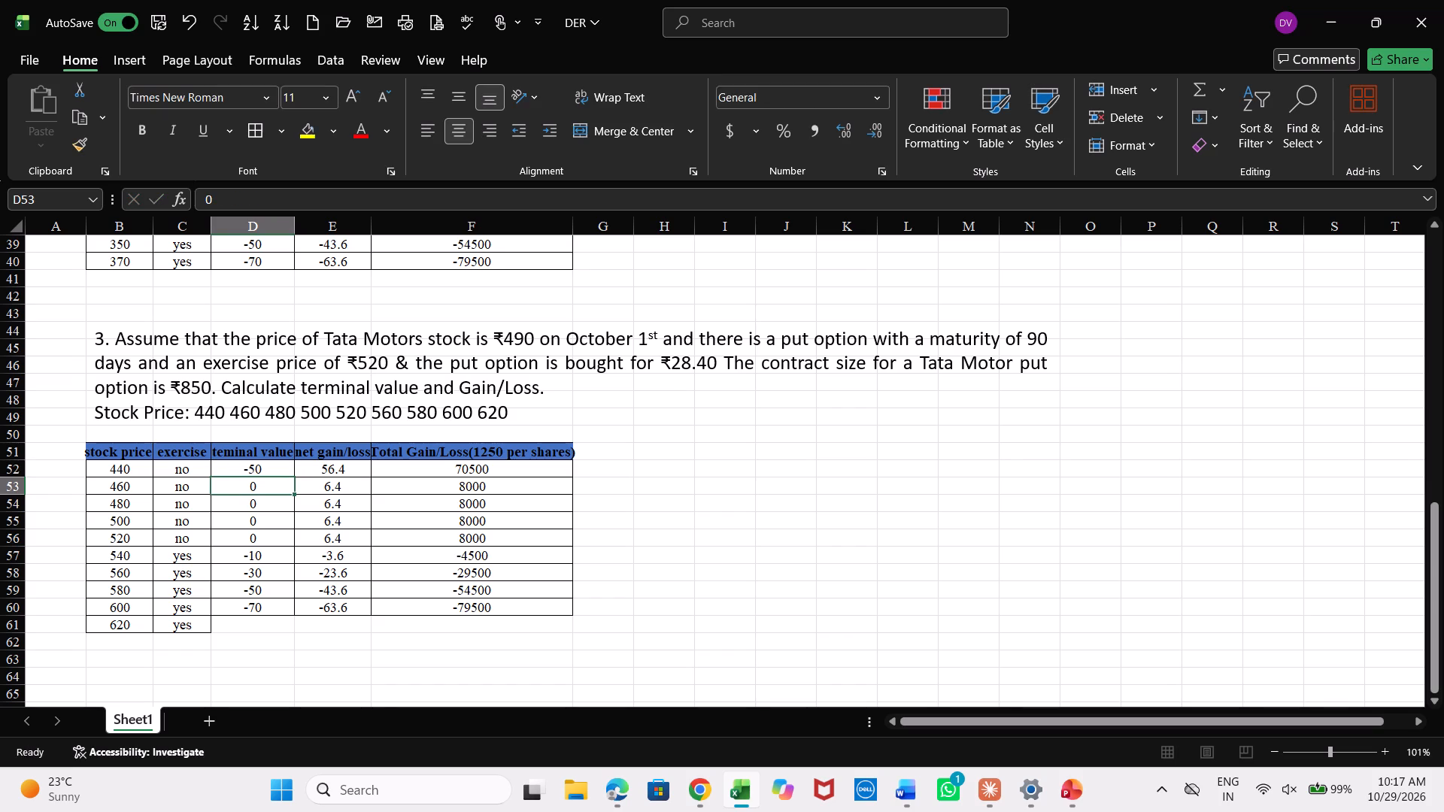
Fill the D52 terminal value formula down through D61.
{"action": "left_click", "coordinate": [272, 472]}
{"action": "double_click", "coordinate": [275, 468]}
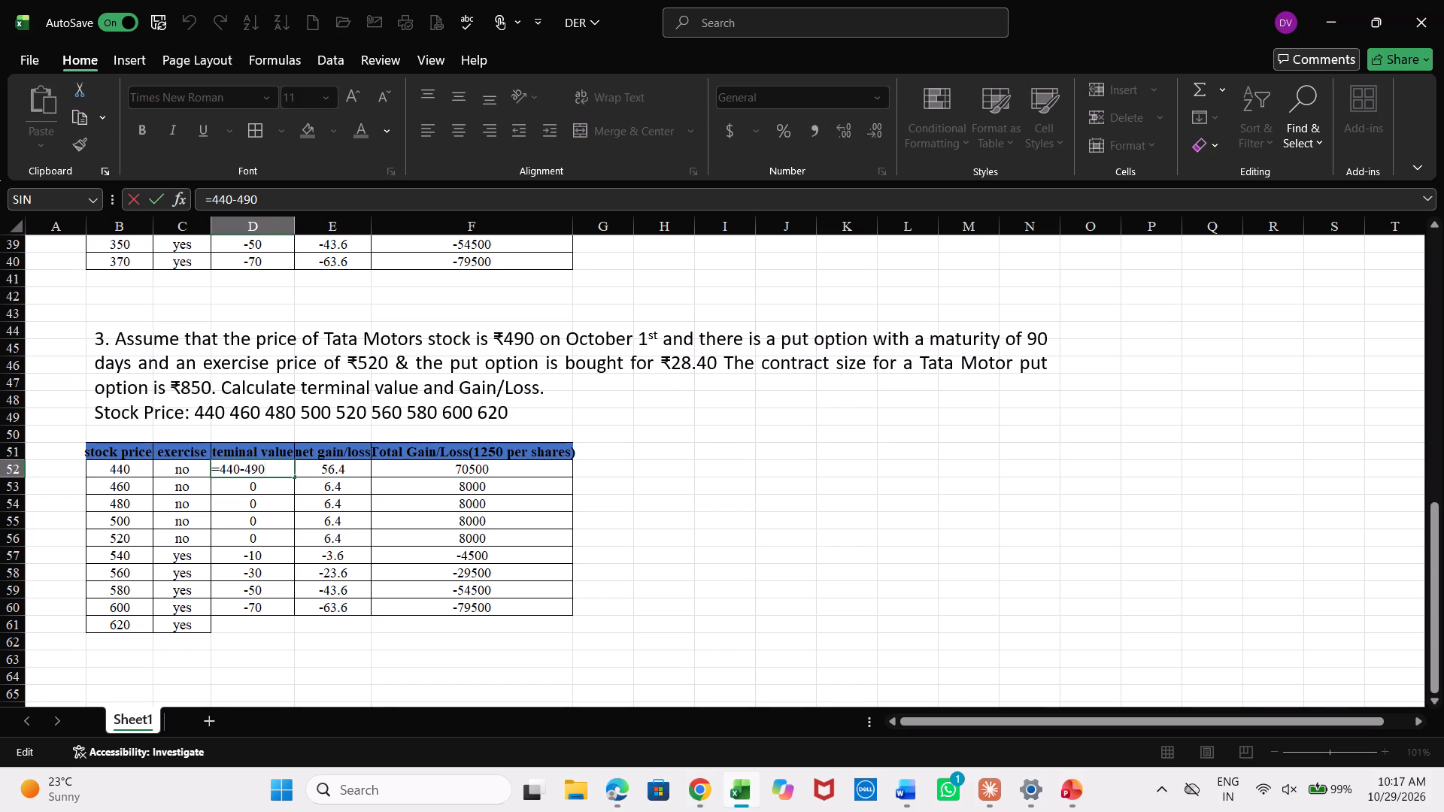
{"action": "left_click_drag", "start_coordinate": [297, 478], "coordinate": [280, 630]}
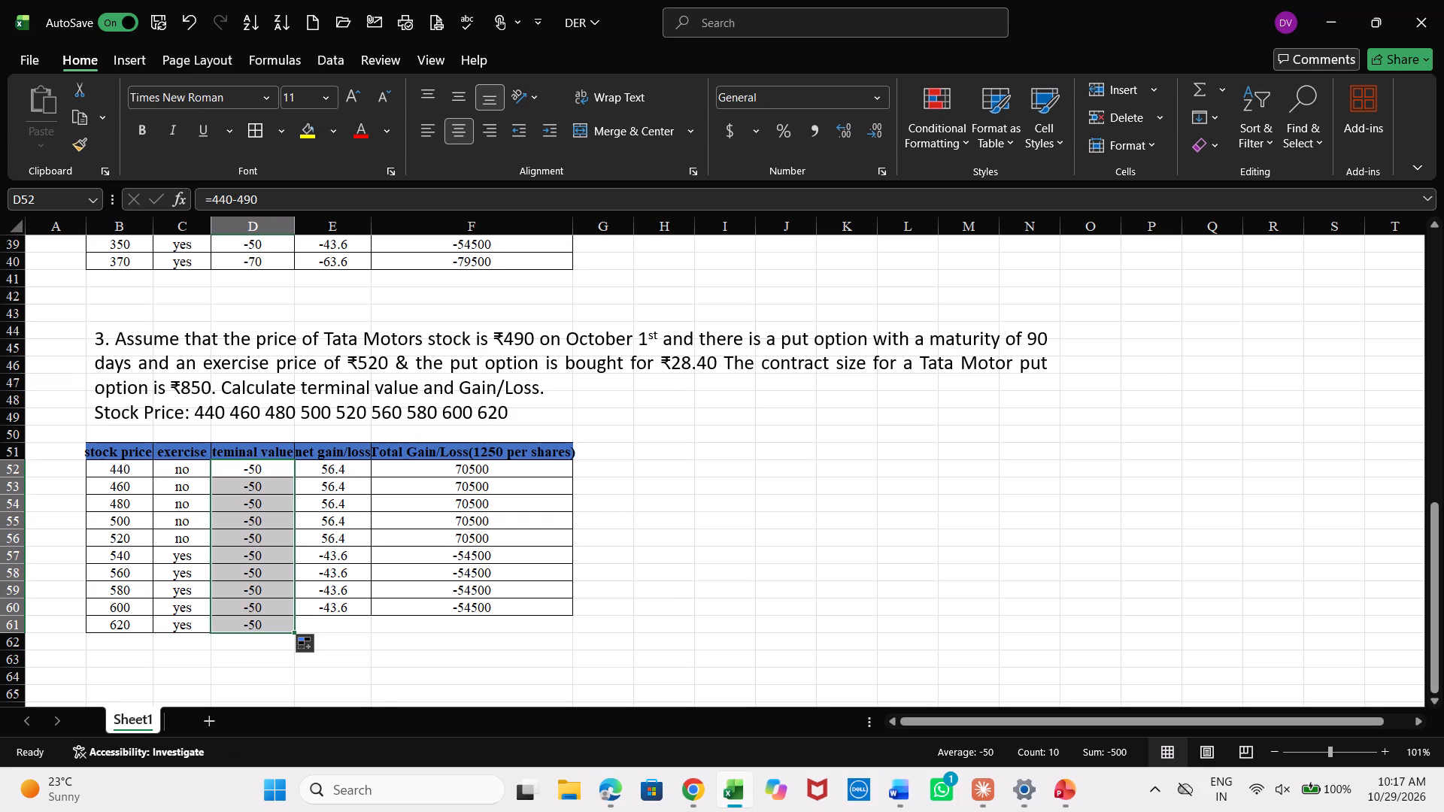
Change the terminal value formula in D52 to =B52-490 and fill it down through D61.
{"action": "left_click", "coordinate": [262, 474]}
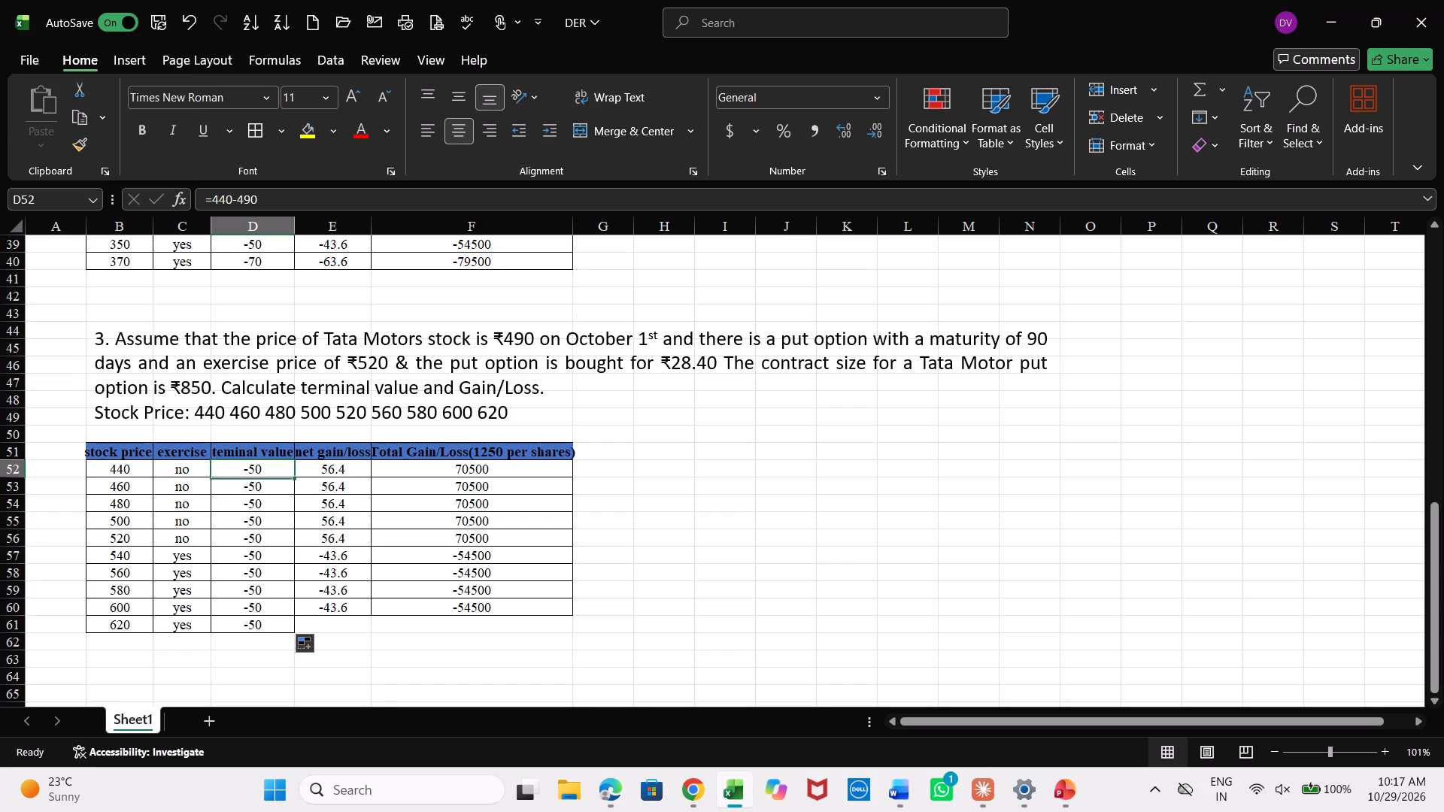
{"action": "double_click", "coordinate": [265, 468]}
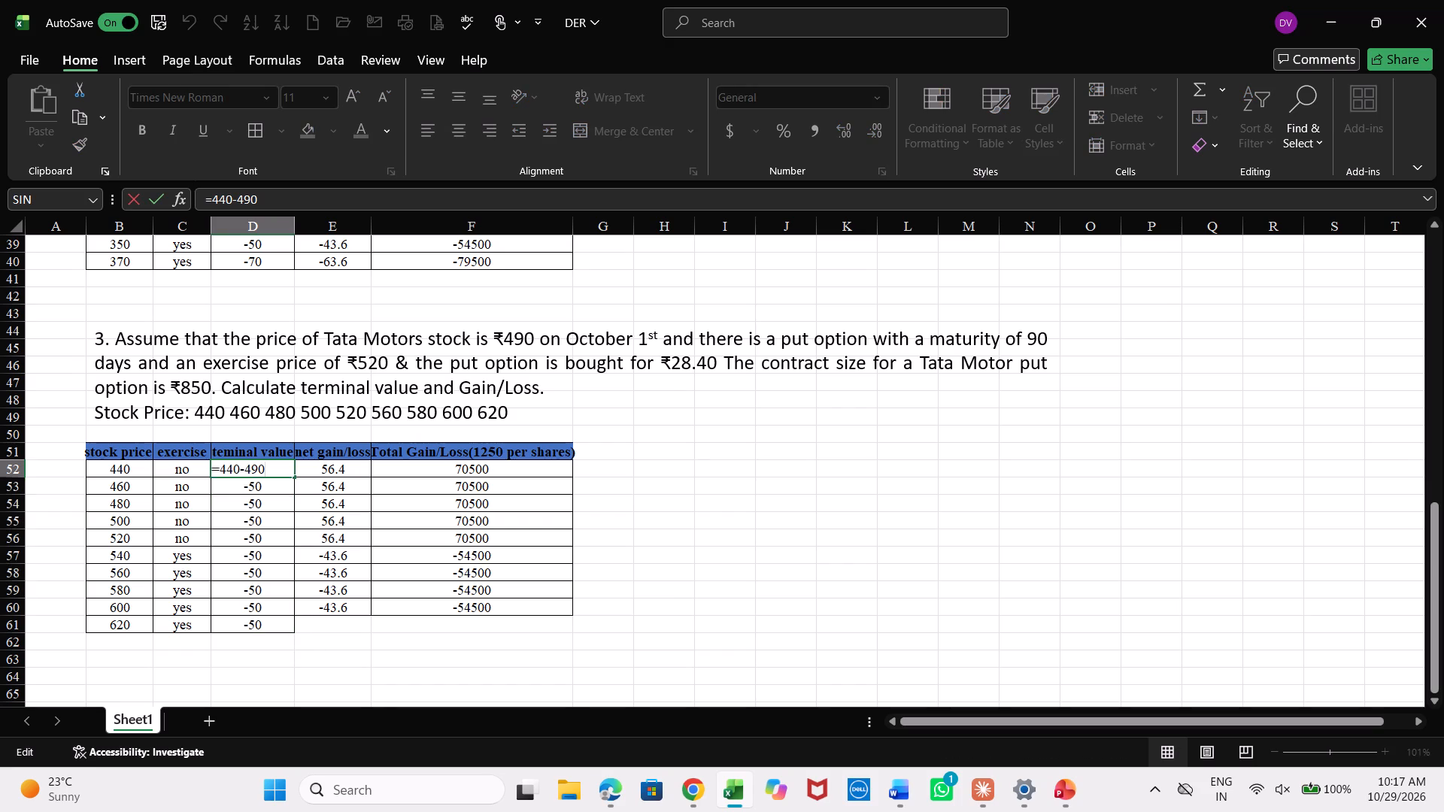
{"action": "left_click", "coordinate": [237, 470]}
{"action": "key", "text": "BackSpace"}
{"action": "key", "text": "BackSpace"}
{"action": "key", "text": "BackSpace"}
{"action": "left_click", "coordinate": [127, 471]}
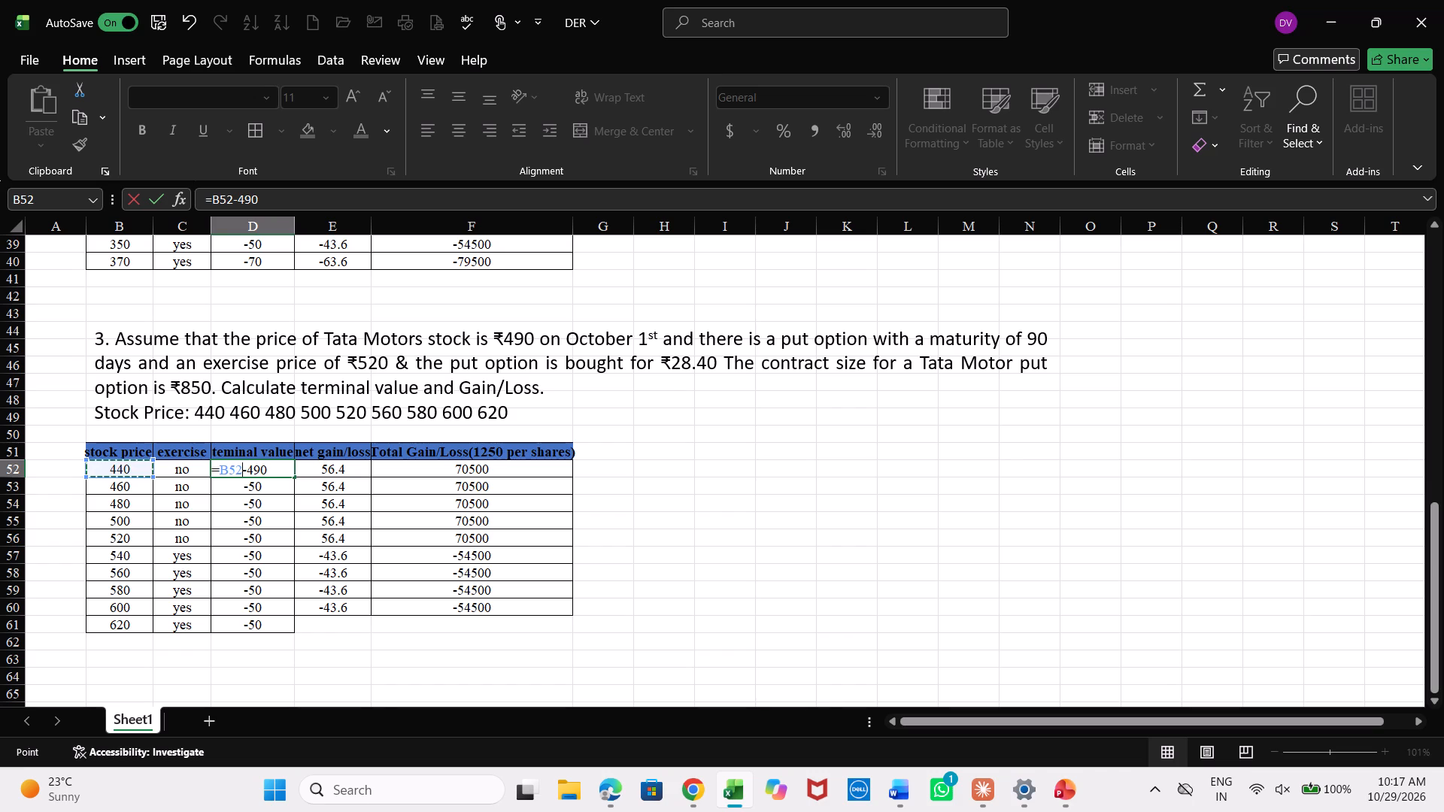
{"action": "key", "text": "Return"}
{"action": "left_click", "coordinate": [276, 471]}
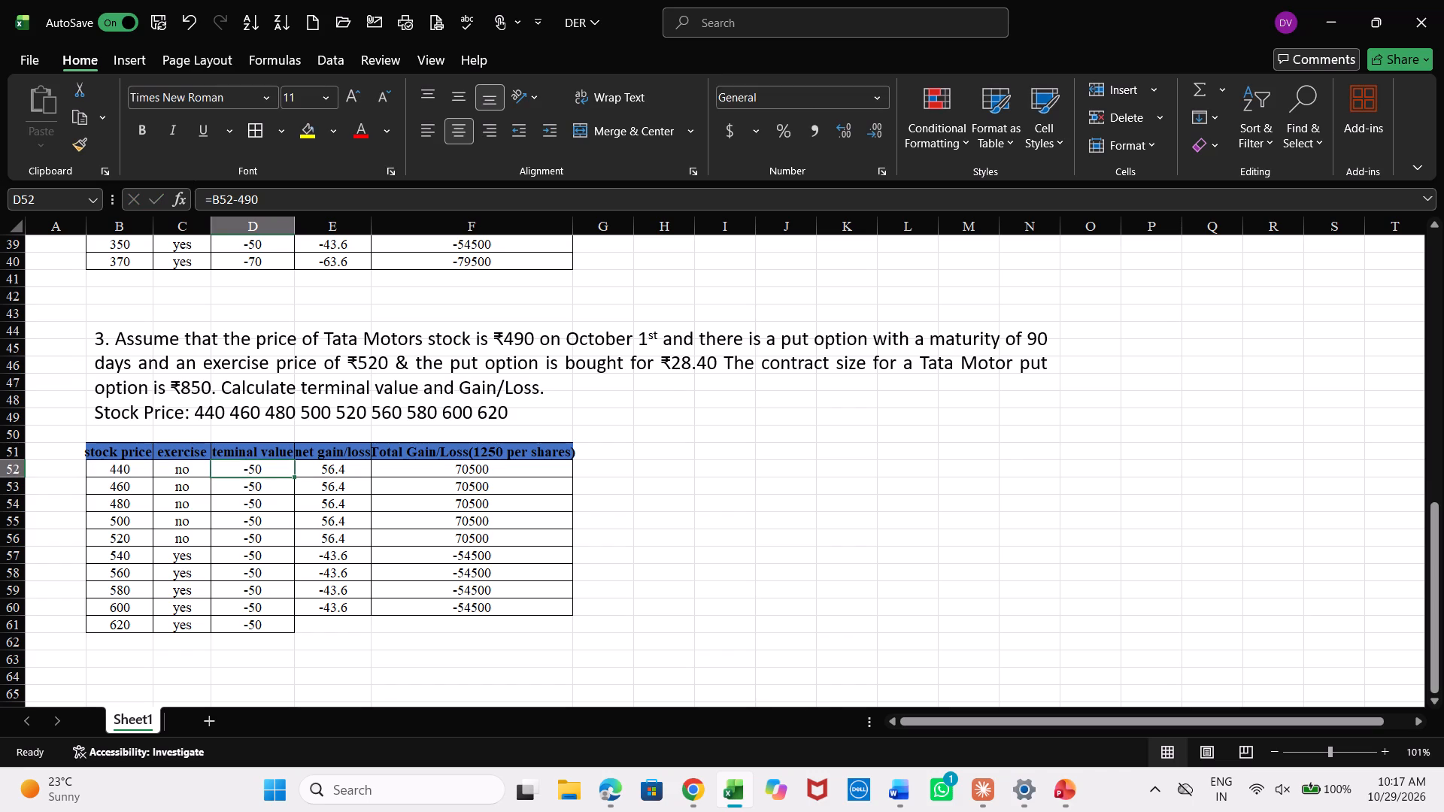
{"action": "left_click_drag", "start_coordinate": [293, 477], "coordinate": [290, 623]}
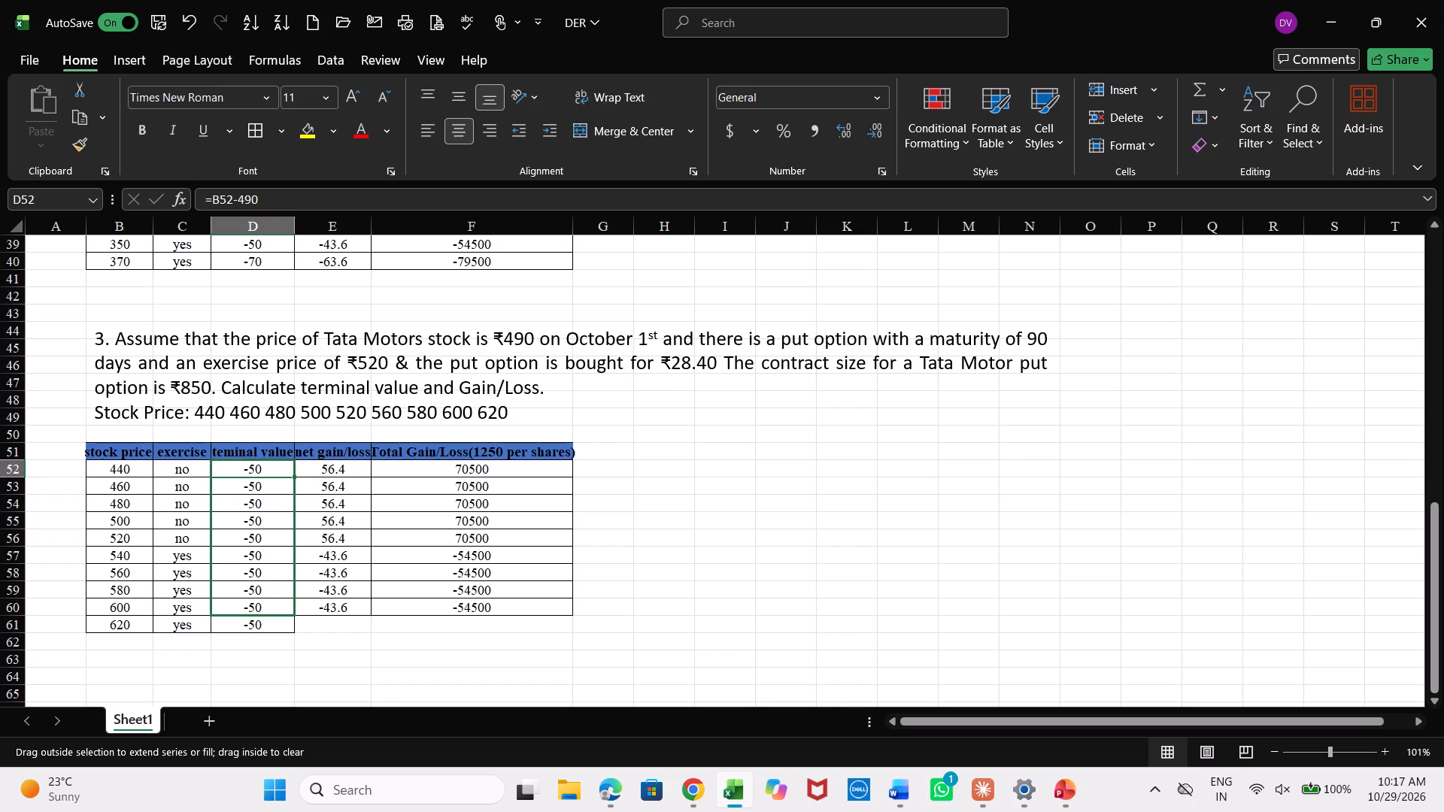
{"action": "left_click_drag", "start_coordinate": [290, 623], "coordinate": [290, 627]}
Set the terminal values in D52, D53 and D54 to 0.
{"action": "left_click", "coordinate": [269, 473]}
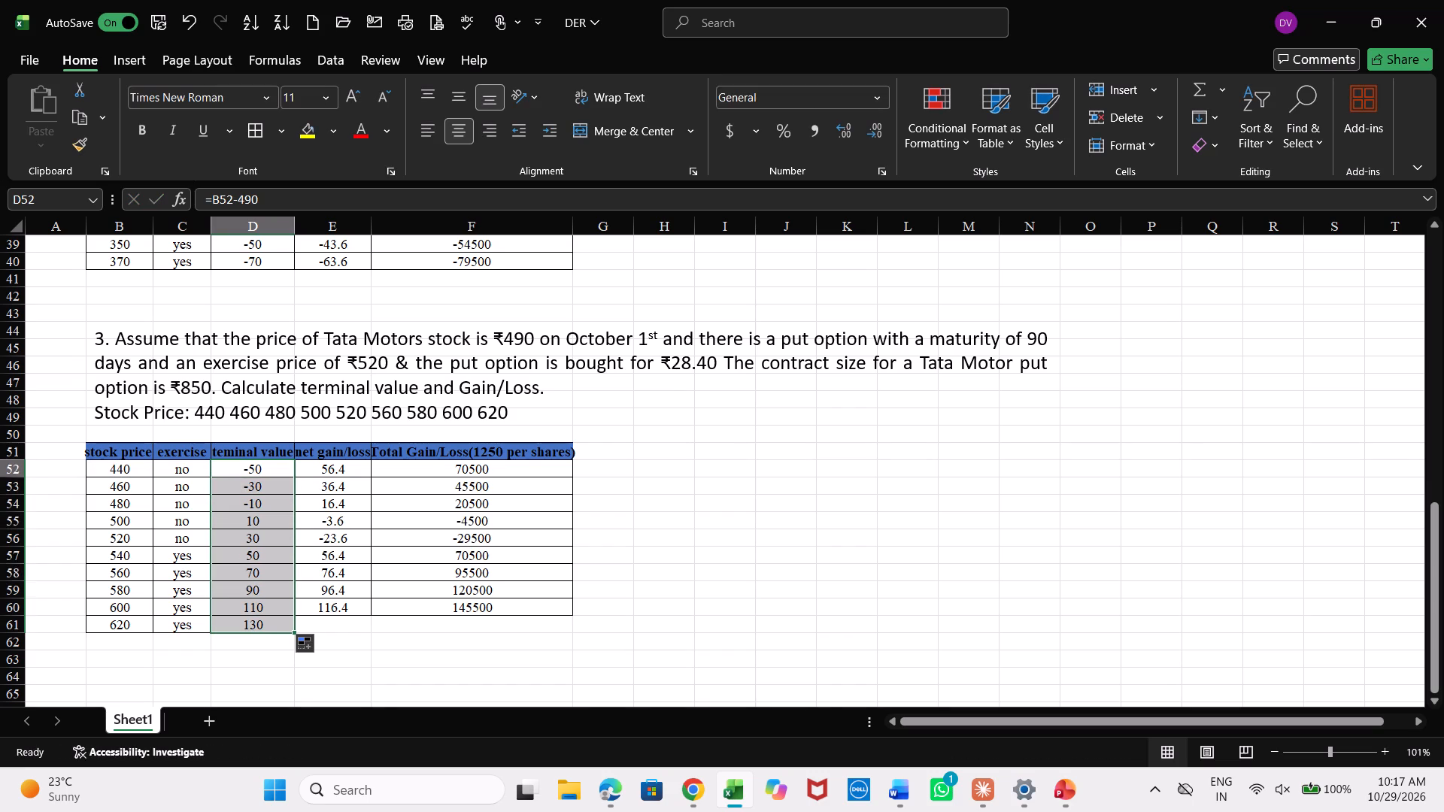
{"action": "key", "text": "0"}
{"action": "key", "text": "Down"}
{"action": "key", "text": "0"}
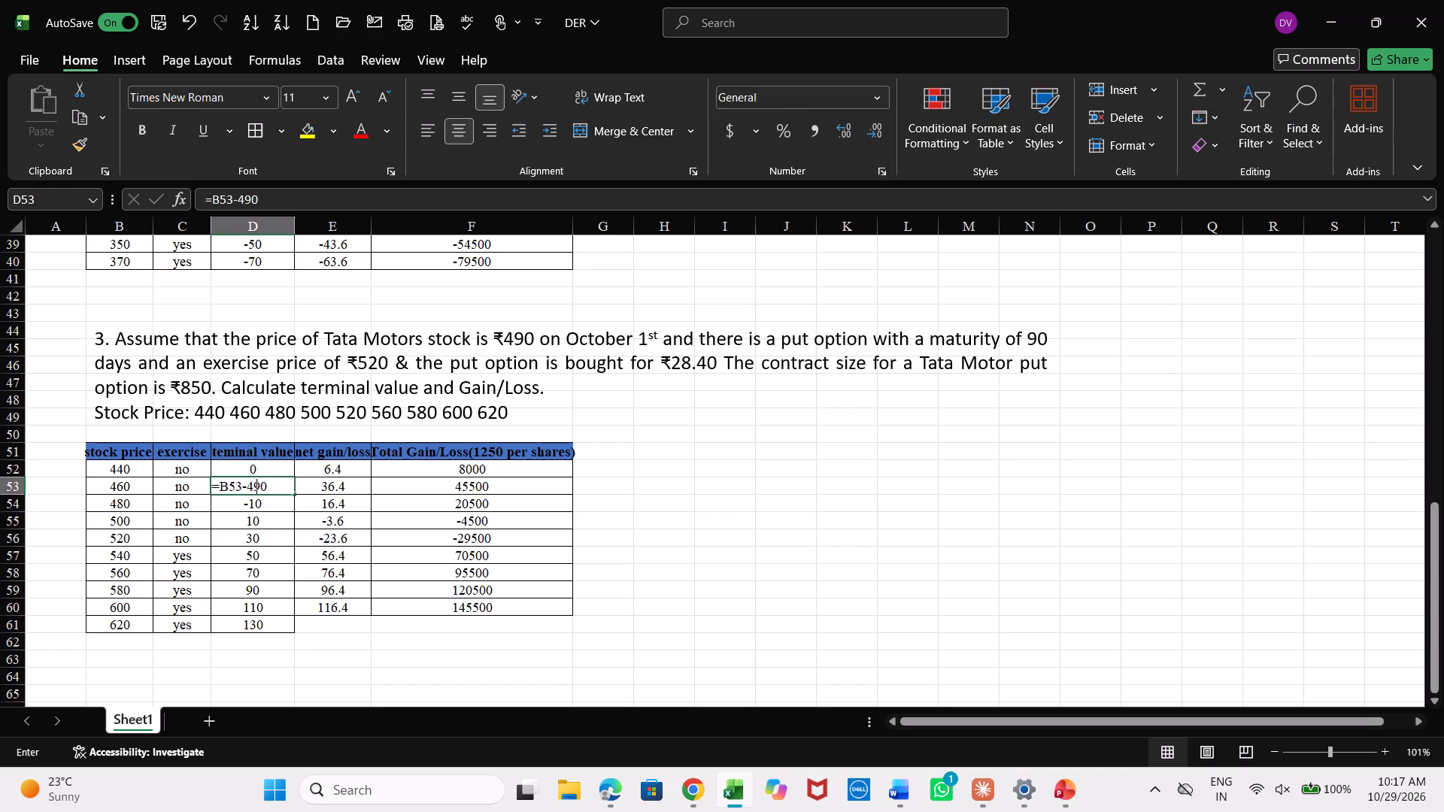
{"action": "key", "text": "Down"}
{"action": "key", "text": "0"}
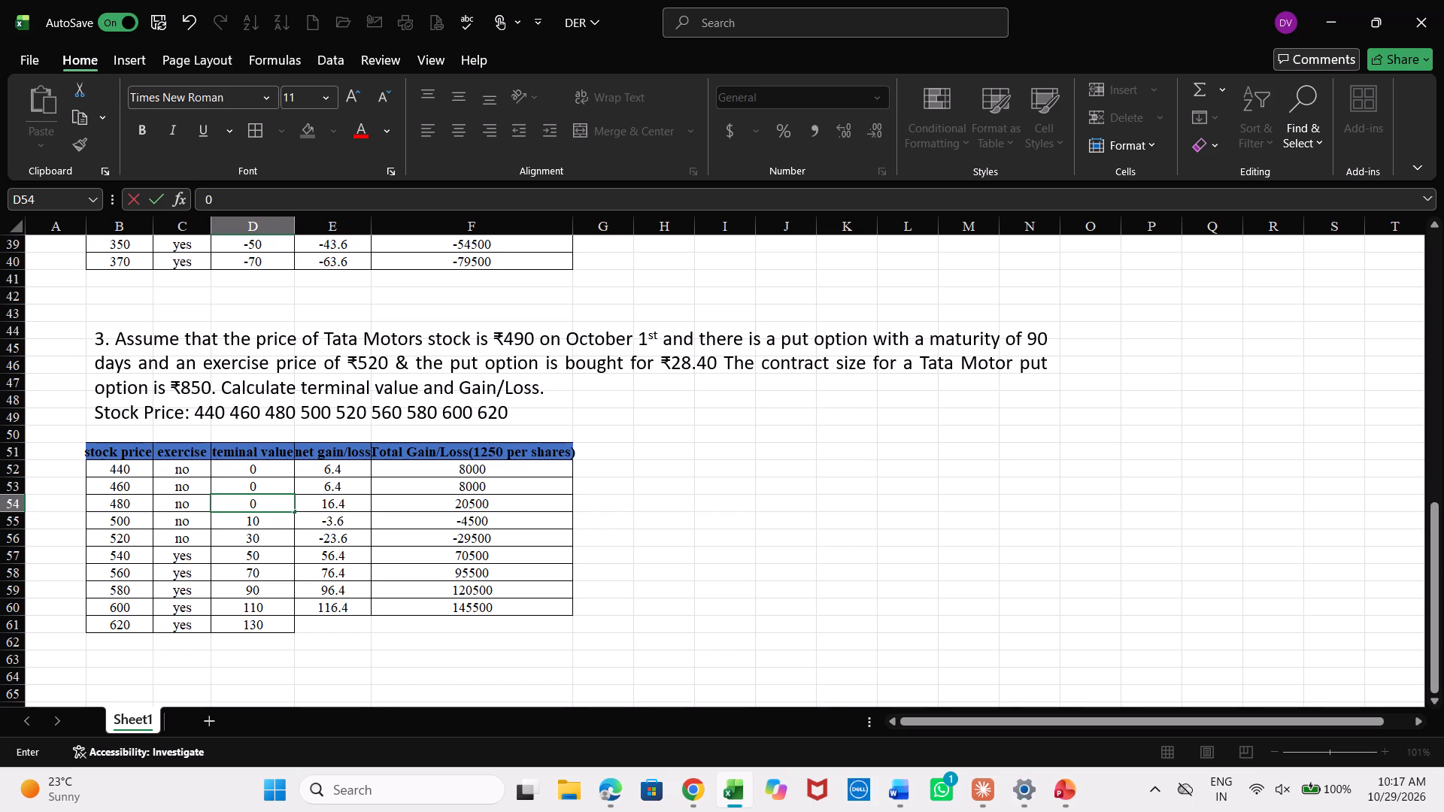
Replace the stock price in B57 with 560 to follow the problem's price list.
{"action": "left_click", "coordinate": [126, 555]}
{"action": "key", "text": "BackSpace"}
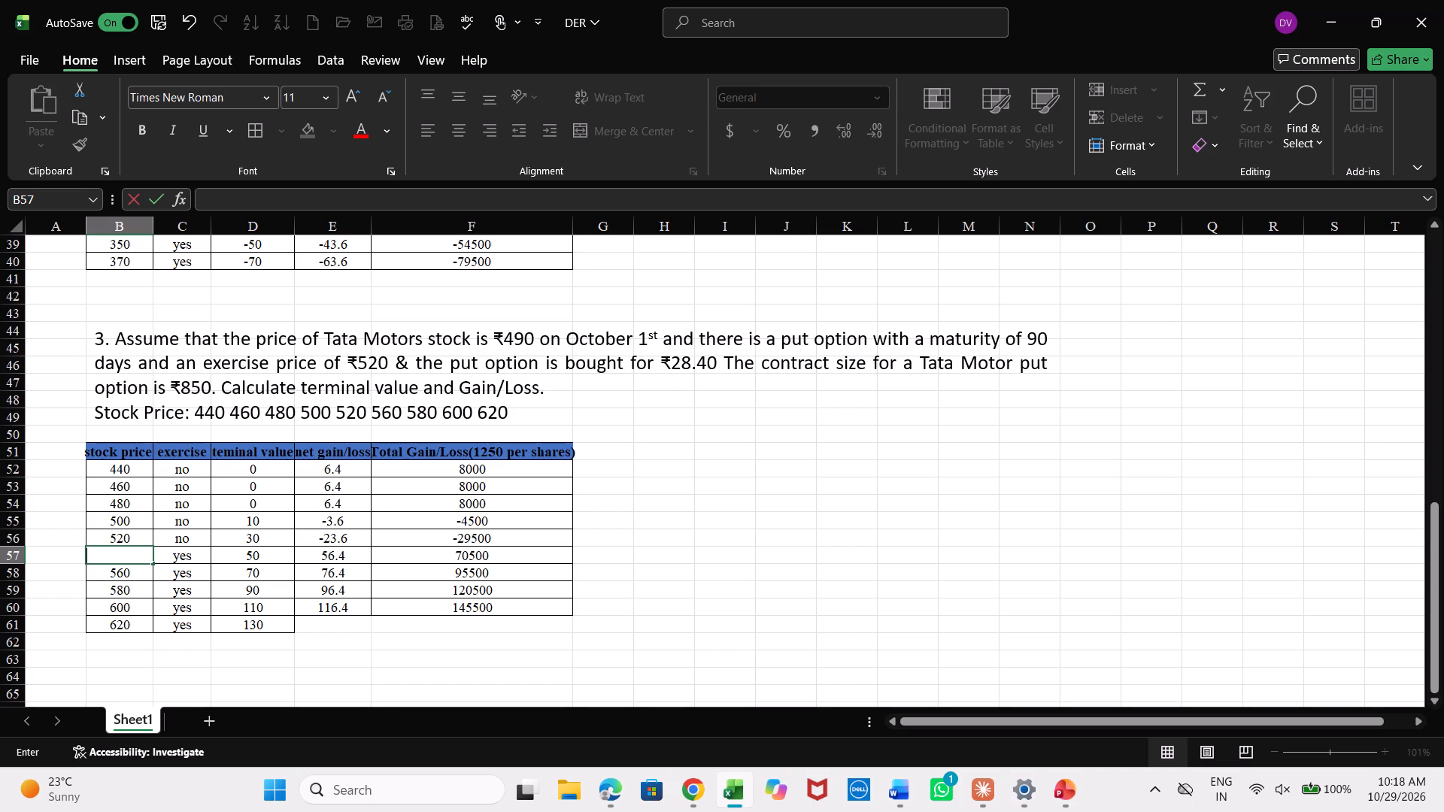
{"action": "left_click_drag", "start_coordinate": [129, 625], "coordinate": [121, 569]}
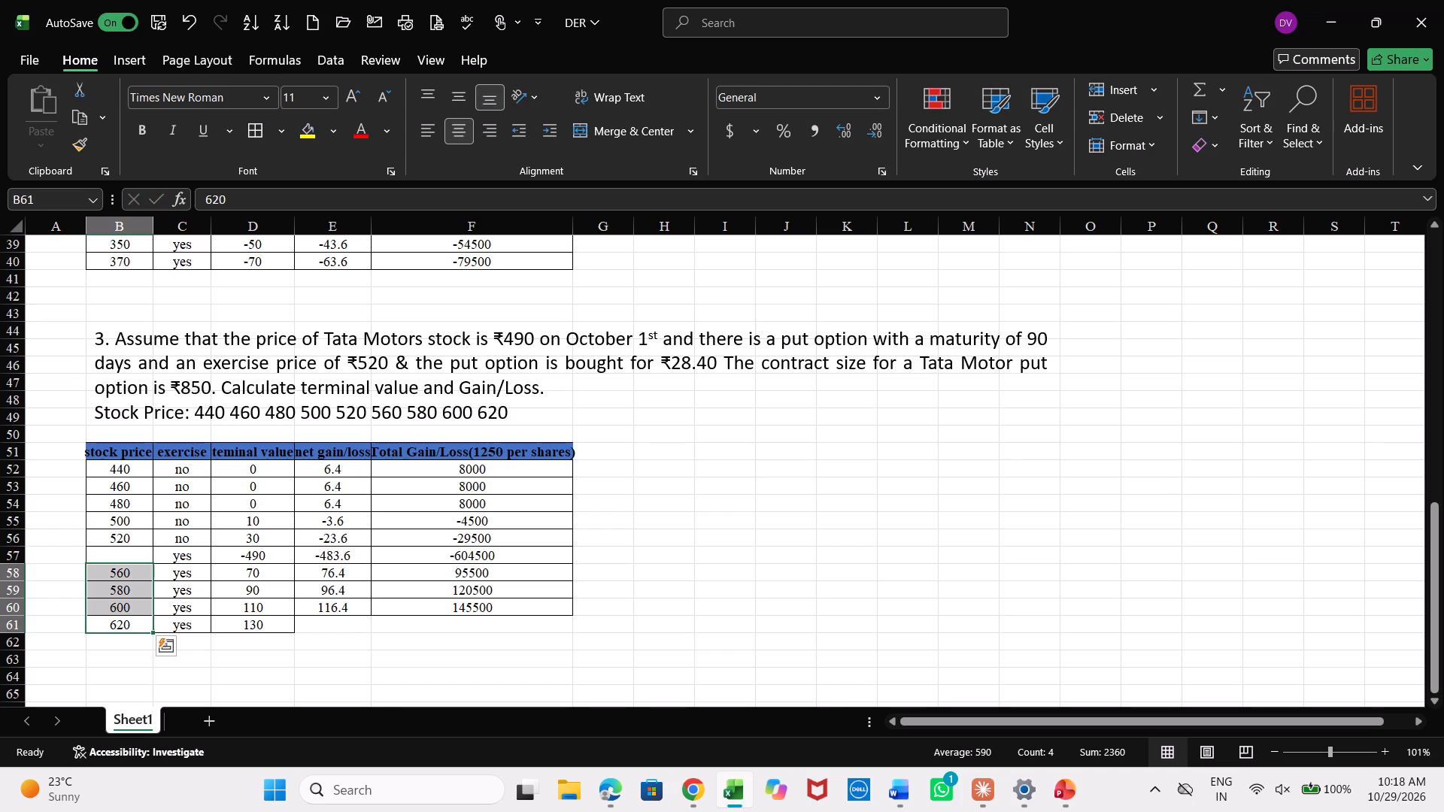
{"action": "left_click", "coordinate": [124, 554]}
{"action": "type", "text": "560"}
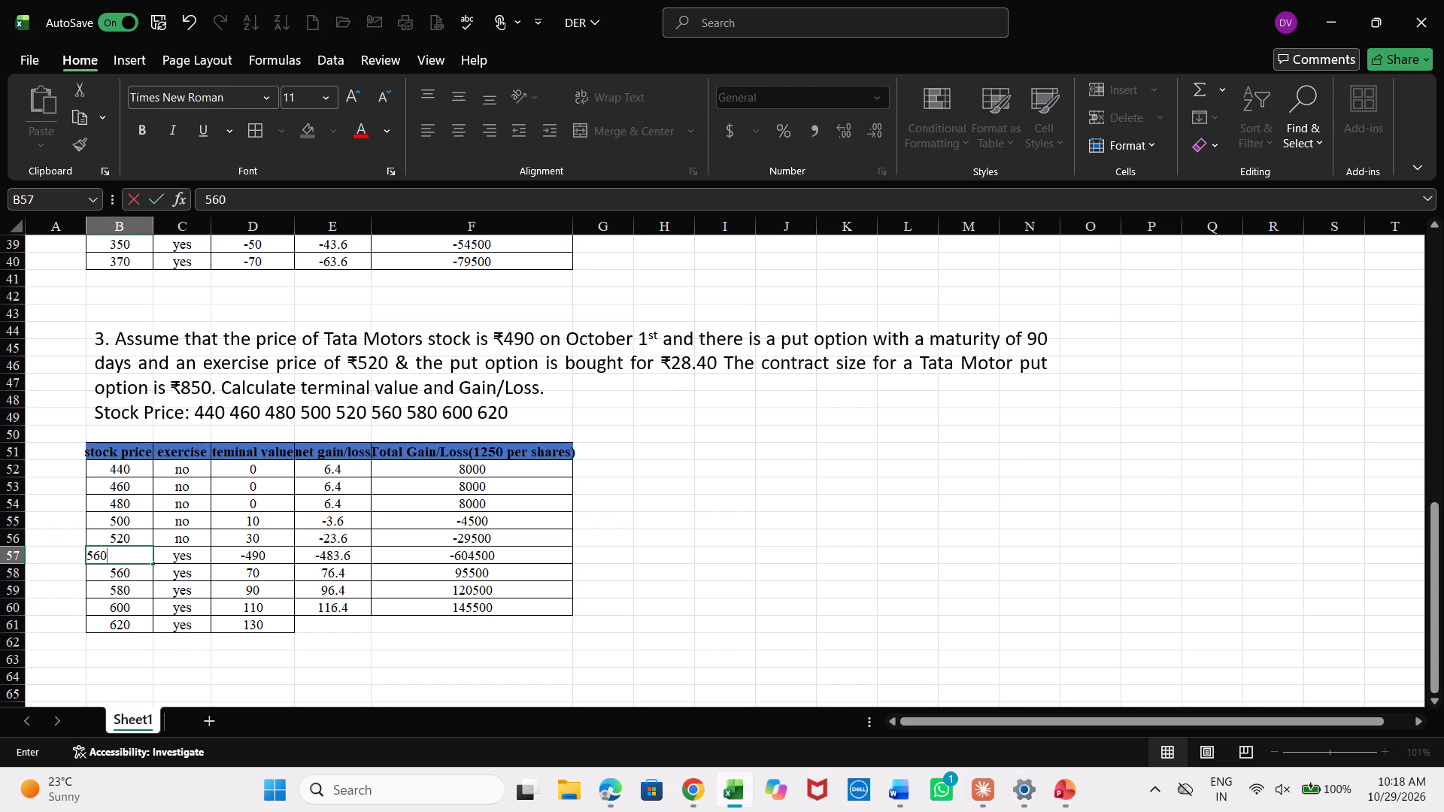
{"action": "key", "text": "Down"}
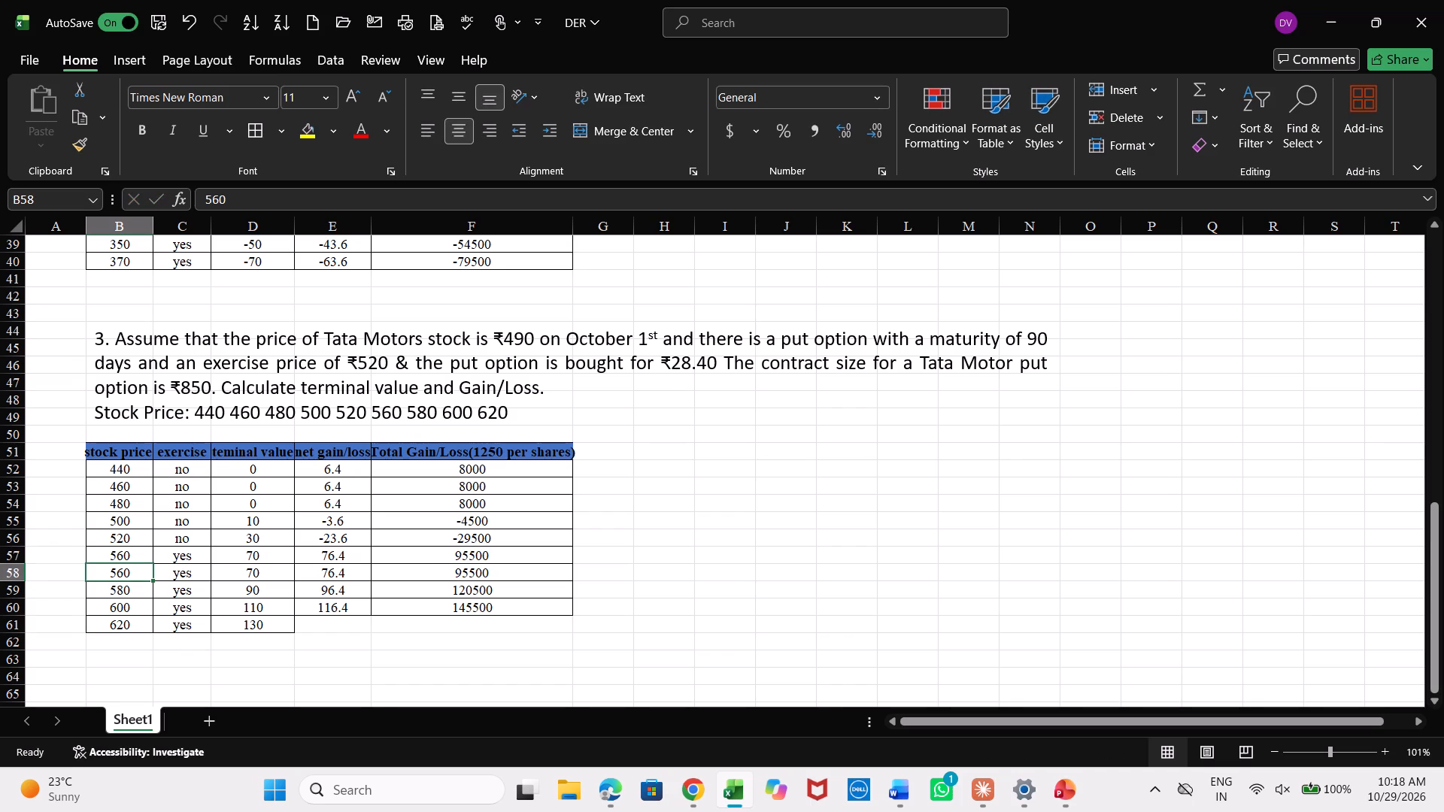
Replace the stock prices in B58, B59 and B60 with 580, 600 and 620.
{"action": "type", "text": "580"}
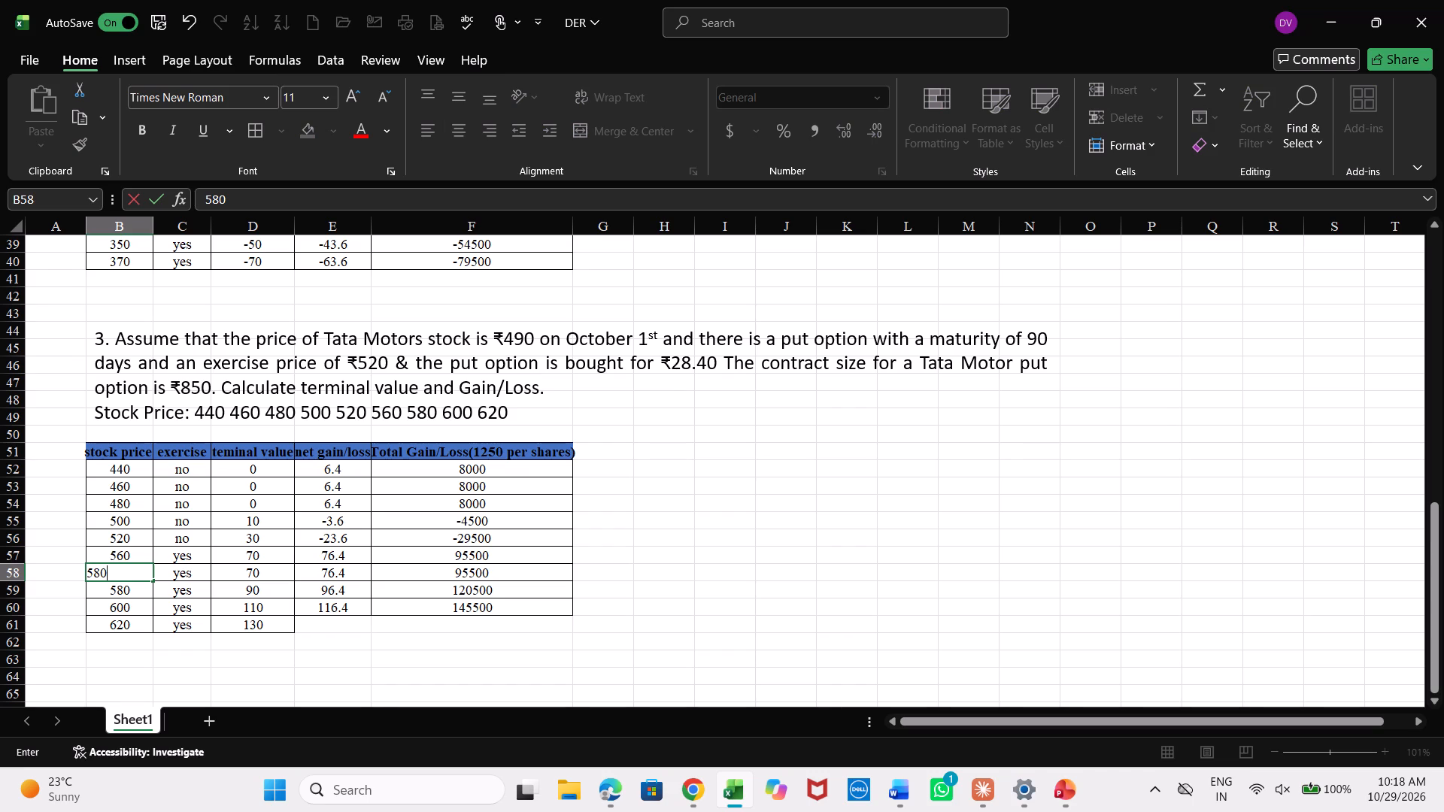
{"action": "key", "text": "Return"}
{"action": "type", "text": "600"}
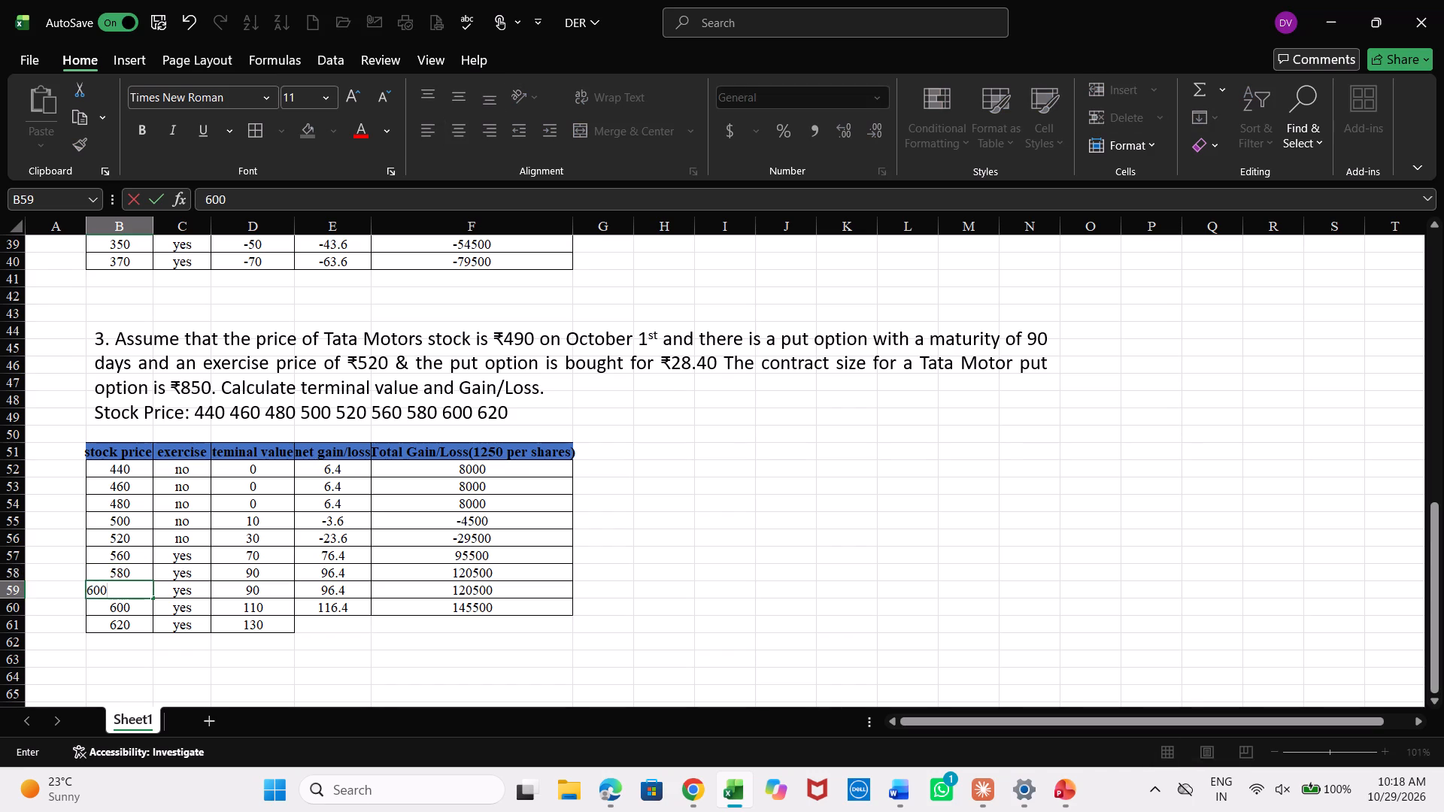
{"action": "key", "text": "Return"}
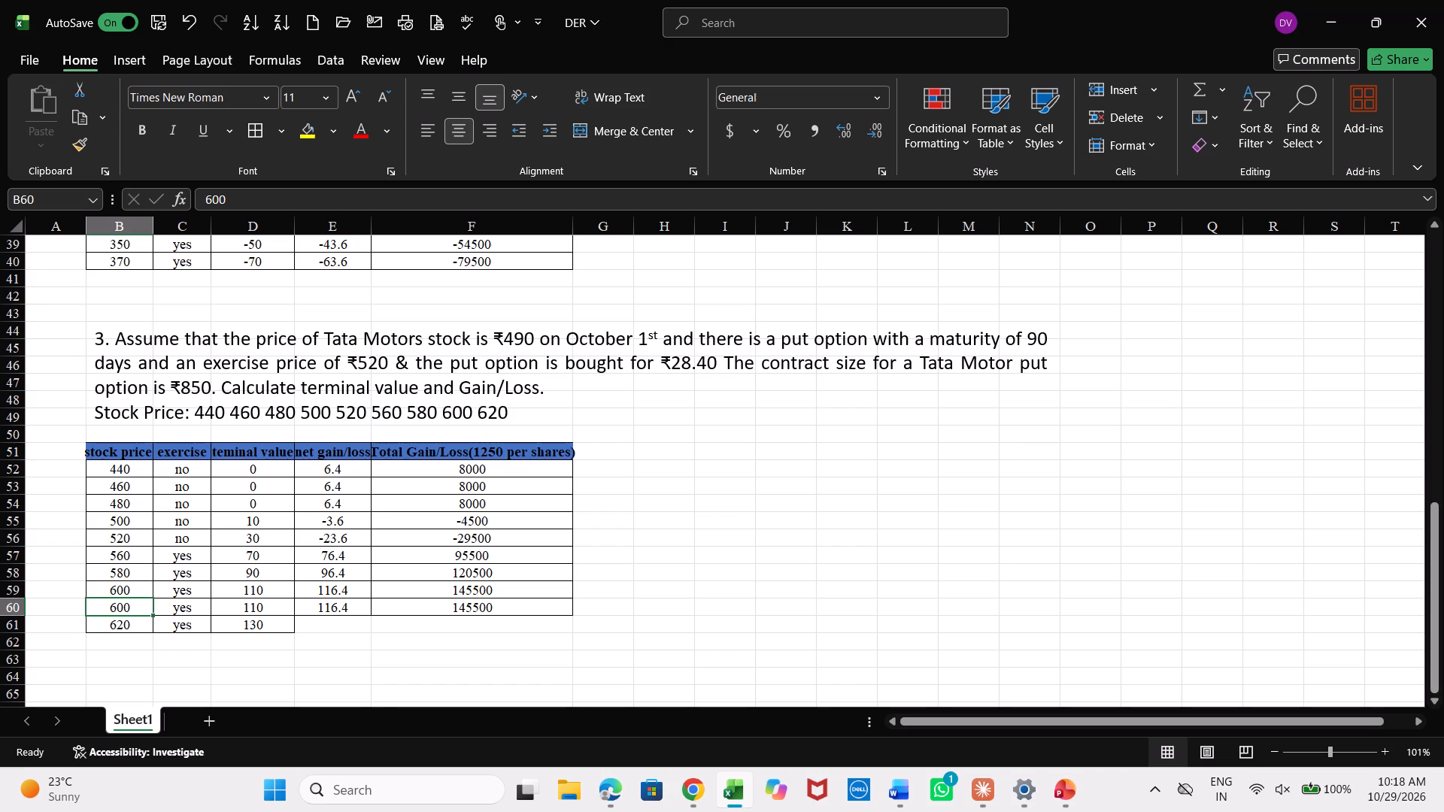
{"action": "type", "text": "620"}
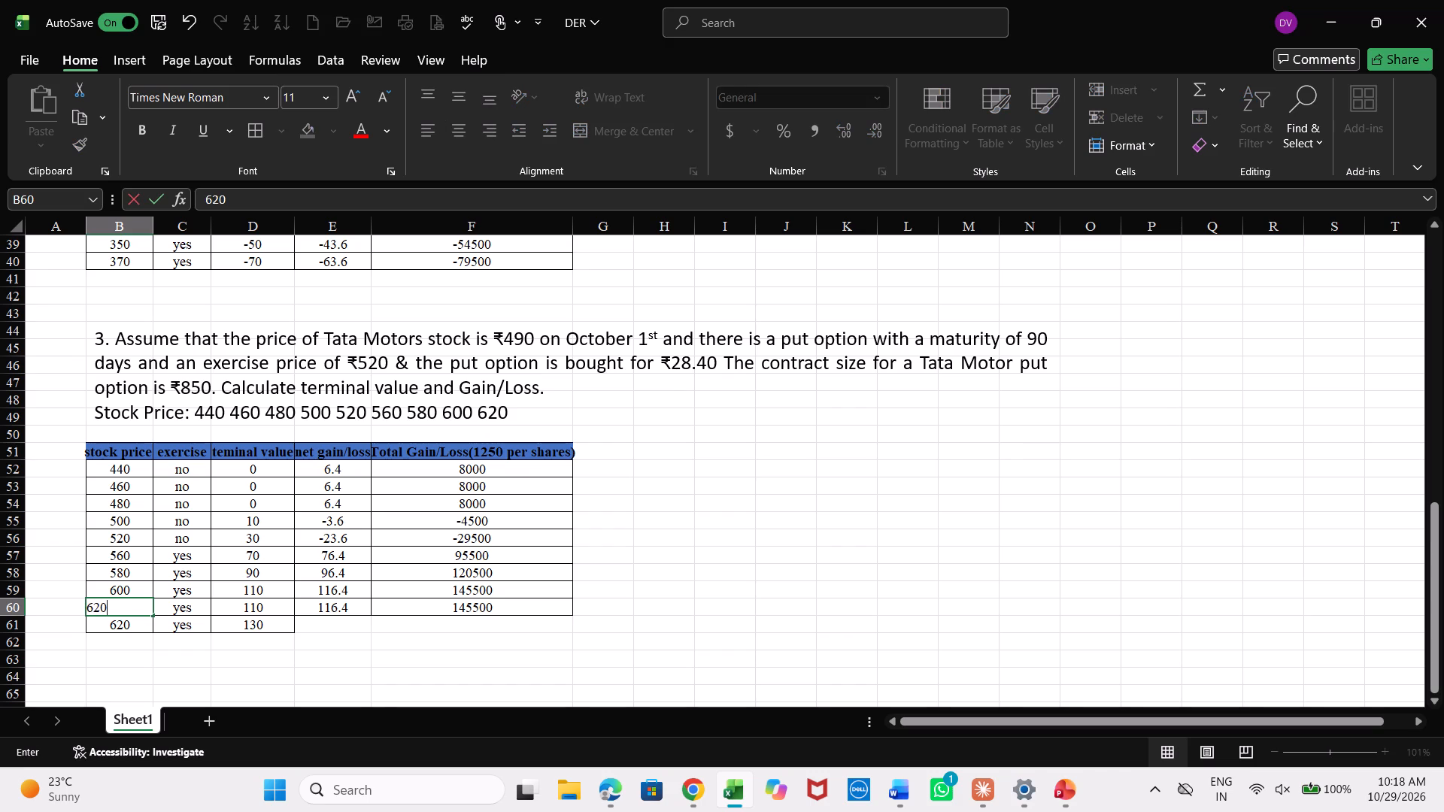
Clear the surplus stock price, exercise and terminal value entries in B61, C61 and D61.
{"action": "left_click", "coordinate": [138, 628]}
{"action": "key", "text": "BackSpace"}
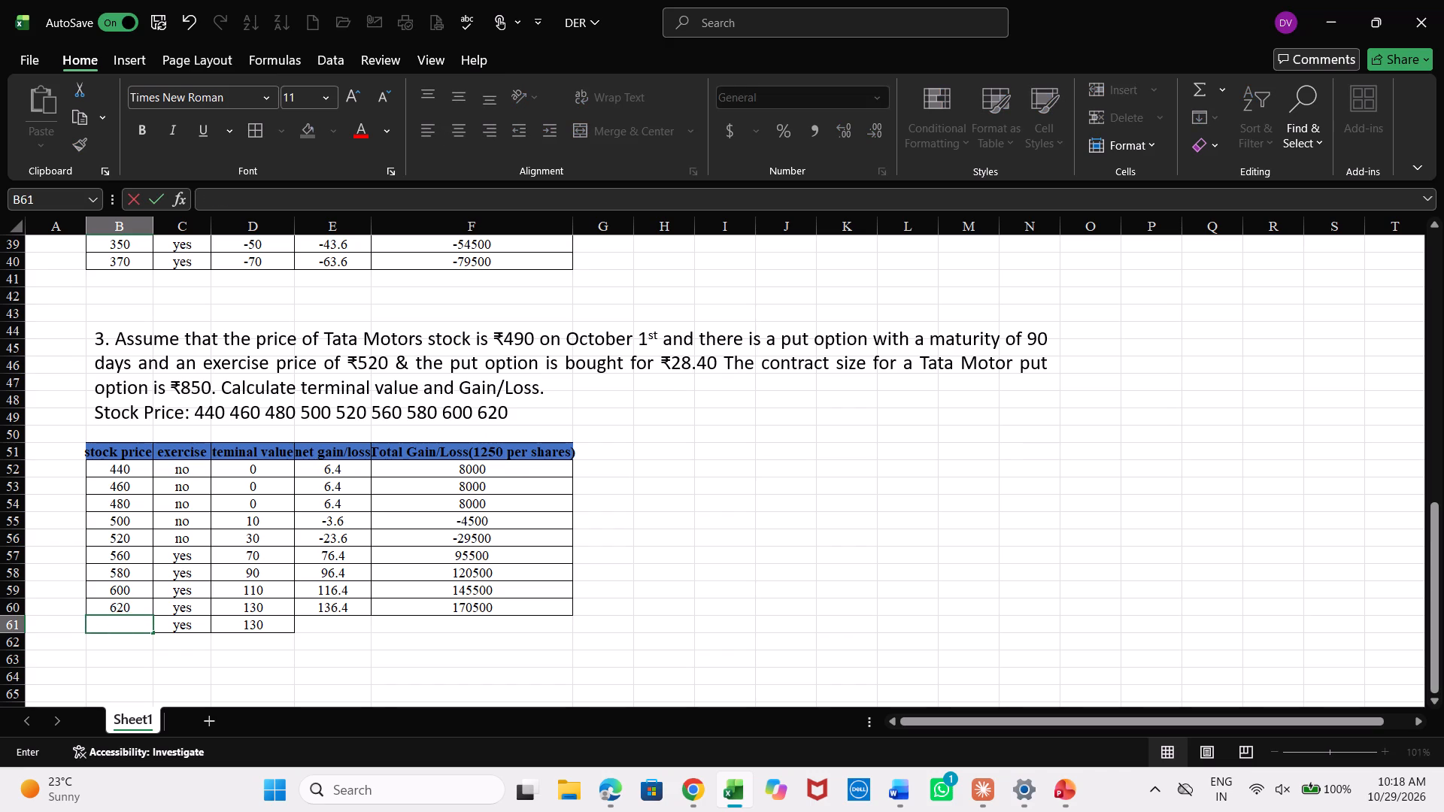
{"action": "left_click", "coordinate": [203, 621]}
{"action": "key", "text": "BackSpace"}
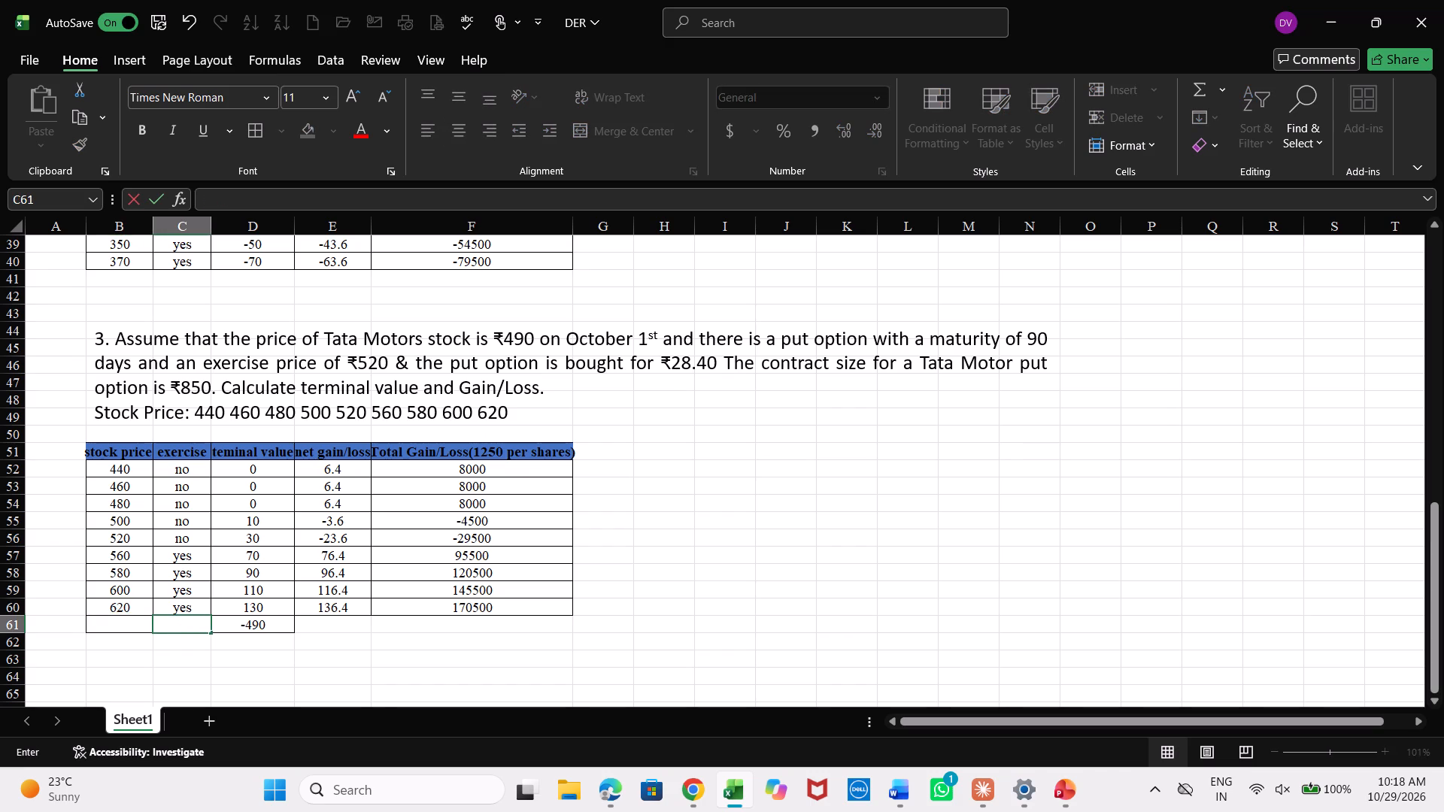
{"action": "left_click", "coordinate": [259, 620]}
{"action": "key", "text": "BackSpace"}
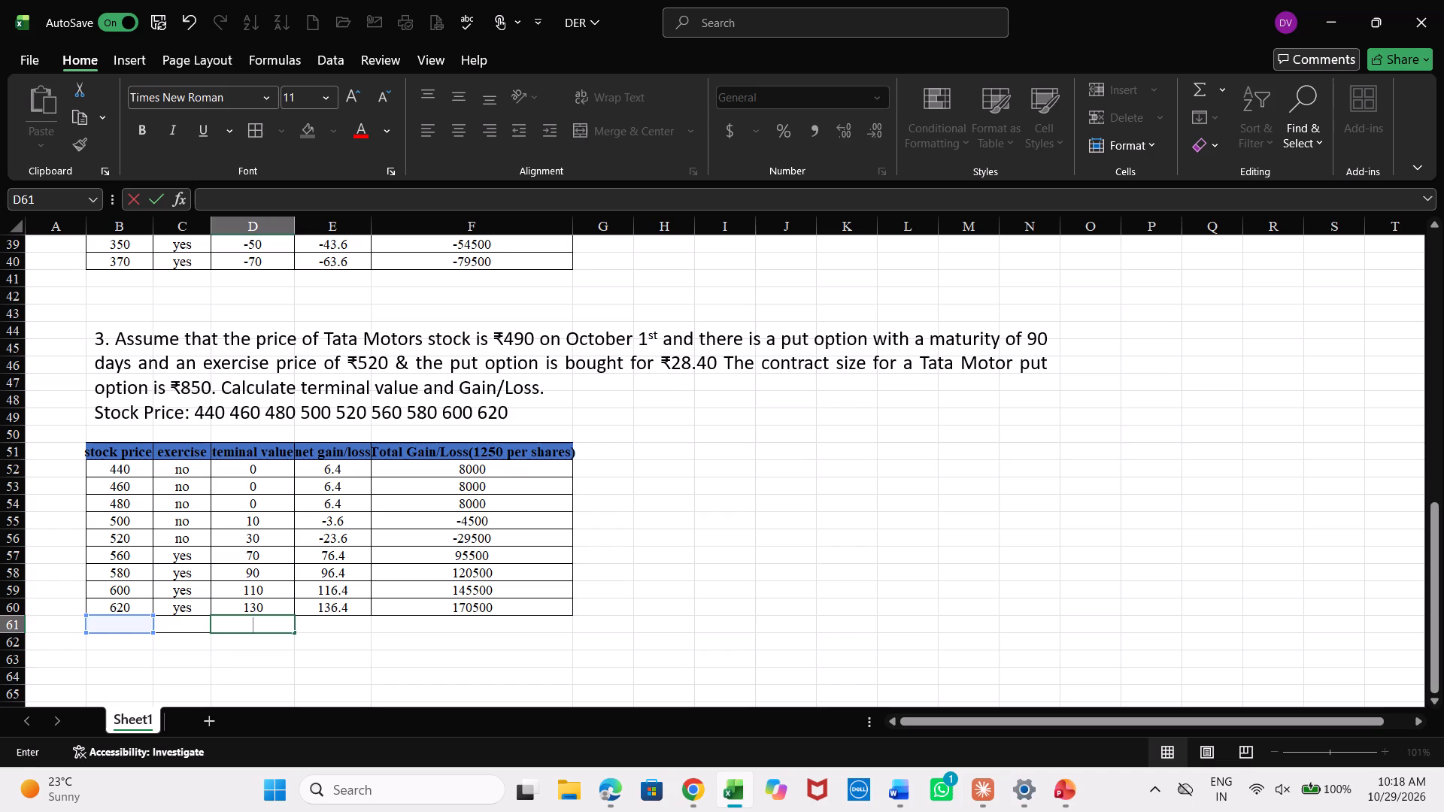
{"action": "left_click", "coordinate": [156, 668]}
Remove the borders from the emptied cells B61:D61 below the Tata Motors table.
{"action": "left_click_drag", "start_coordinate": [114, 626], "coordinate": [277, 635]}
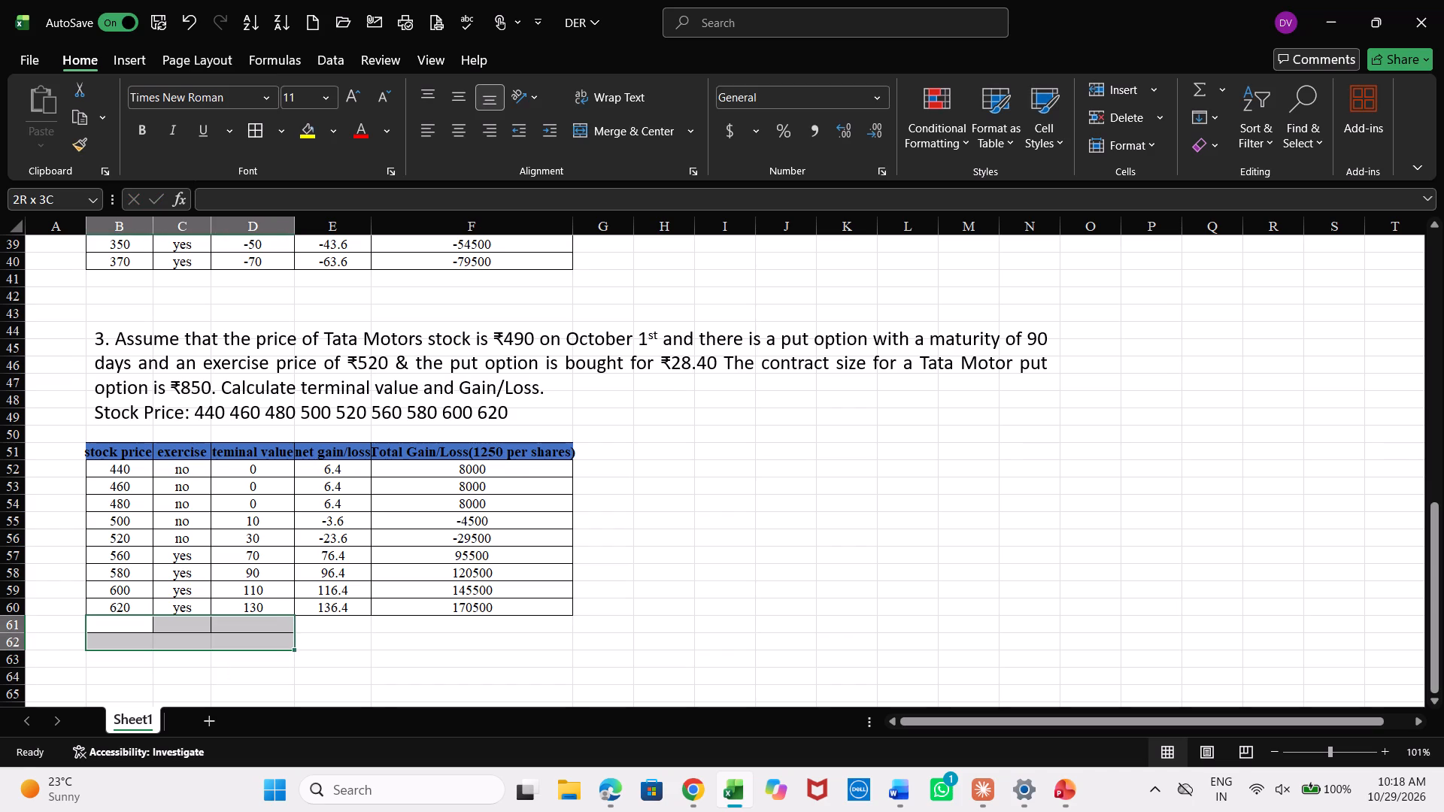
{"action": "left_click_drag", "start_coordinate": [277, 635], "coordinate": [276, 628]}
{"action": "left_click", "coordinate": [285, 135]}
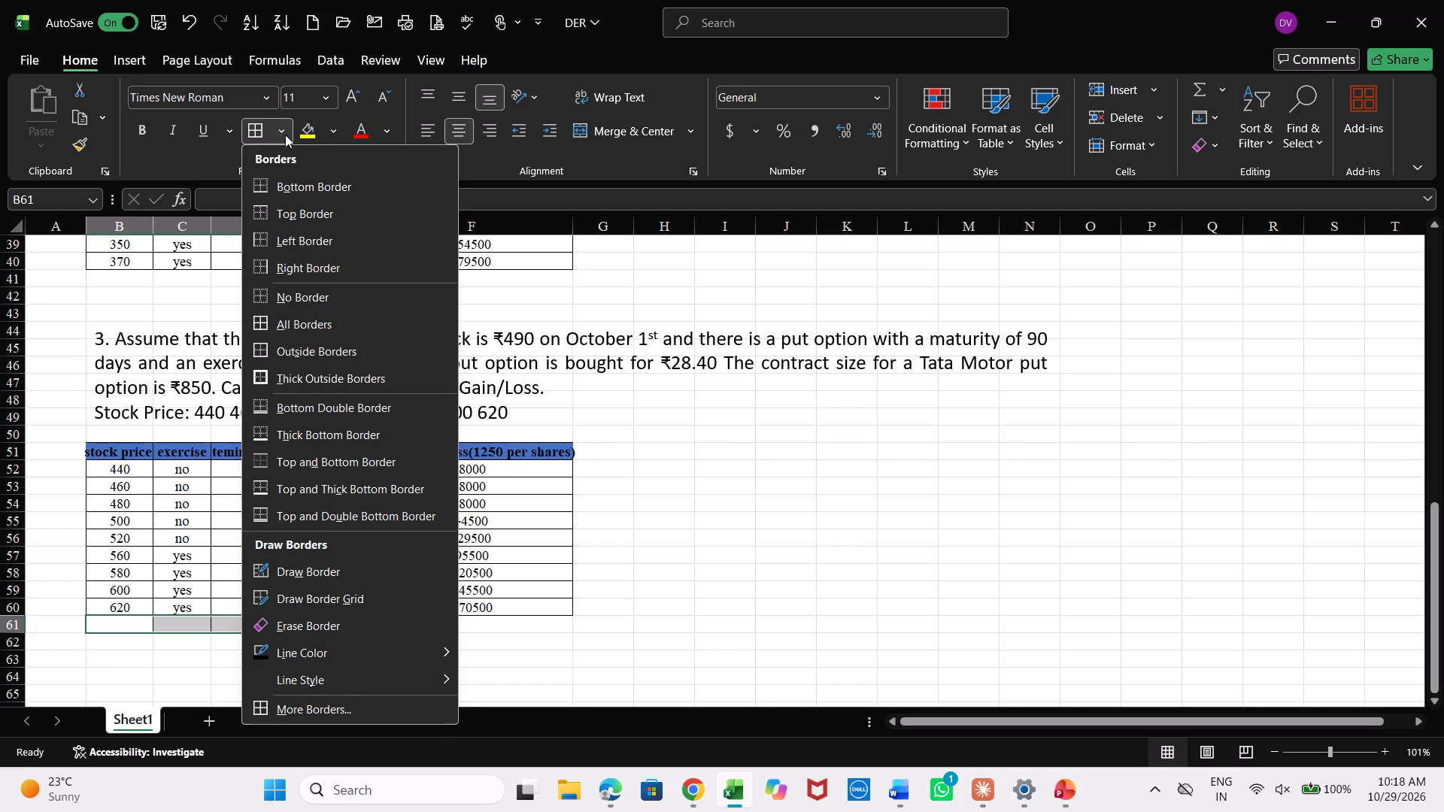
{"action": "left_click", "coordinate": [294, 292]}
{"action": "left_click", "coordinate": [646, 560]}
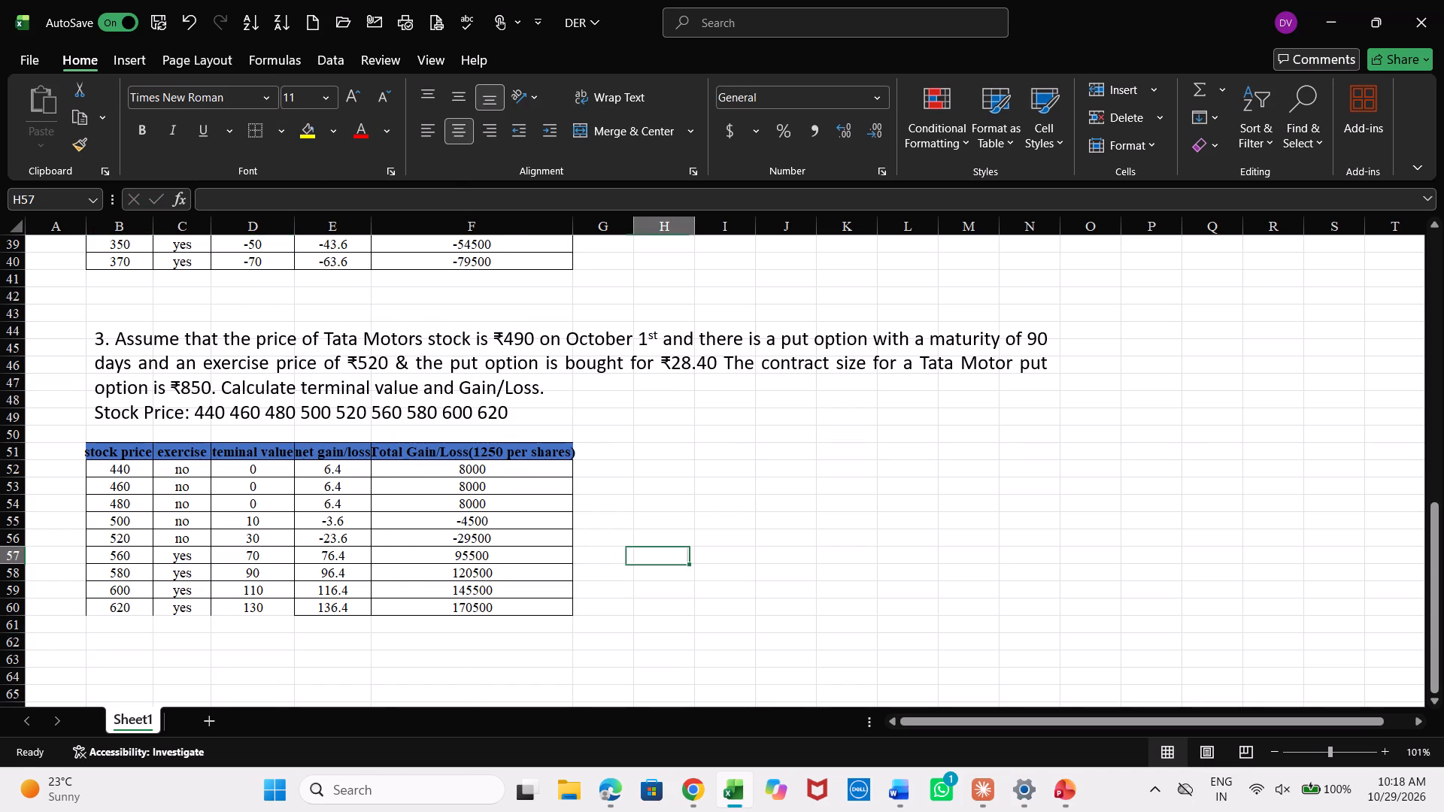
Apply all borders to the whole Tata Motors table, B51:F60.
{"action": "left_click_drag", "start_coordinate": [118, 453], "coordinate": [488, 593]}
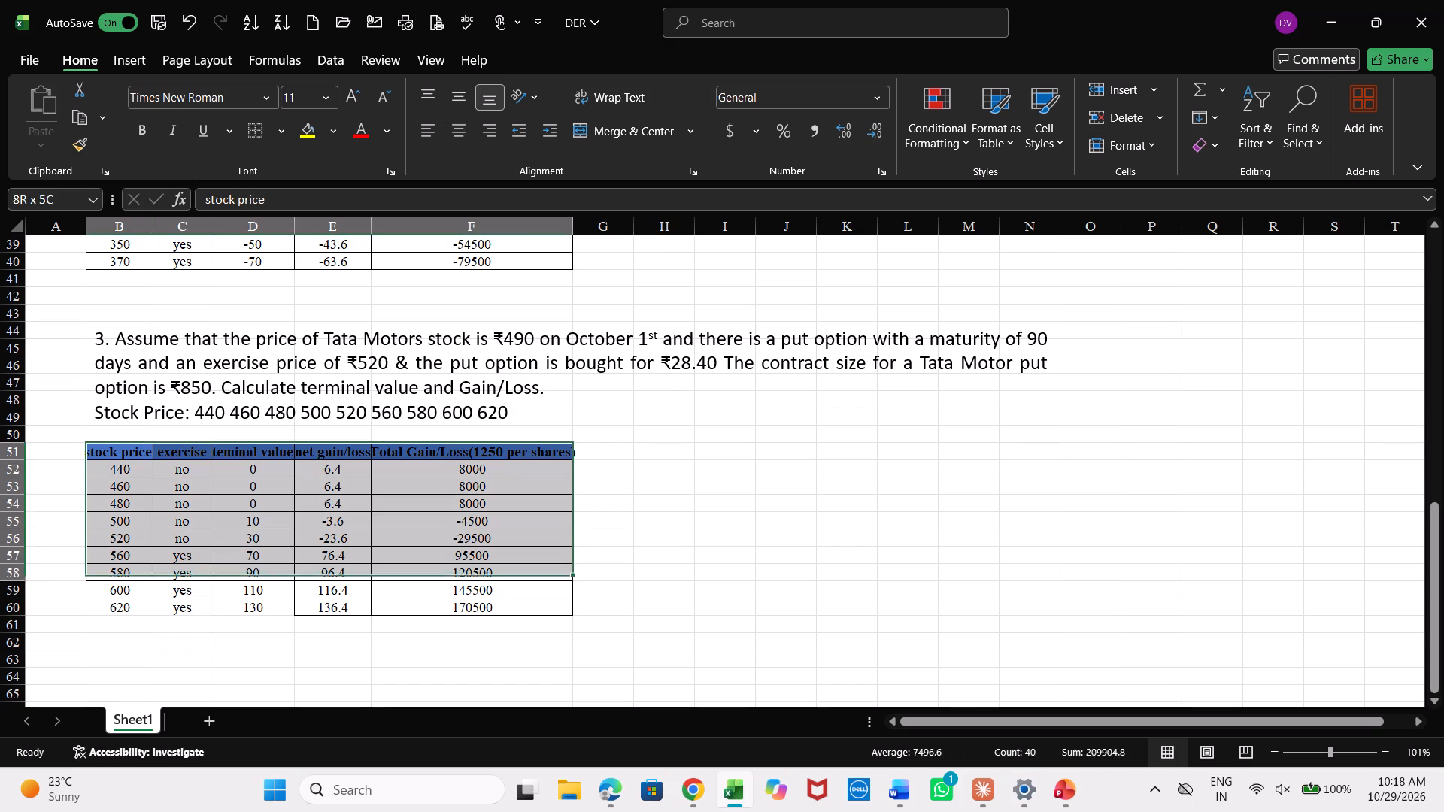
{"action": "left_click_drag", "start_coordinate": [488, 593], "coordinate": [522, 613]}
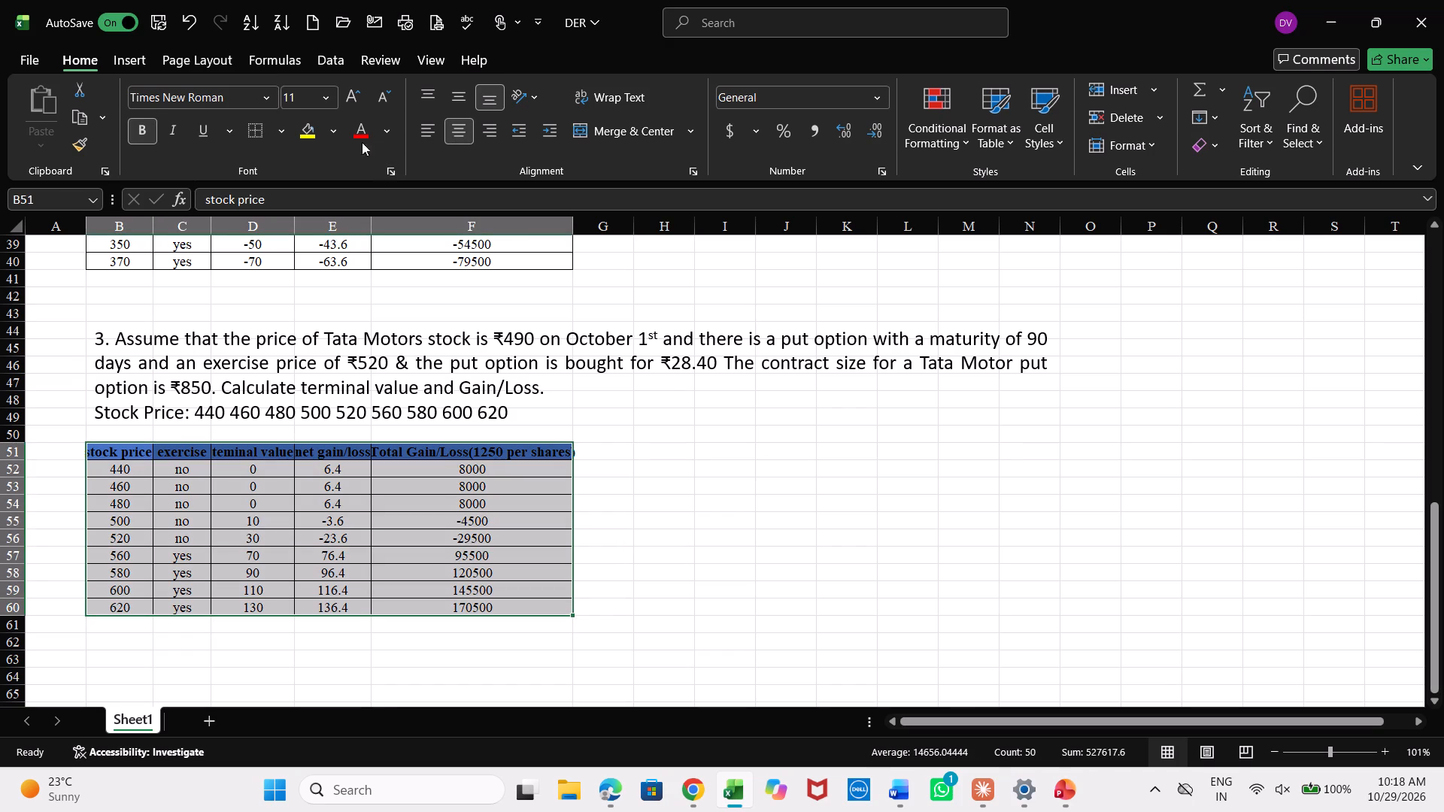
{"action": "left_click", "coordinate": [290, 132]}
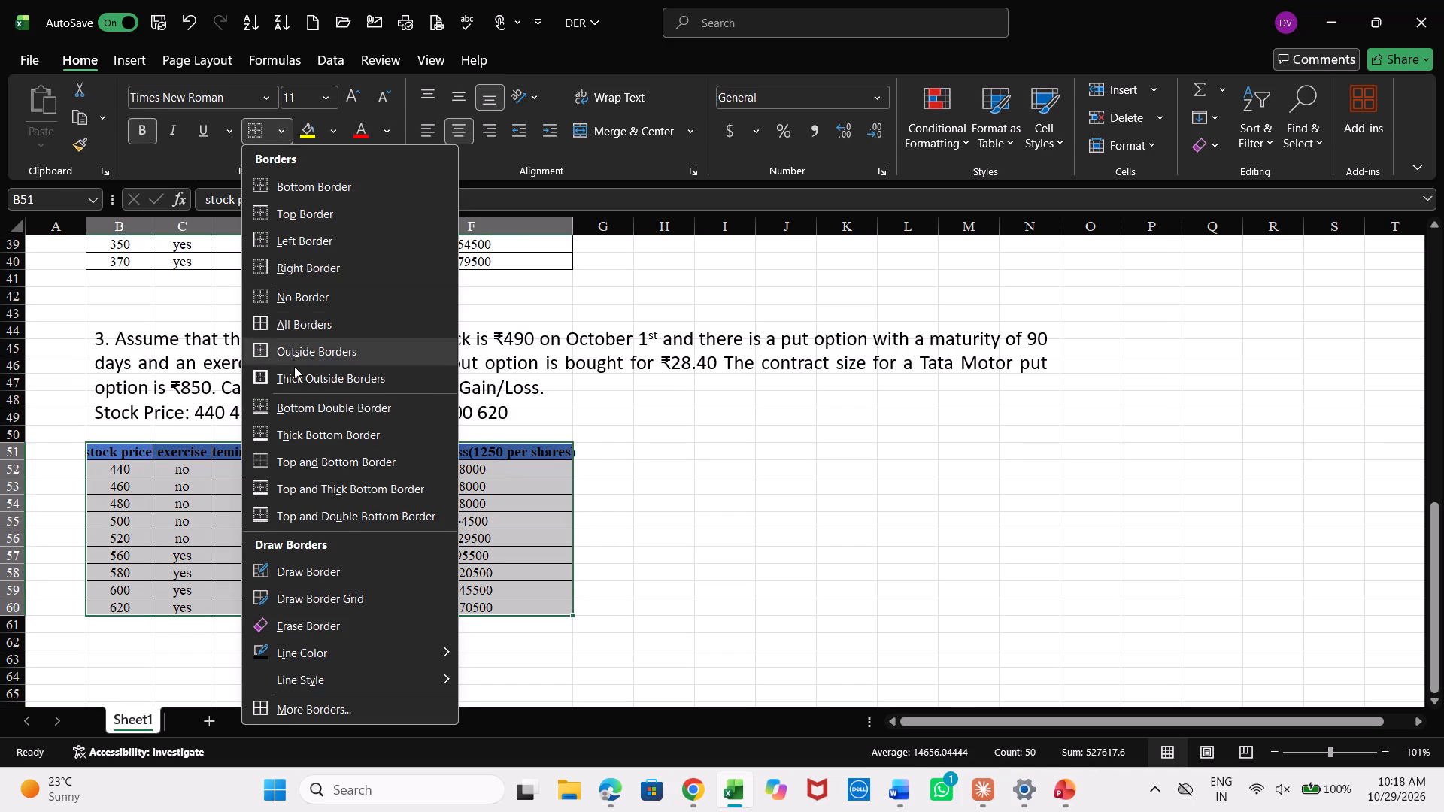
{"action": "left_click", "coordinate": [310, 321]}
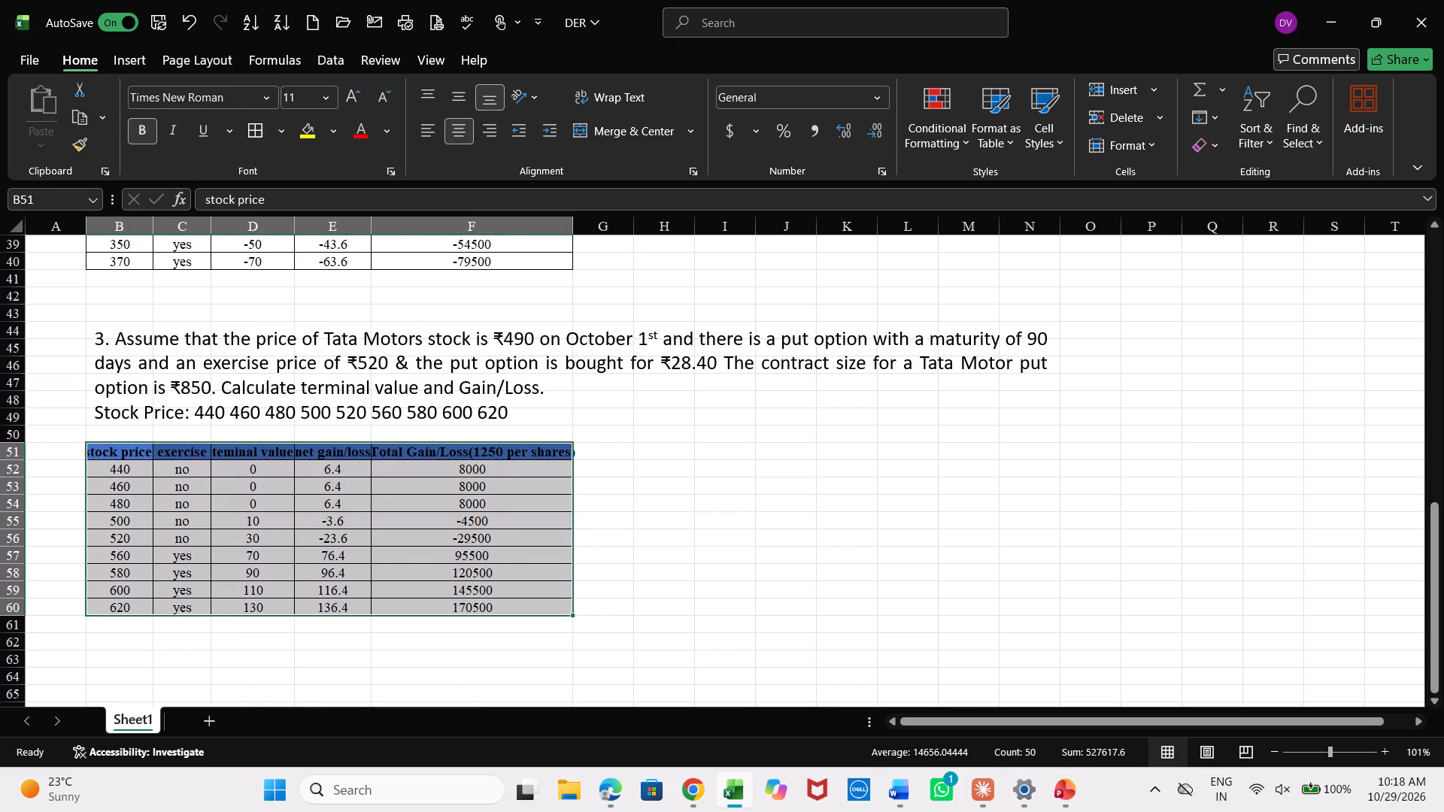
{"action": "left_click", "coordinate": [716, 511]}
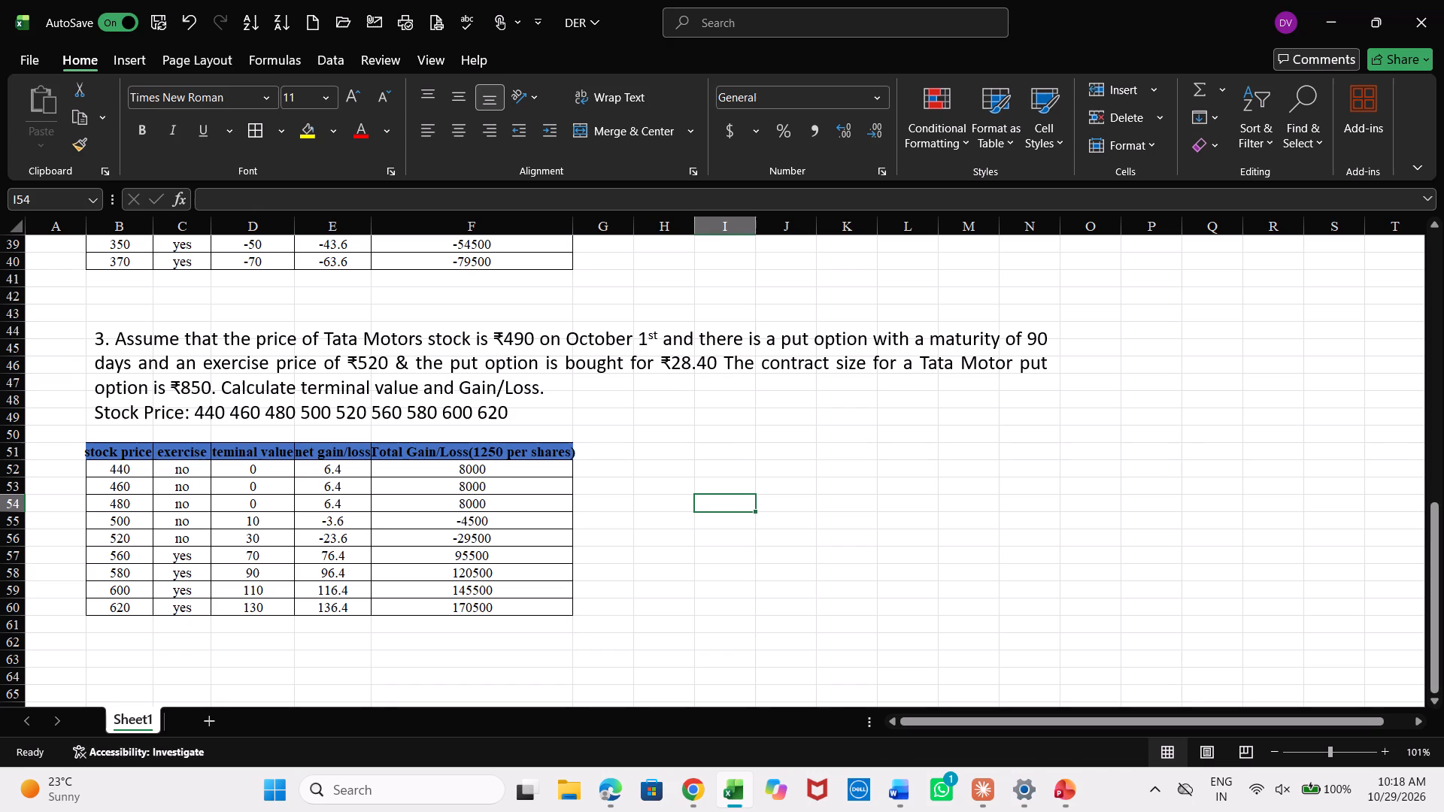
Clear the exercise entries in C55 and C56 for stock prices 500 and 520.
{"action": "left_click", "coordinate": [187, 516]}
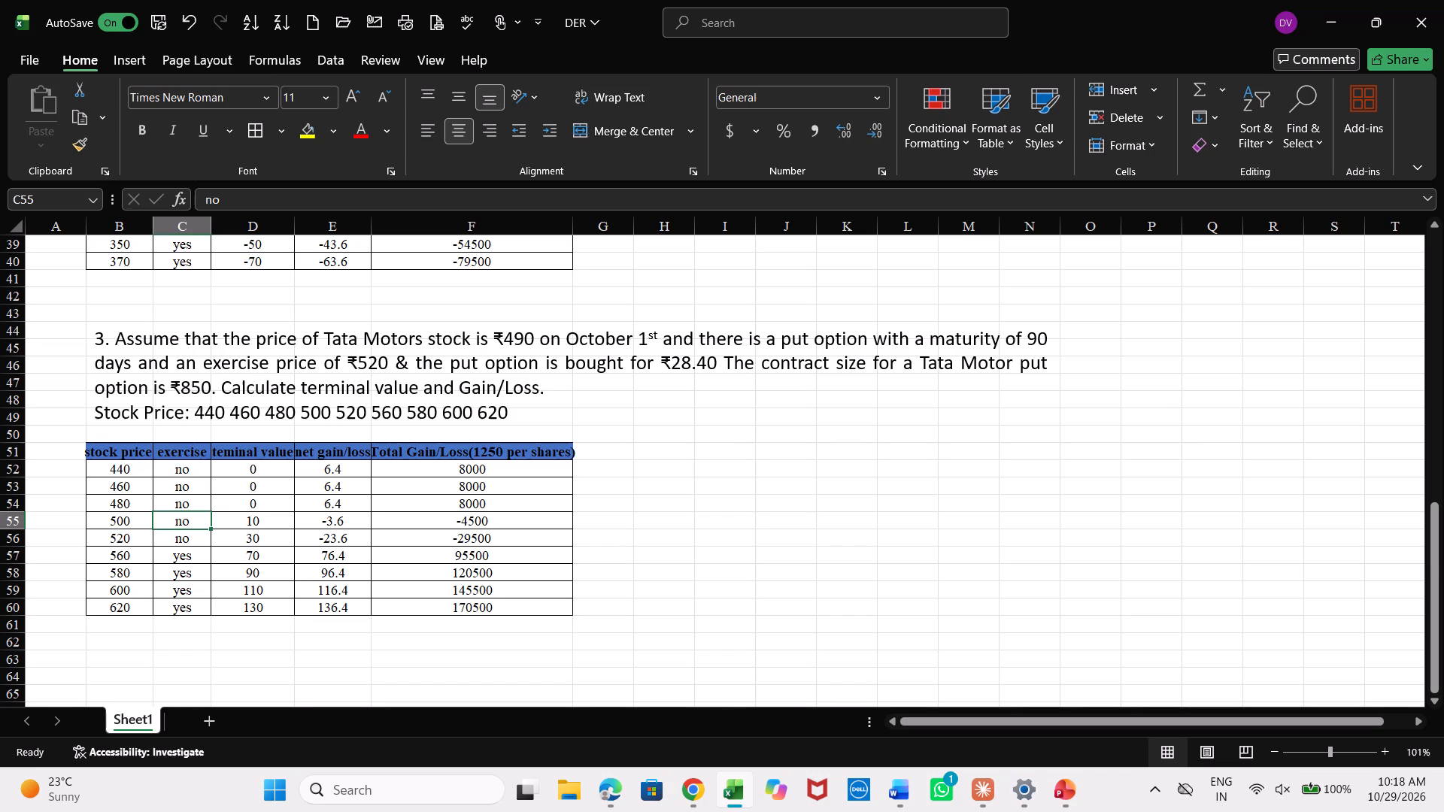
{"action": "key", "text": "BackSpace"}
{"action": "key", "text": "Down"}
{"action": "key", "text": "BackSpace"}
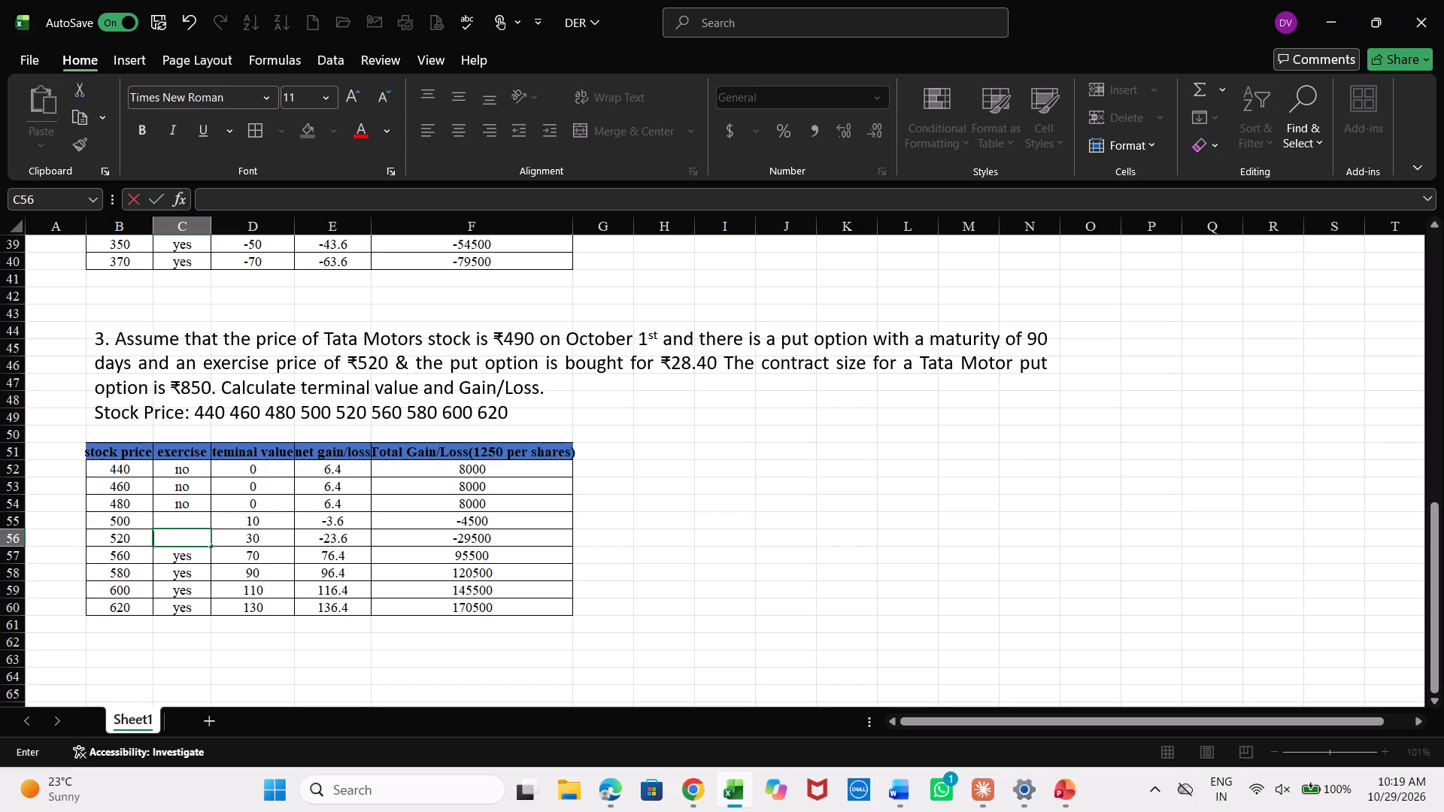
Replace the terminal value in D52 with the formula =B52-520 and fill it down through D60.
{"action": "double_click", "coordinate": [249, 471]}
{"action": "left_click", "coordinate": [249, 471]}
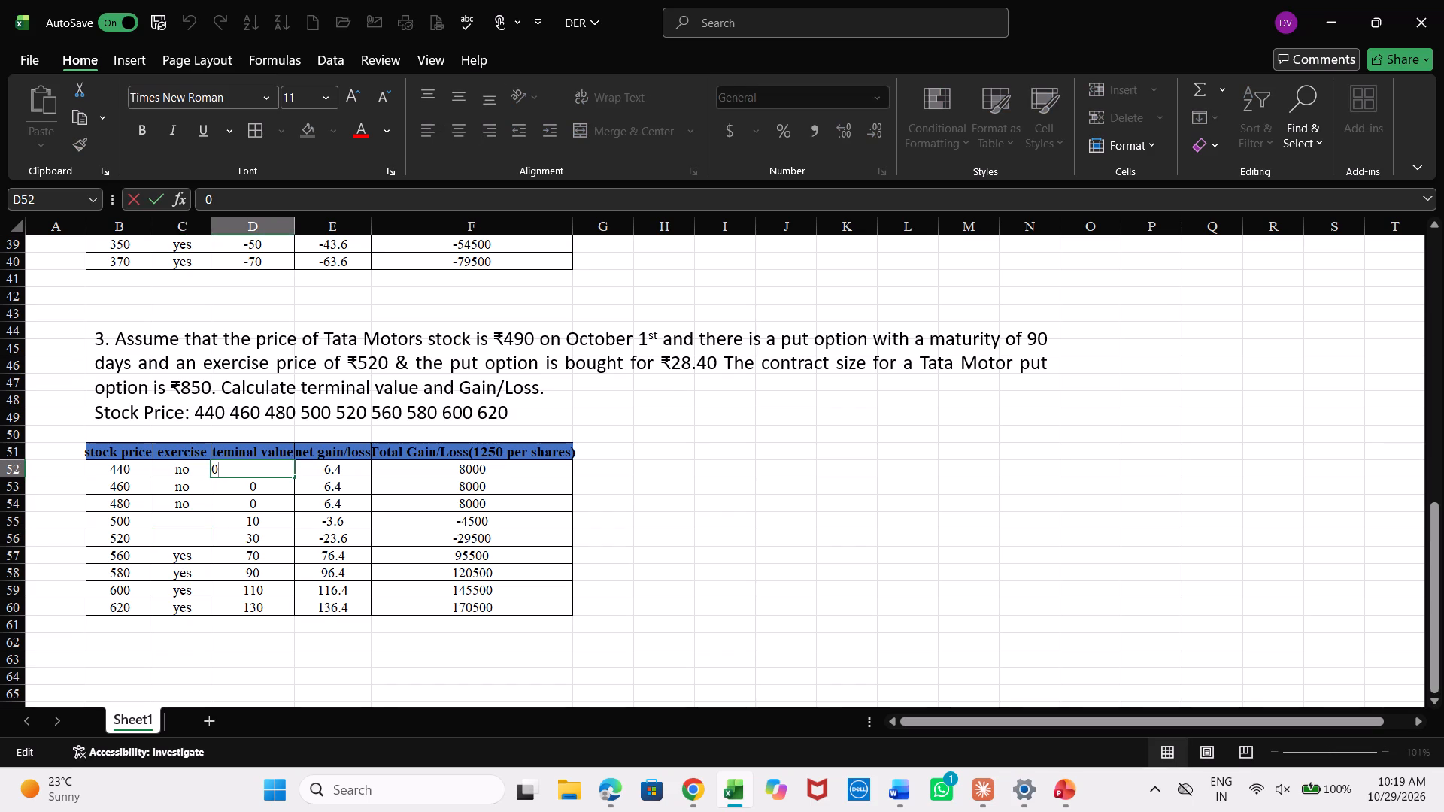
{"action": "key", "text": "BackSpace"}
{"action": "key", "text": "equal"}
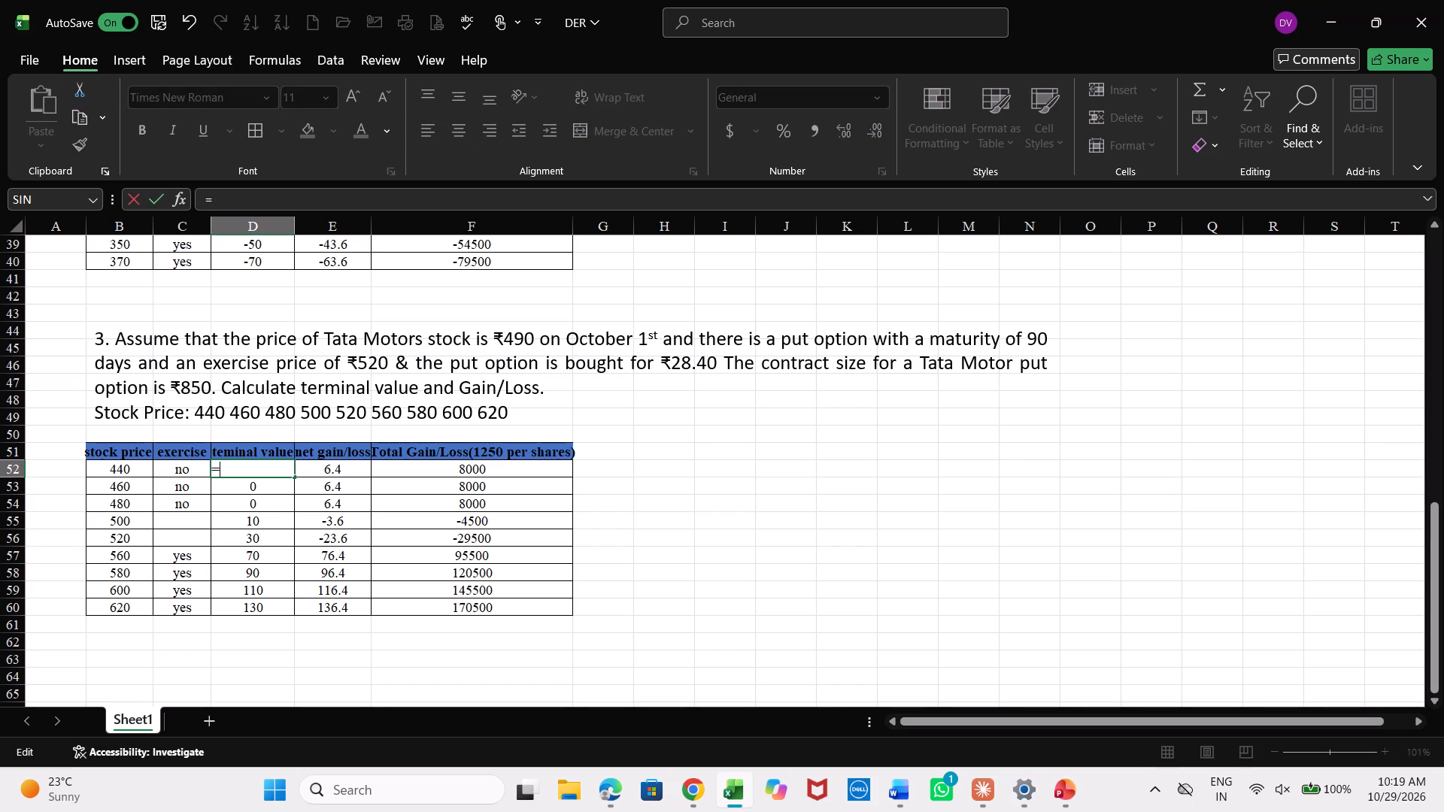
{"action": "left_click", "coordinate": [121, 472]}
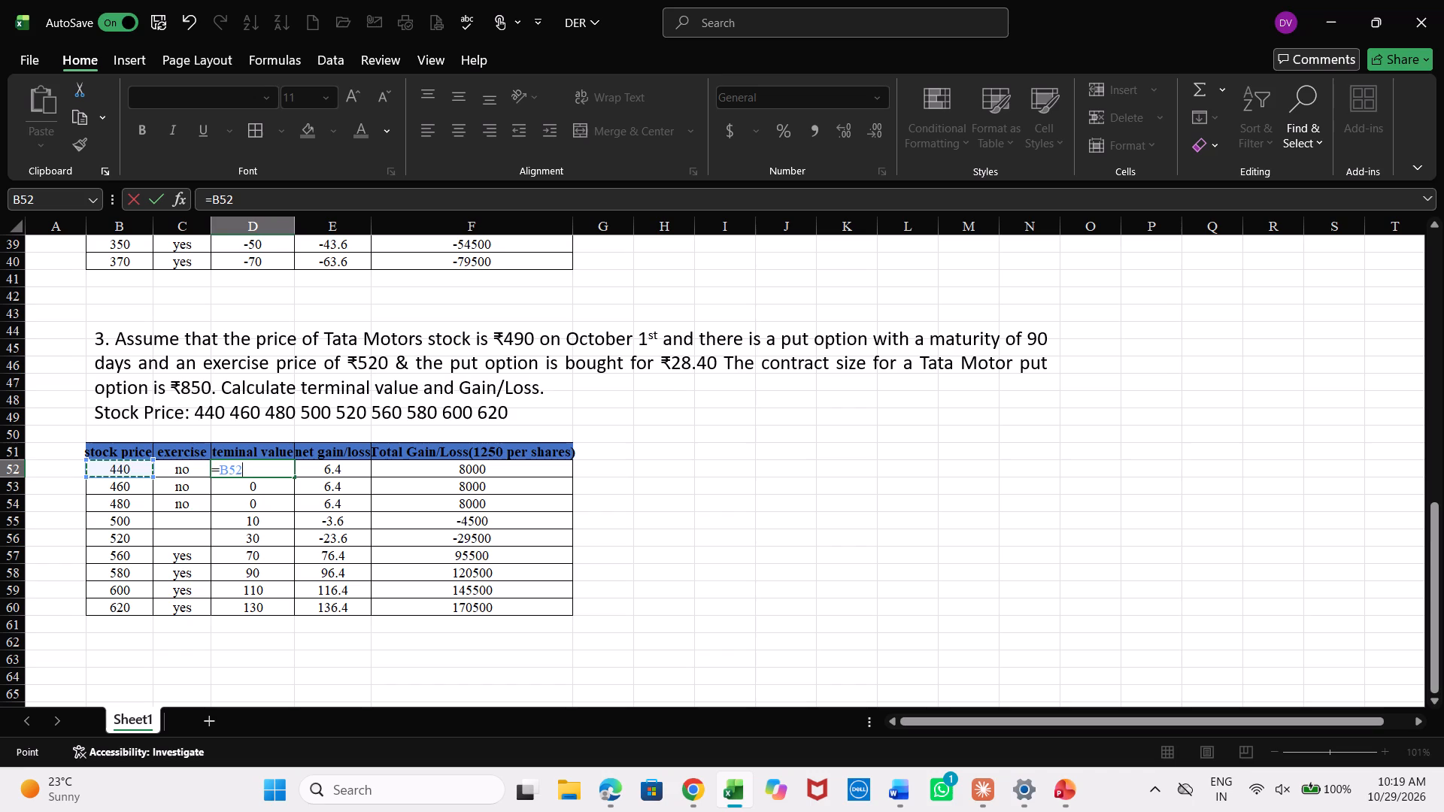
{"action": "key", "text": "minus"}
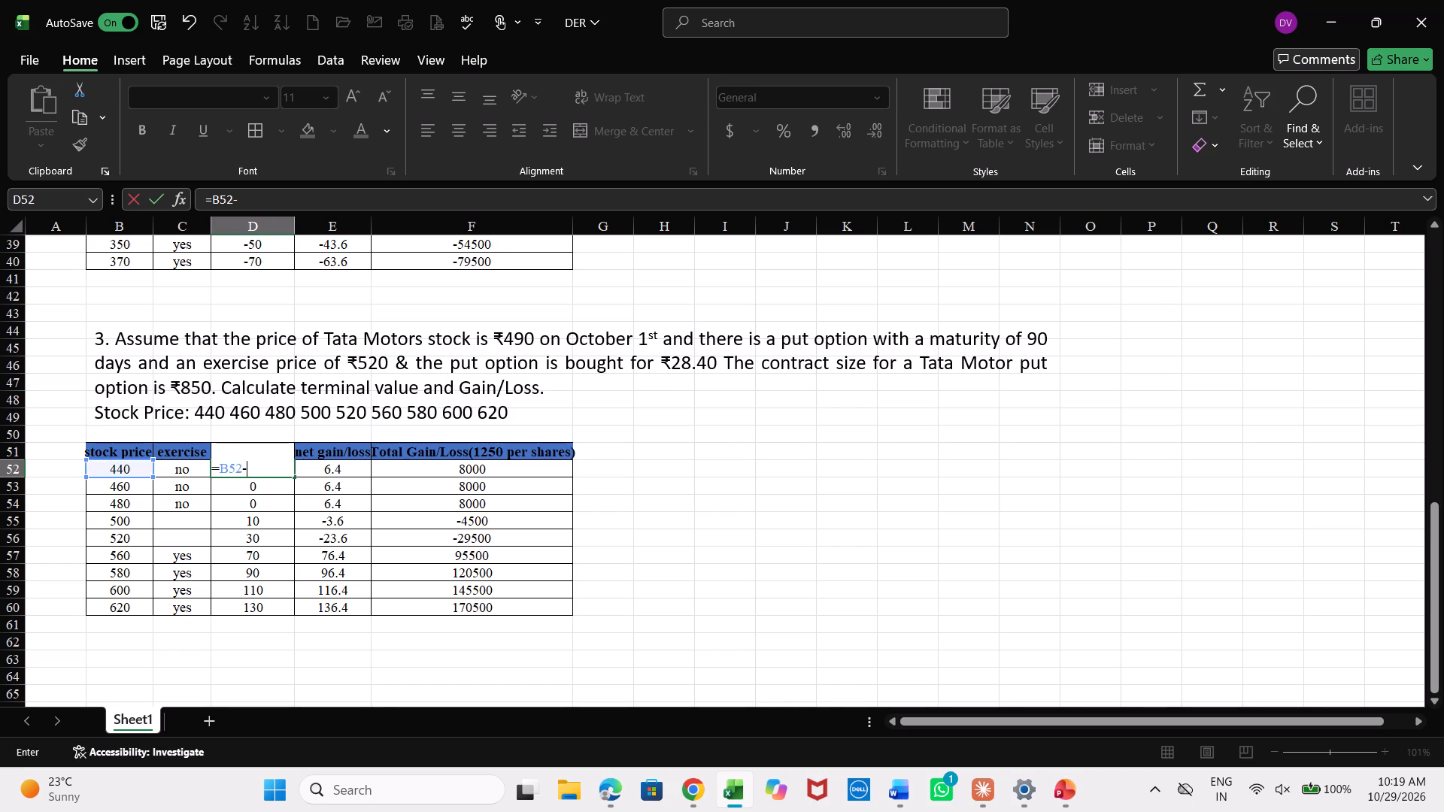
{"action": "key", "text": "5"}
{"action": "type", "text": "20"}
{"action": "key", "text": "Return"}
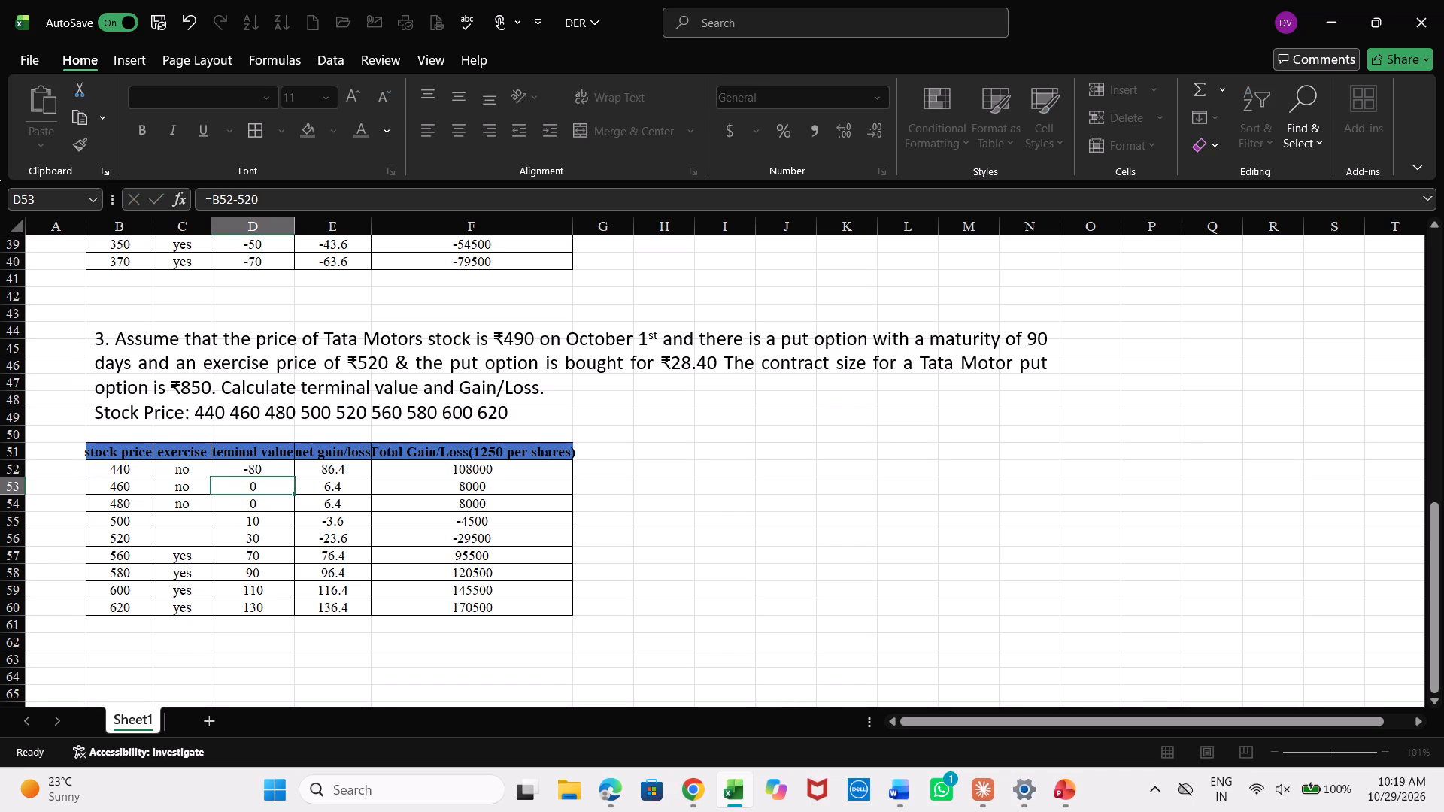
{"action": "left_click", "coordinate": [225, 473]}
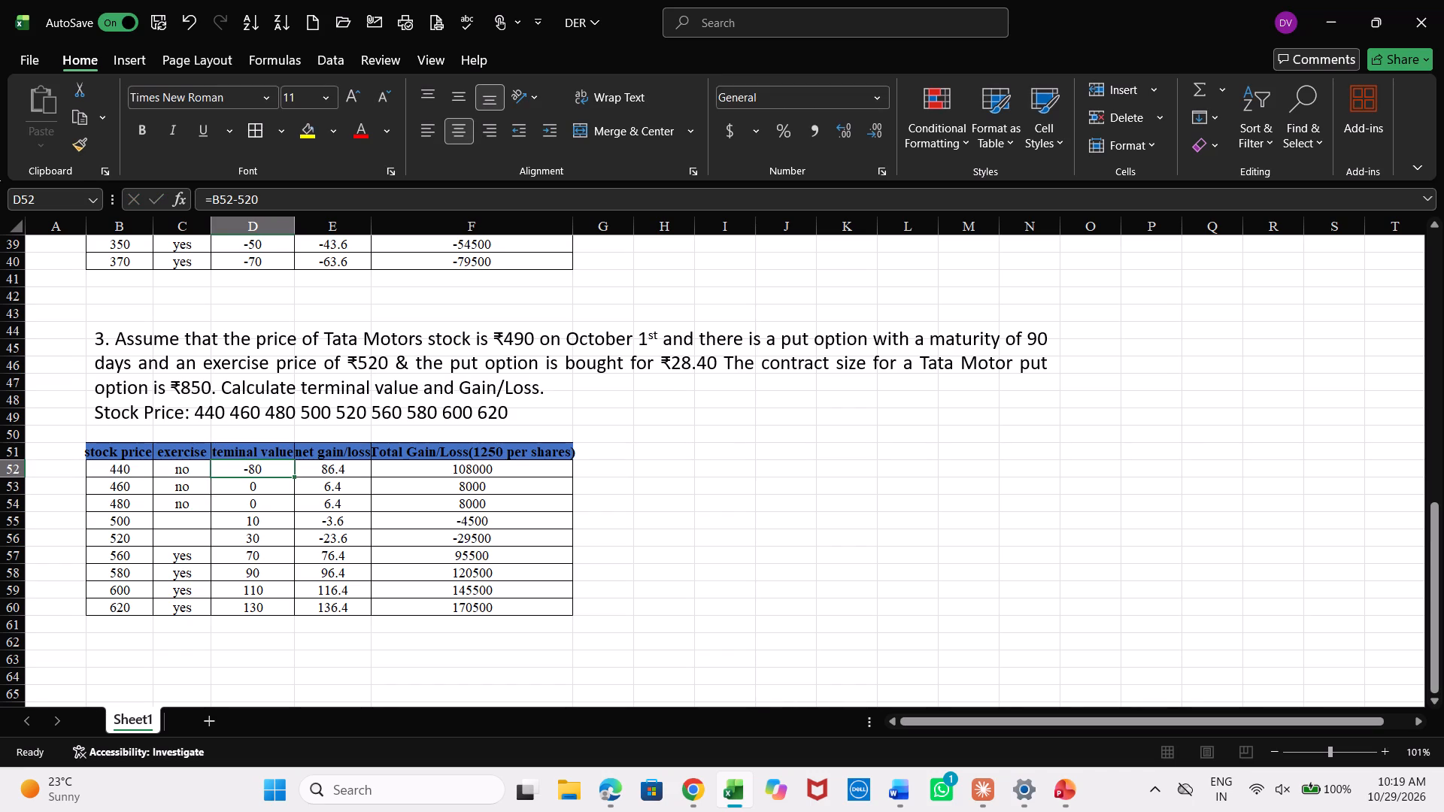
{"action": "left_click_drag", "start_coordinate": [293, 476], "coordinate": [295, 607]}
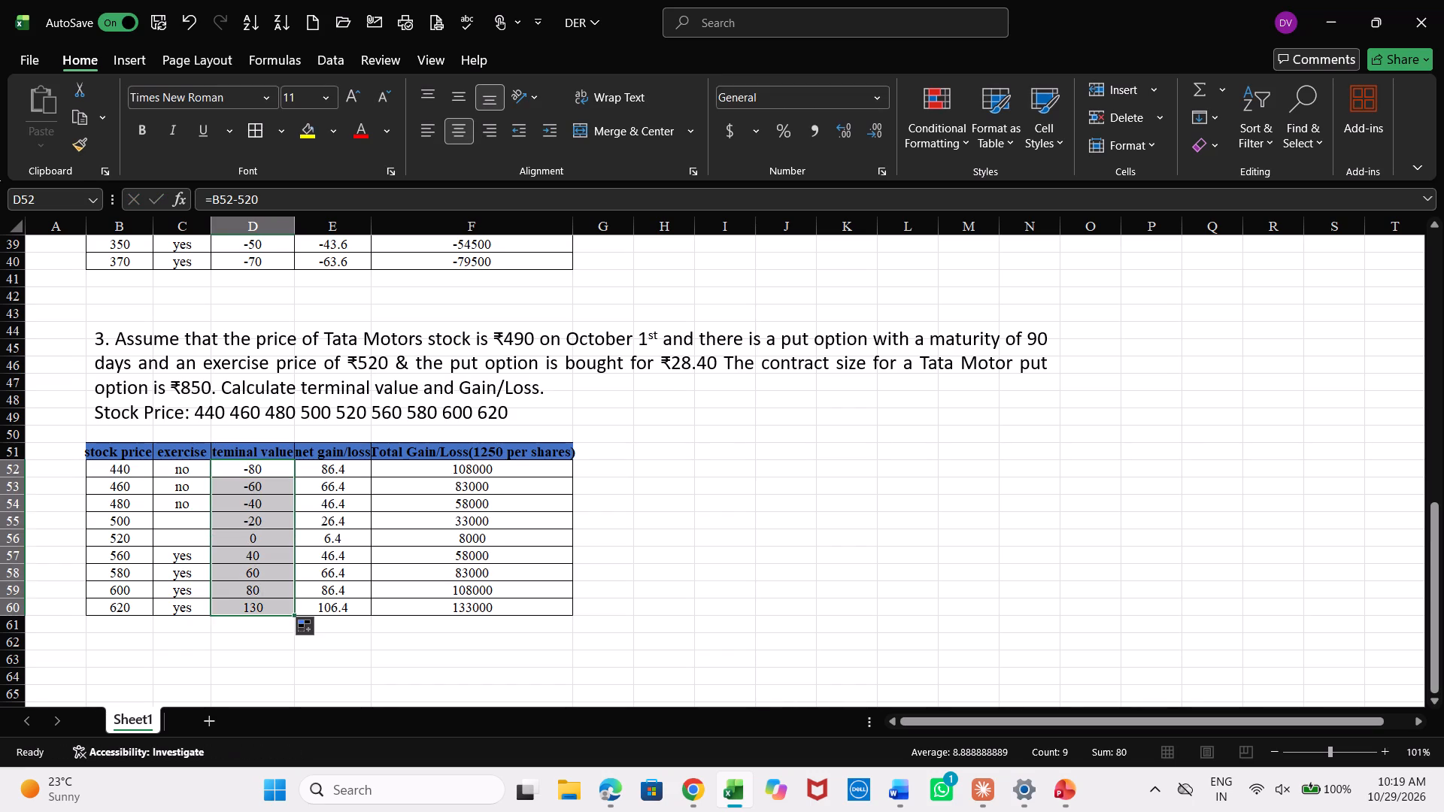
Set the terminal values in D52 through D56 to 0.
{"action": "left_click", "coordinate": [272, 471]}
{"action": "key", "text": "0"}
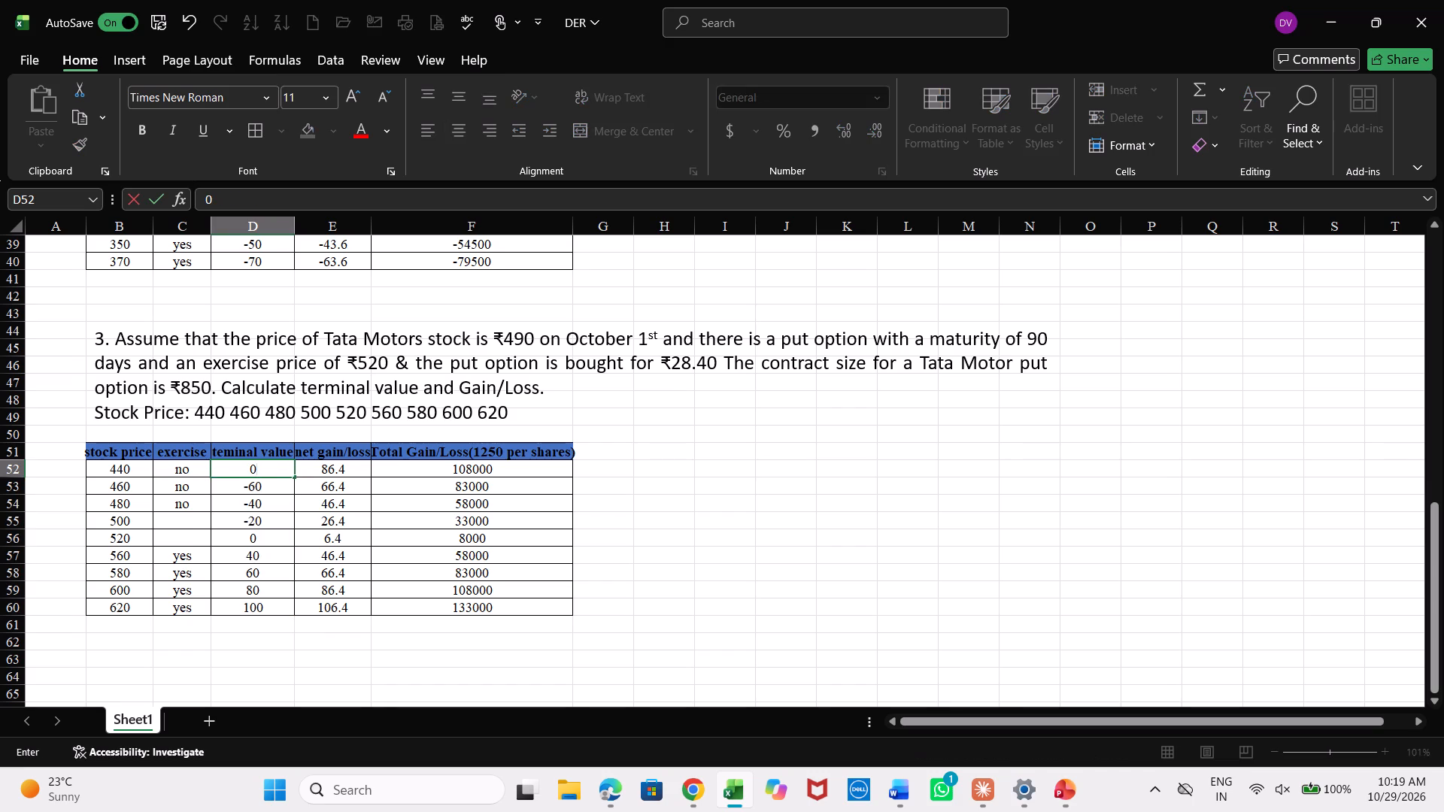
{"action": "key", "text": "Down"}
{"action": "key", "text": "0"}
{"action": "key", "text": "Down"}
{"action": "key", "text": "0"}
{"action": "key", "text": "Down"}
{"action": "key", "text": "0"}
{"action": "key", "text": "Down"}
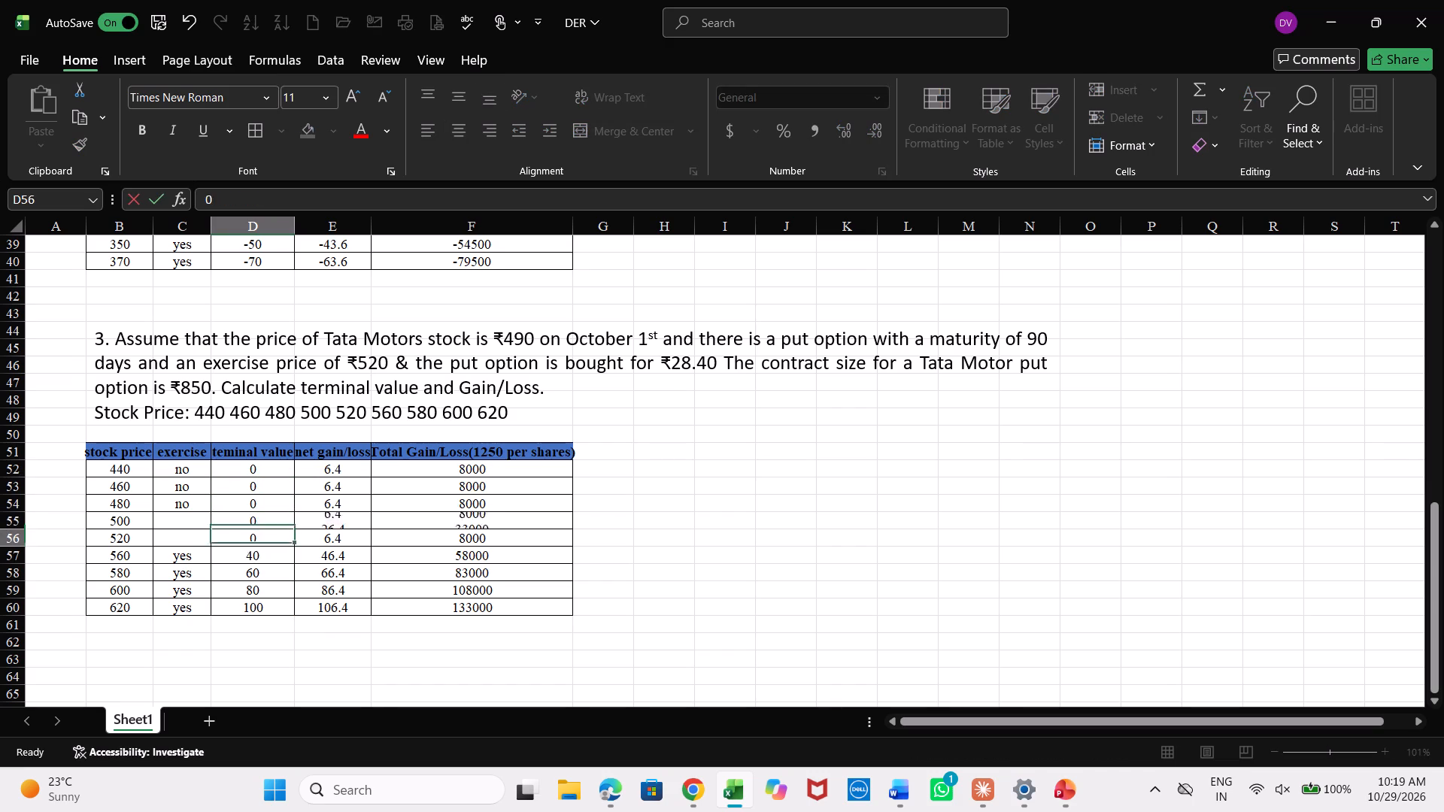
{"action": "key", "text": "0"}
Fill the "no" exercise entries from C52:C54 down through C56.
{"action": "left_click", "coordinate": [187, 474]}
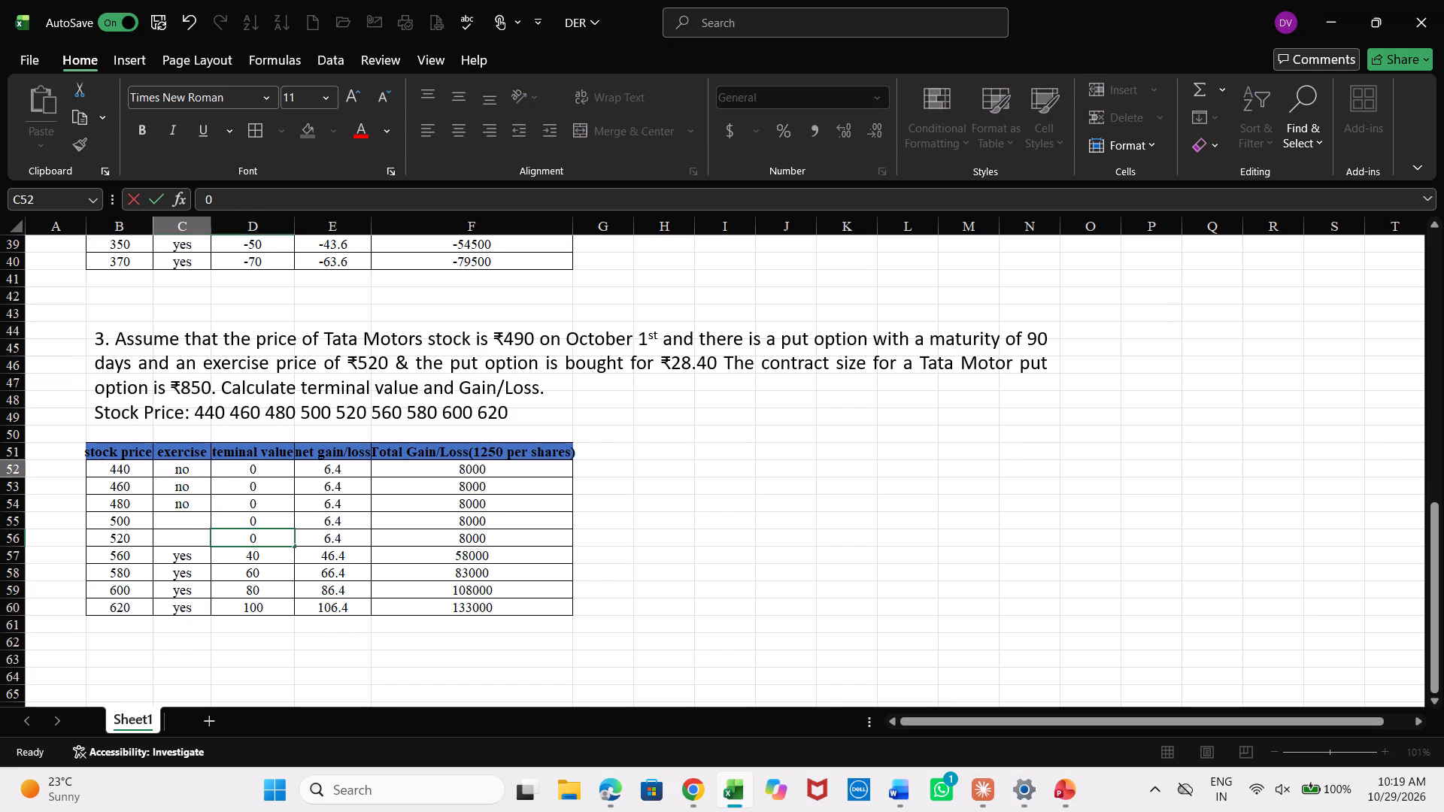
{"action": "left_click_drag", "start_coordinate": [187, 470], "coordinate": [192, 501]}
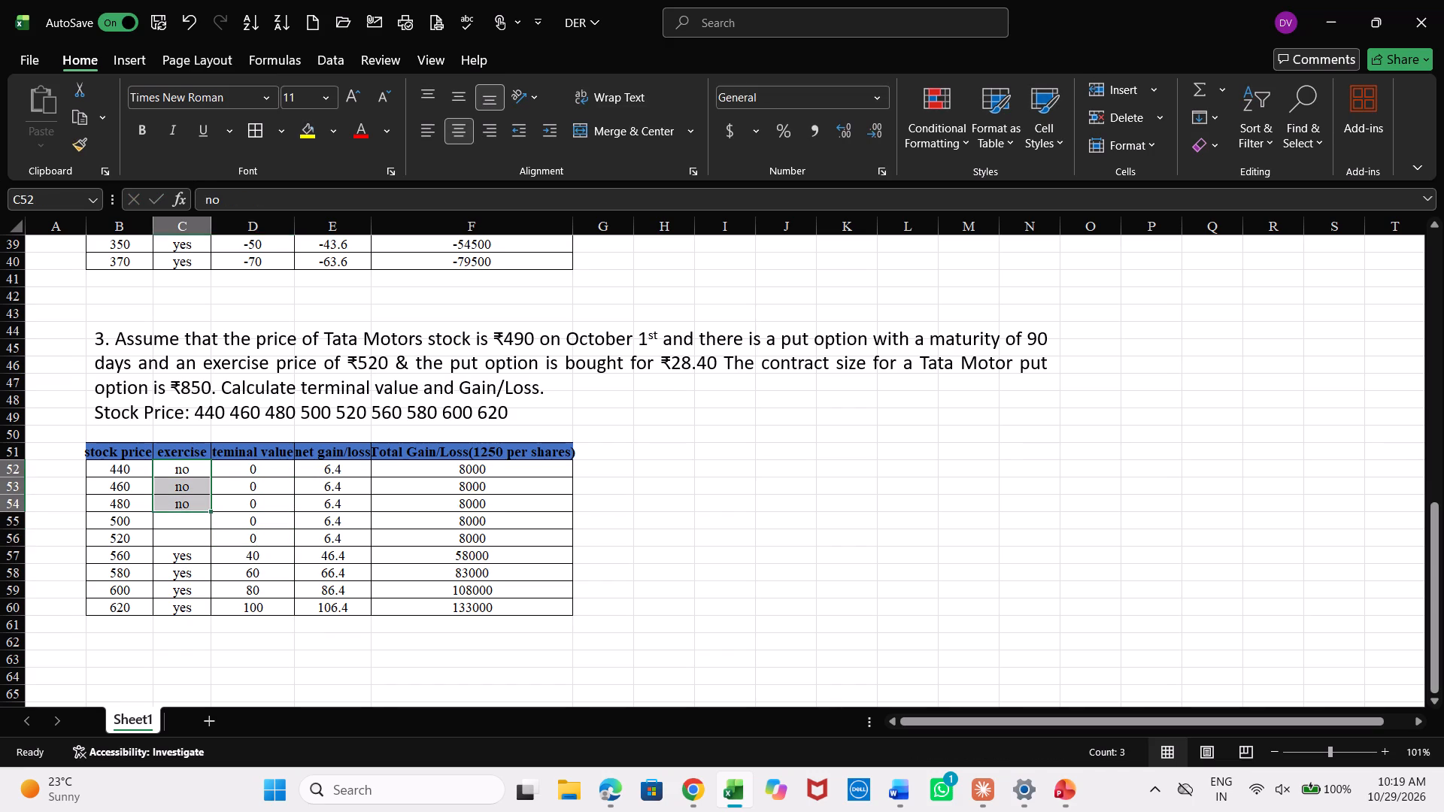
{"action": "left_click_drag", "start_coordinate": [211, 512], "coordinate": [207, 529]}
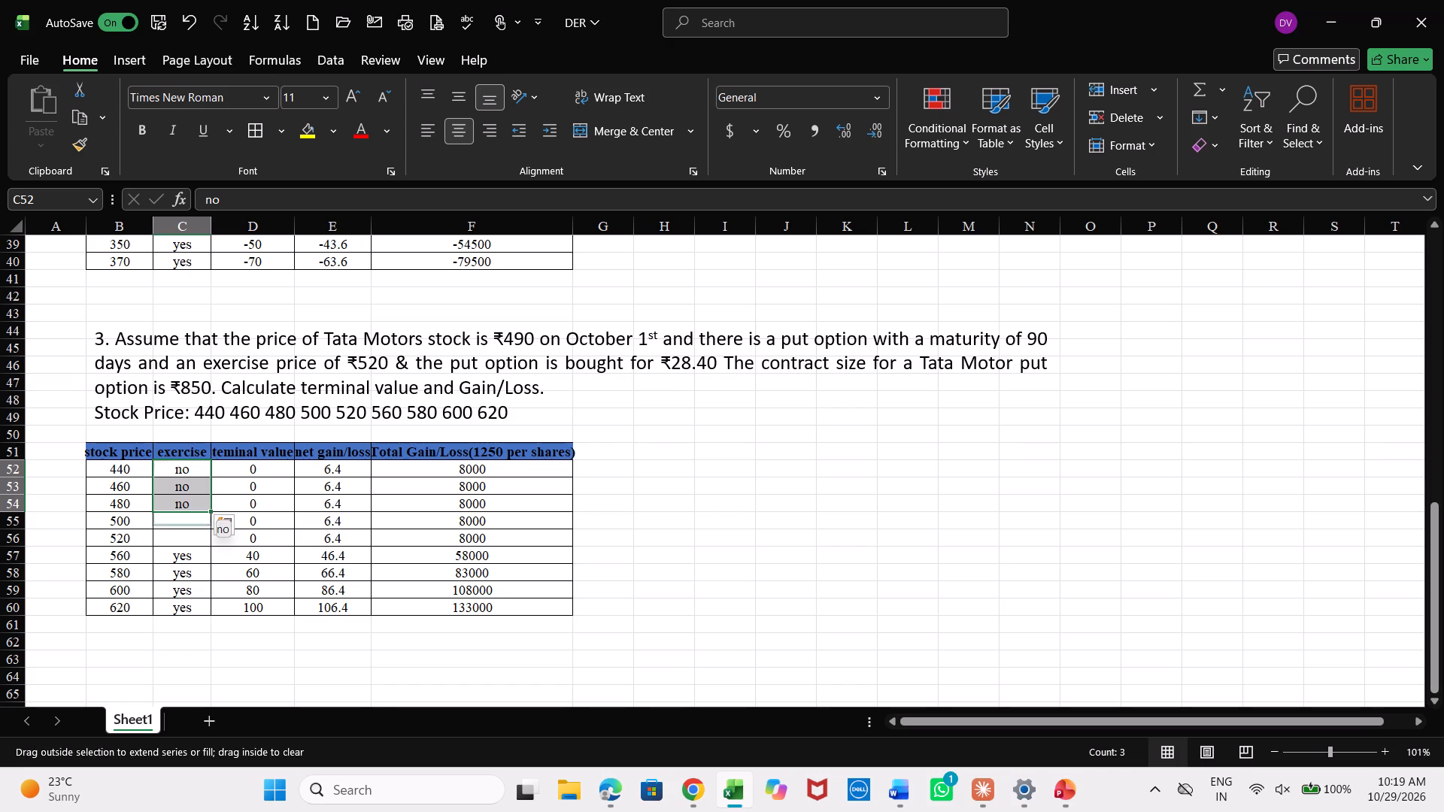
{"action": "left_click_drag", "start_coordinate": [207, 529], "coordinate": [205, 547]}
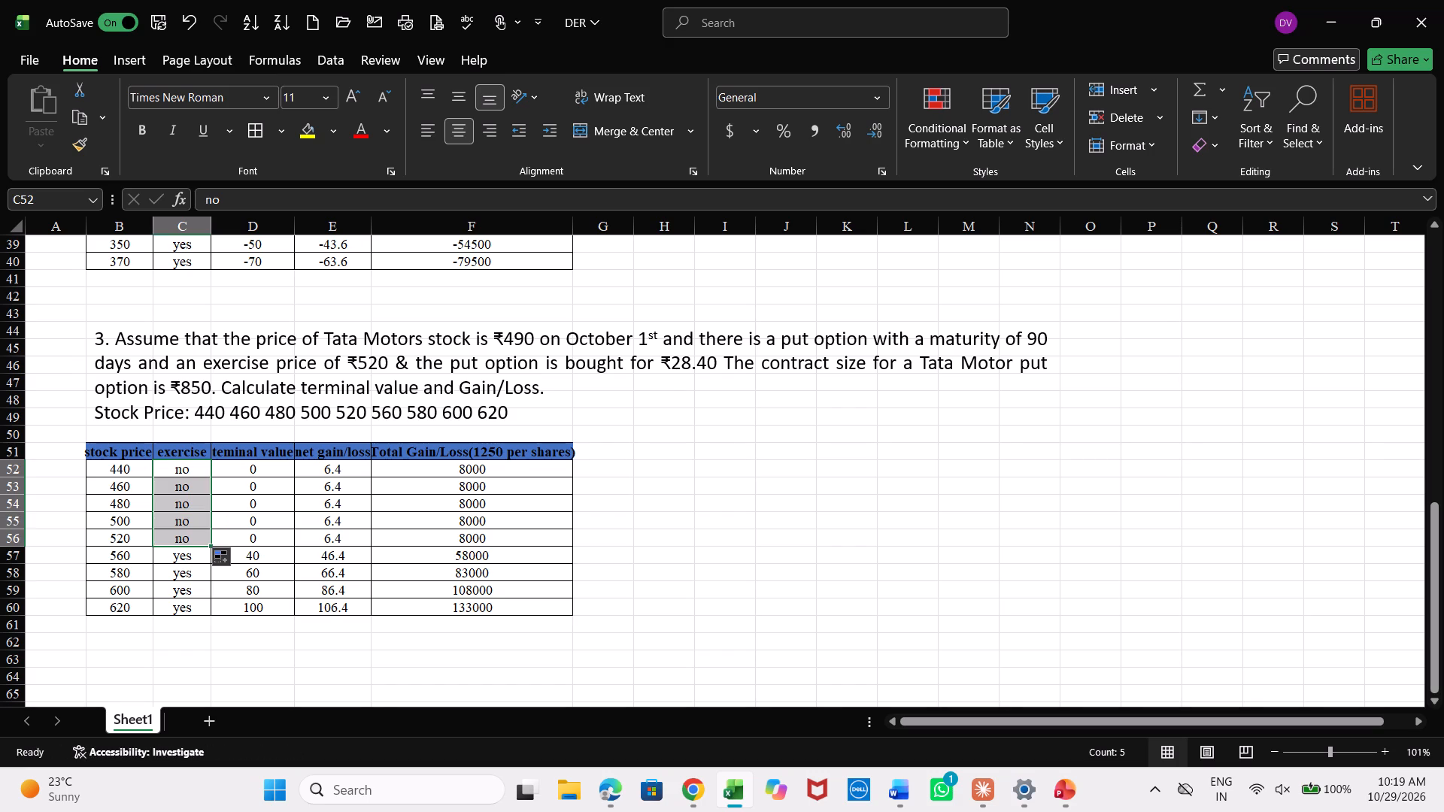
{"action": "left_click", "coordinate": [617, 535]}
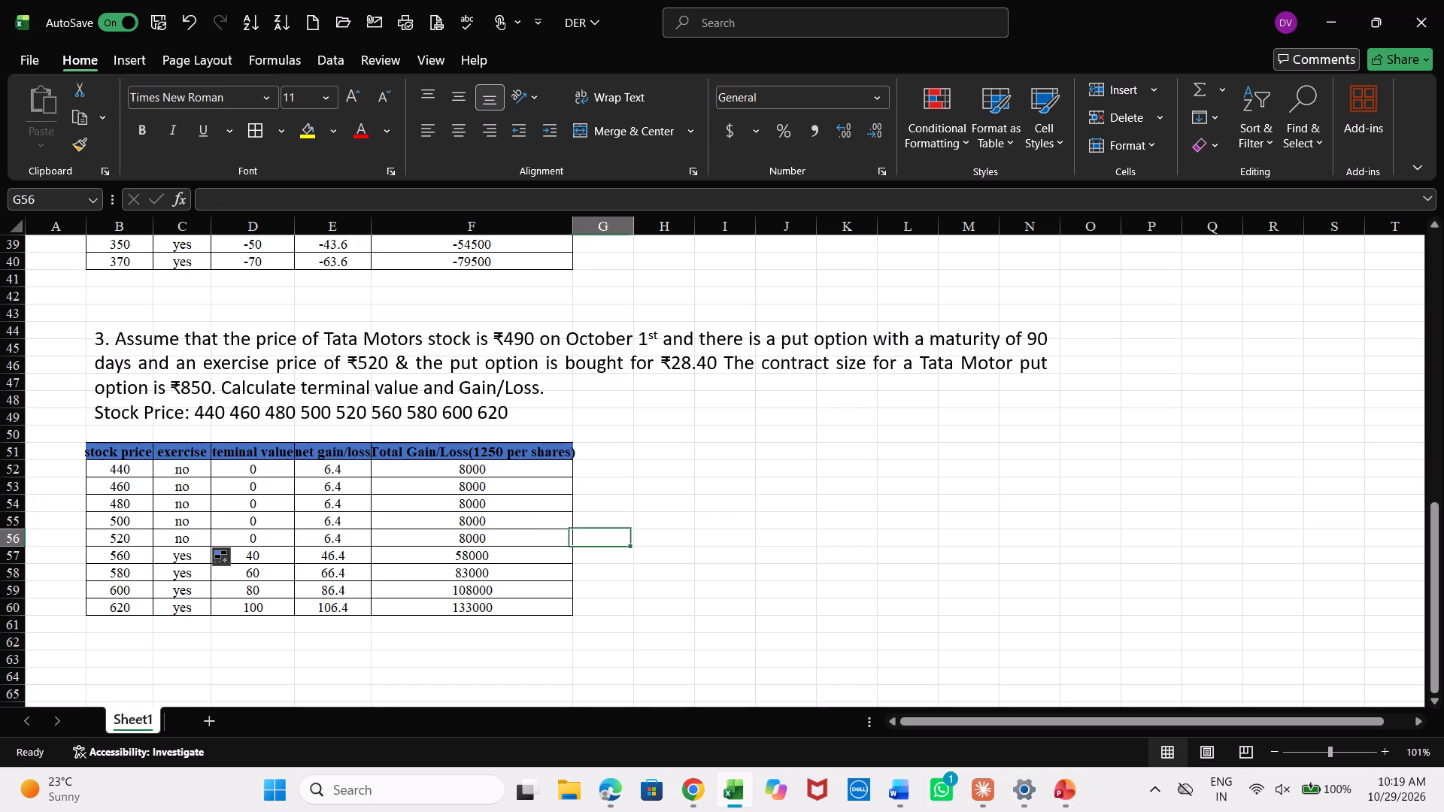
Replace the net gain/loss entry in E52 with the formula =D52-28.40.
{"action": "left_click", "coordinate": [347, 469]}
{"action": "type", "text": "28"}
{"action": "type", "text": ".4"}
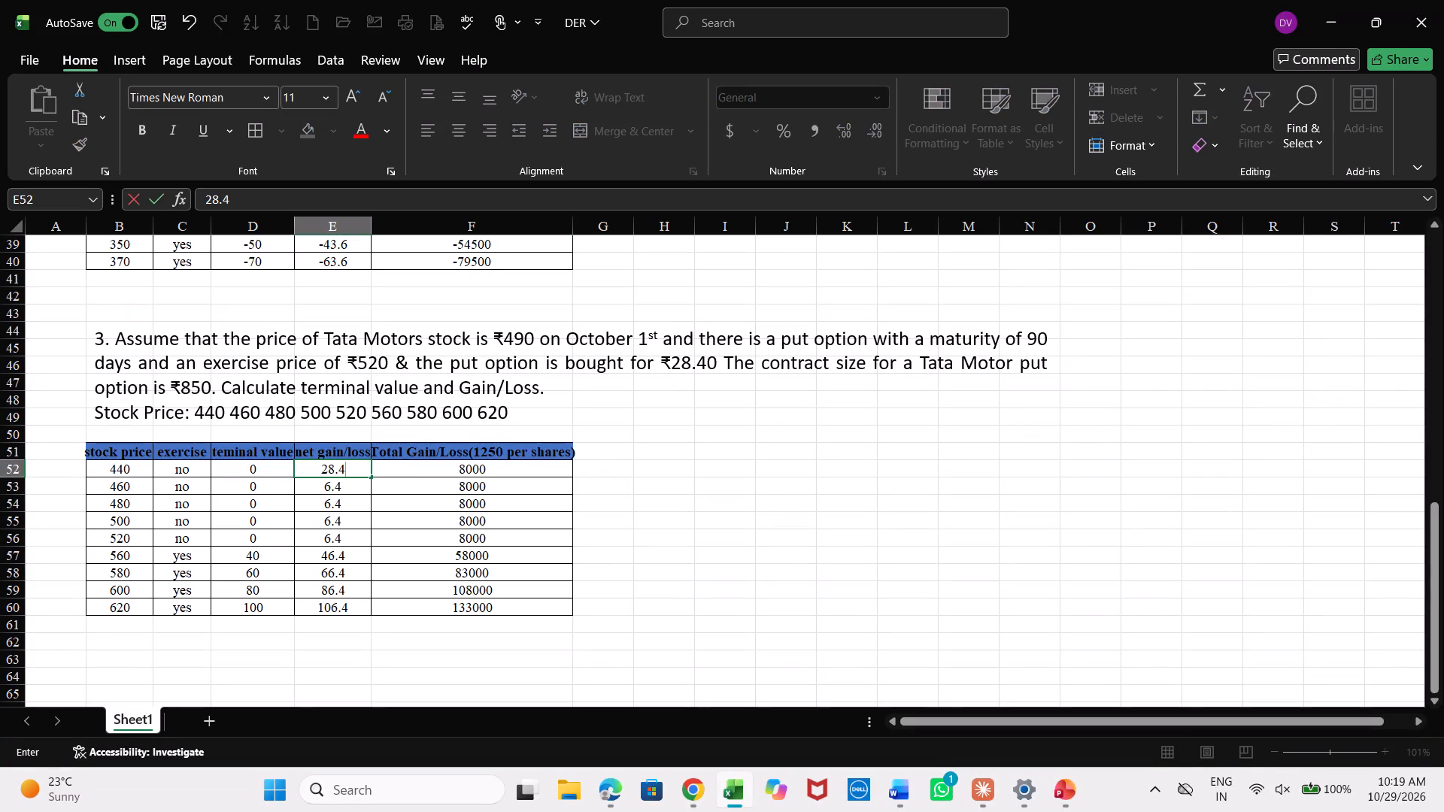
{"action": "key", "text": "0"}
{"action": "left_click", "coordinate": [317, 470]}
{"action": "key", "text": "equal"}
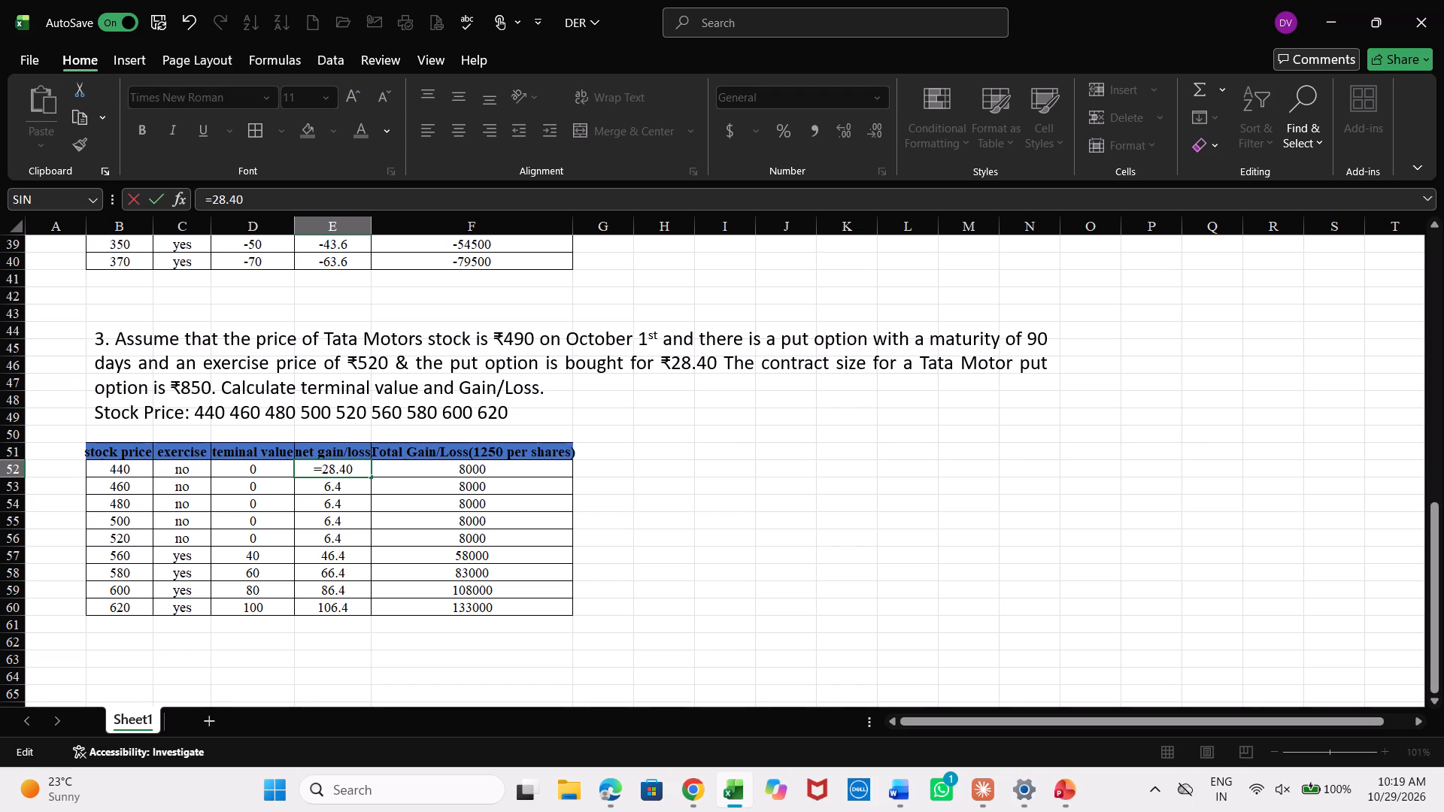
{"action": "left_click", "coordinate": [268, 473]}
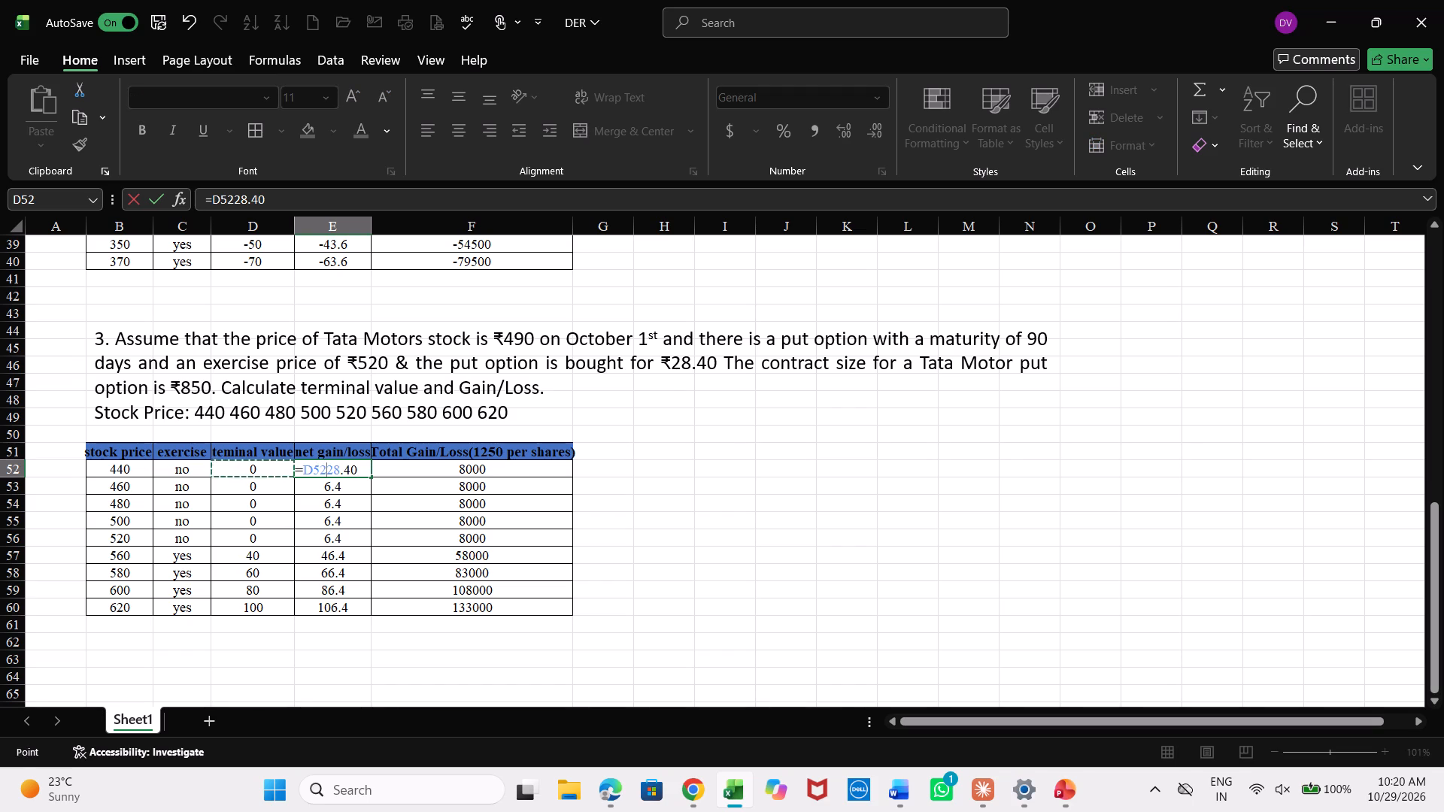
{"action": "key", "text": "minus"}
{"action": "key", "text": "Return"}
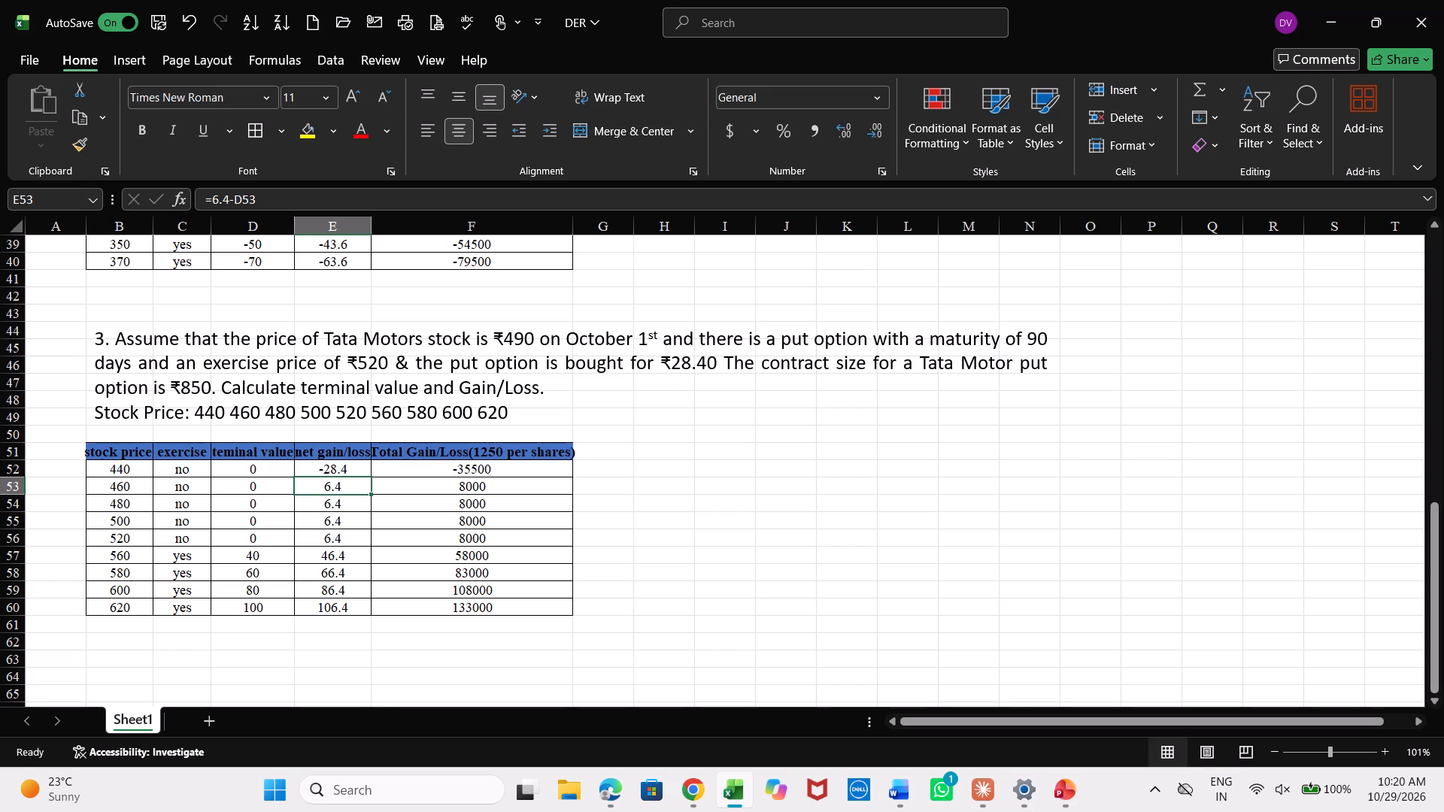
Change the net gain/loss formula in E52 to =28.4-D52.
{"action": "double_click", "coordinate": [336, 471]}
{"action": "left_click", "coordinate": [330, 471]}
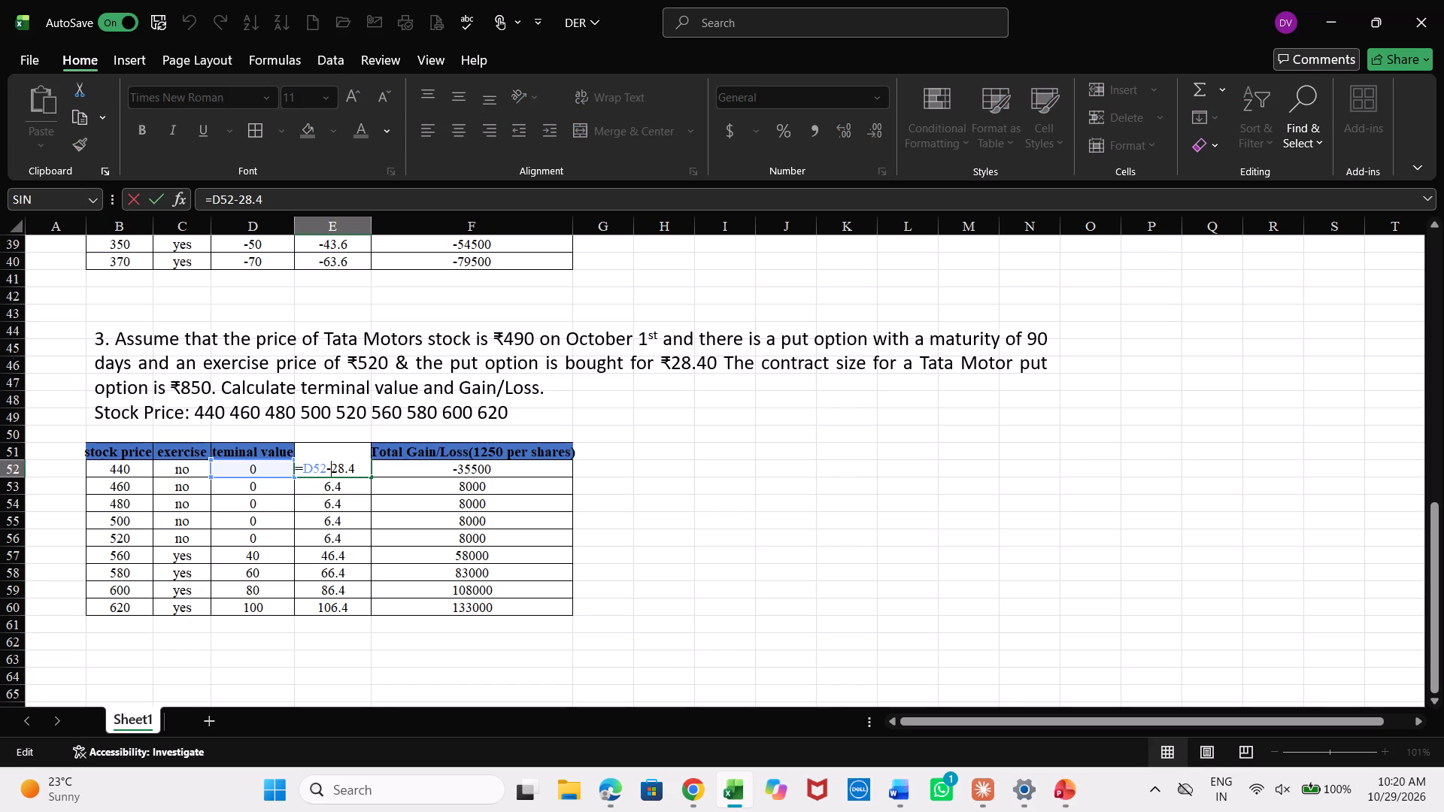
{"action": "key", "text": "BackSpace"}
{"action": "key", "text": "BackSpace"}
{"action": "key", "text": "BackSpace"}
{"action": "key", "text": "BackSpace"}
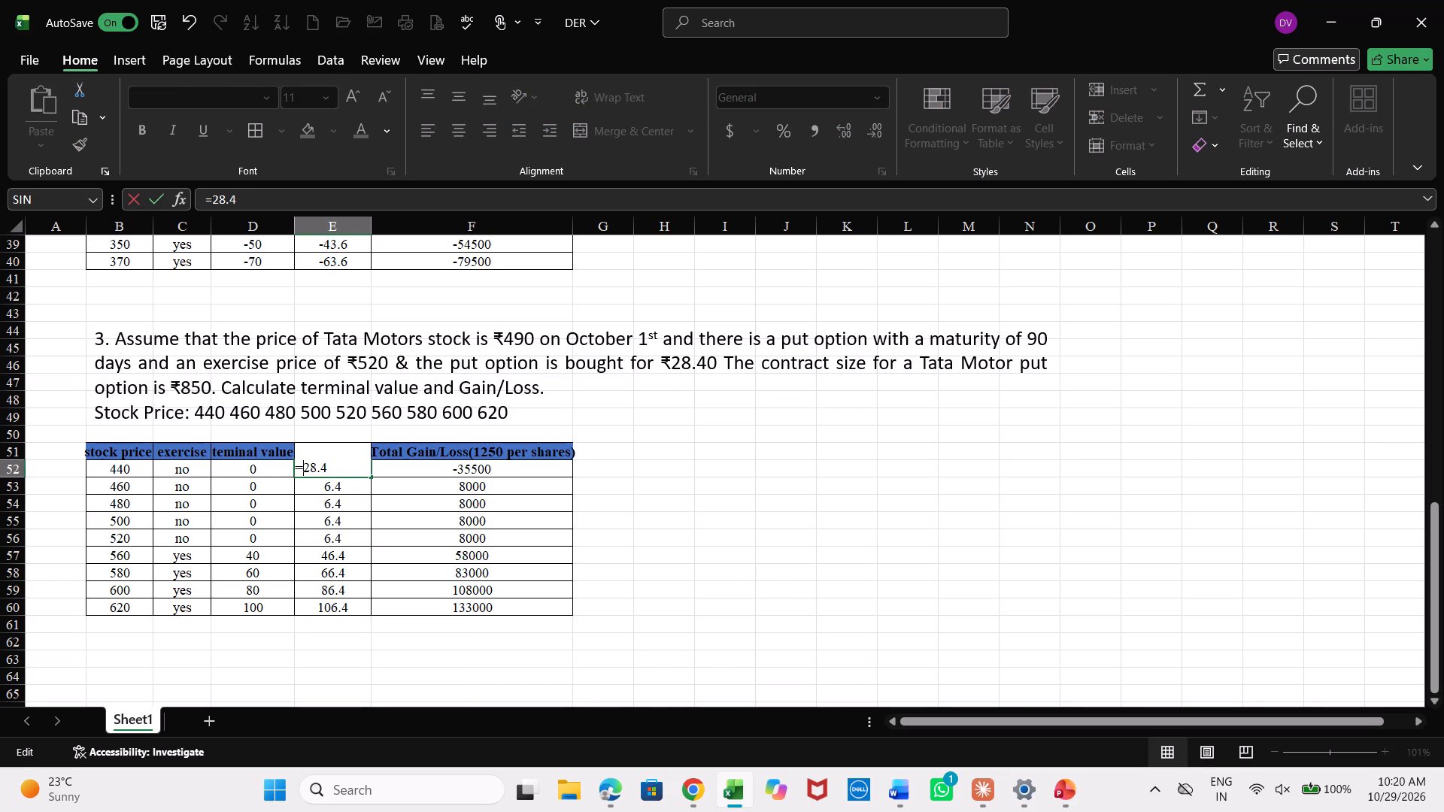
{"action": "key", "text": "Right"}
{"action": "key", "text": "Right"}
{"action": "key", "text": "Right"}
{"action": "key", "text": "Right"}
{"action": "key", "text": "Right"}
{"action": "key", "text": "minus"}
{"action": "left_click", "coordinate": [284, 473]}
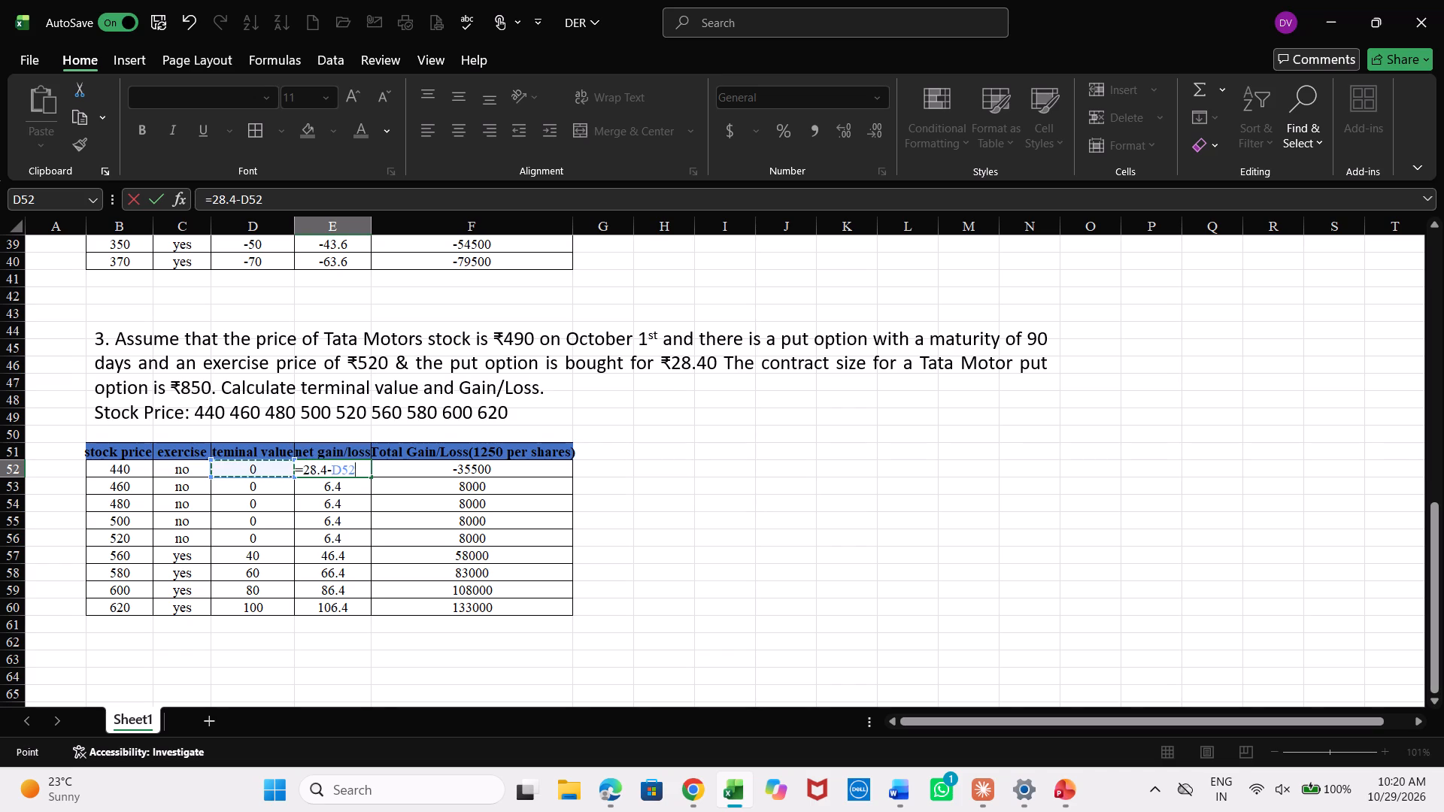
{"action": "key", "text": "Return"}
Fill the net gain/loss formula from E52 down through E60.
{"action": "left_click", "coordinate": [316, 473]}
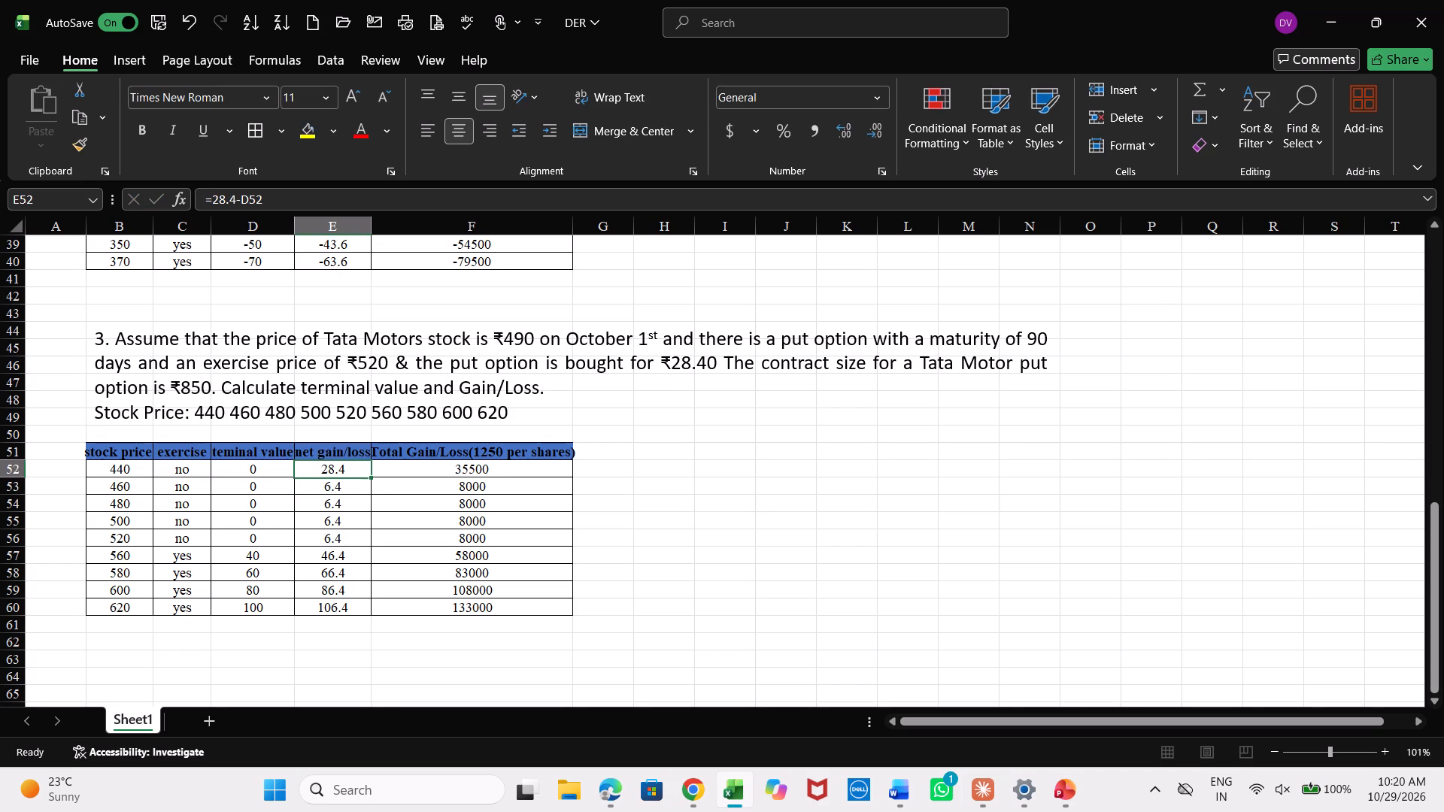
{"action": "left_click_drag", "start_coordinate": [370, 474], "coordinate": [366, 596]}
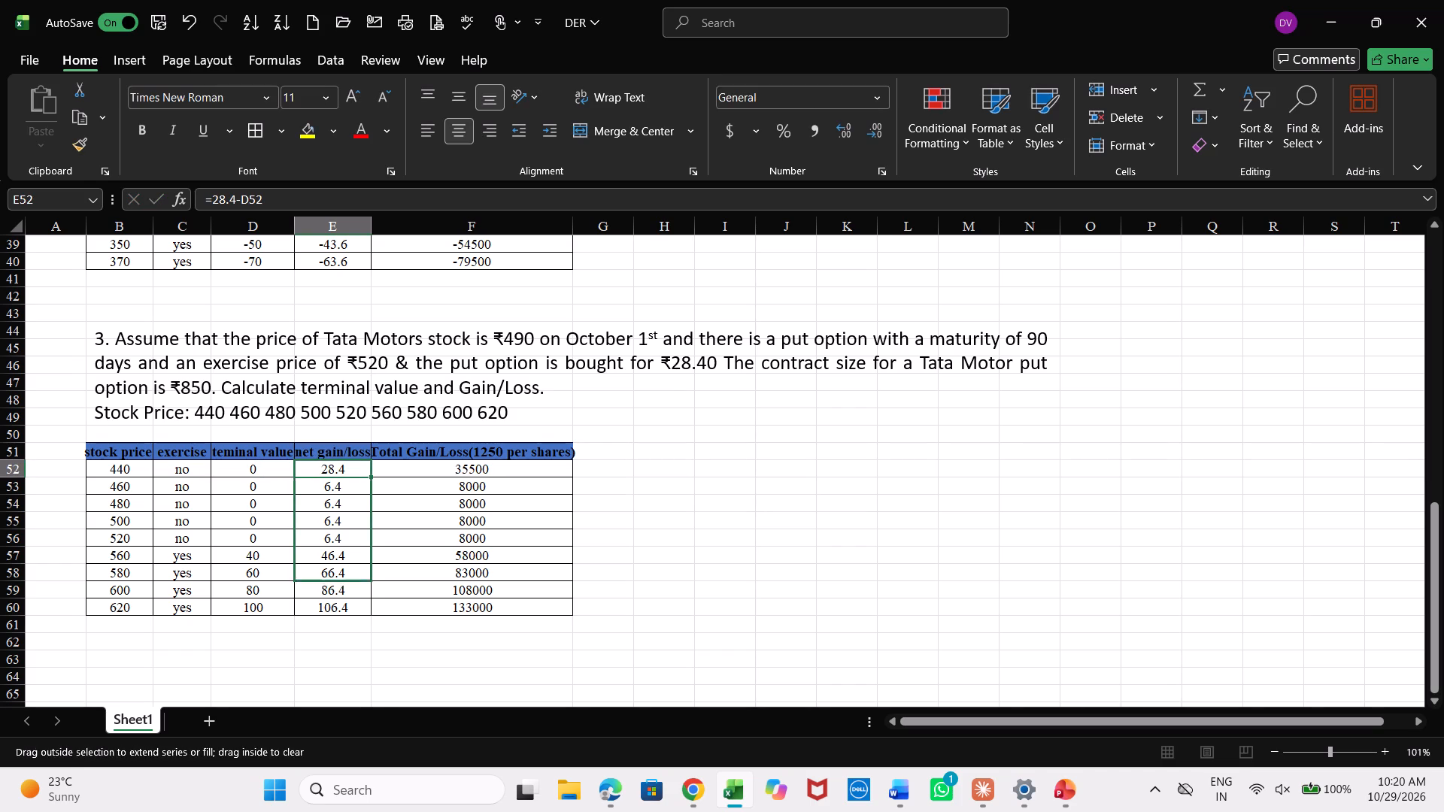
{"action": "left_click_drag", "start_coordinate": [366, 596], "coordinate": [363, 616]}
{"action": "left_click", "coordinate": [294, 663]}
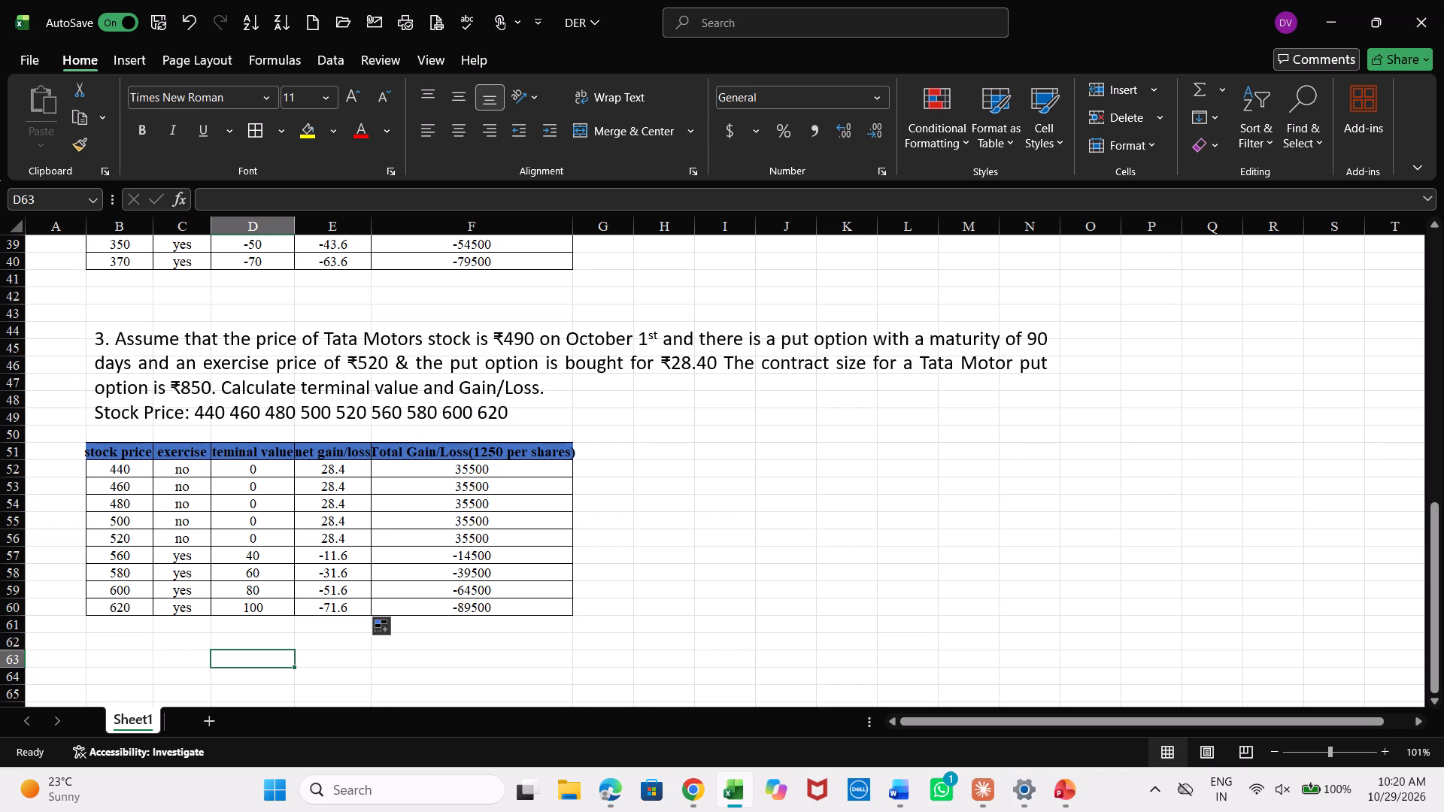
Change the share count in the problem 3 table's Total Gain/Loss header in F51 to 850.
{"action": "scroll", "coordinate": [490, 452], "scroll_direction": "up", "scroll_amount": 3}
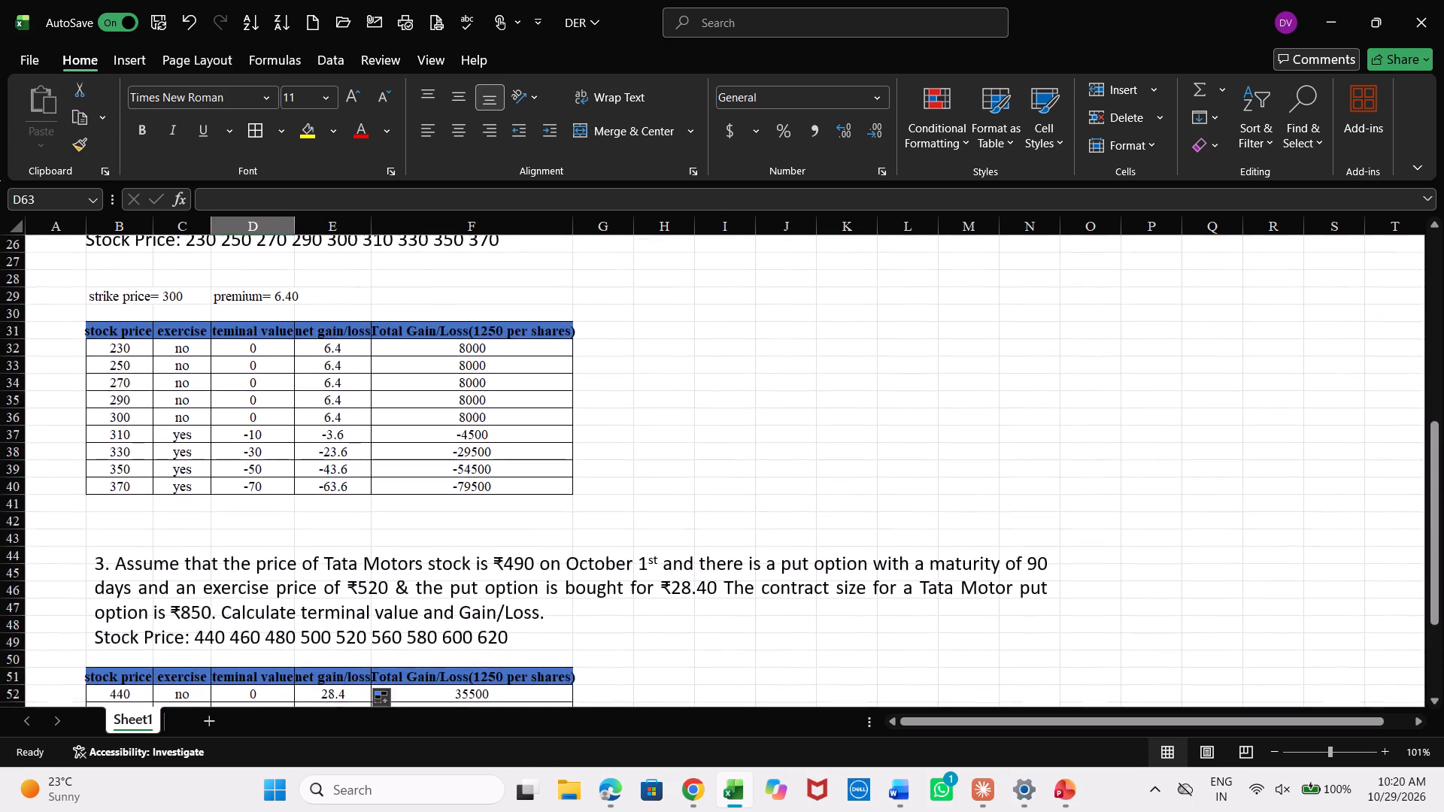
{"action": "scroll", "coordinate": [490, 452], "scroll_direction": "up", "scroll_amount": 1}
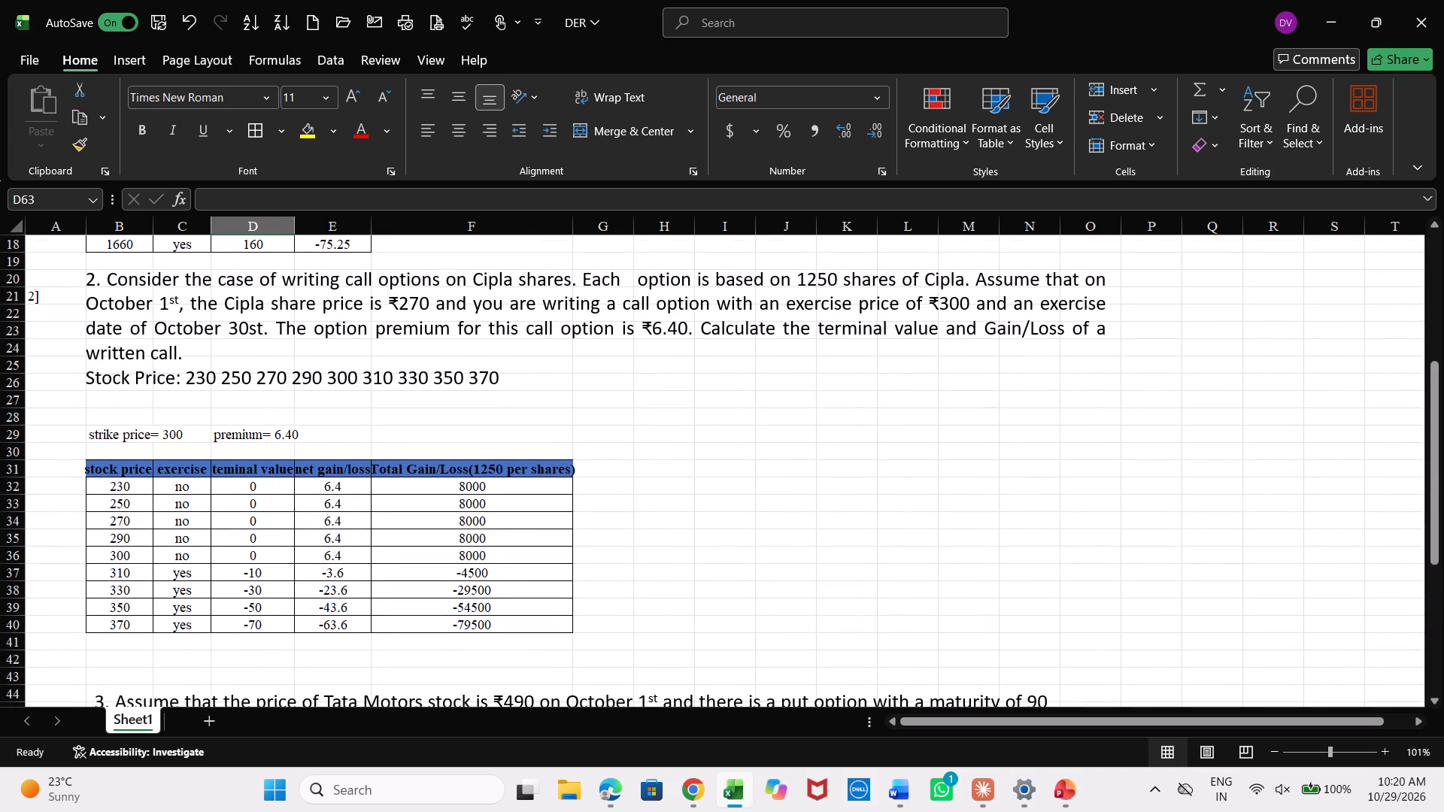
{"action": "scroll", "coordinate": [490, 452], "scroll_direction": "down", "scroll_amount": 2}
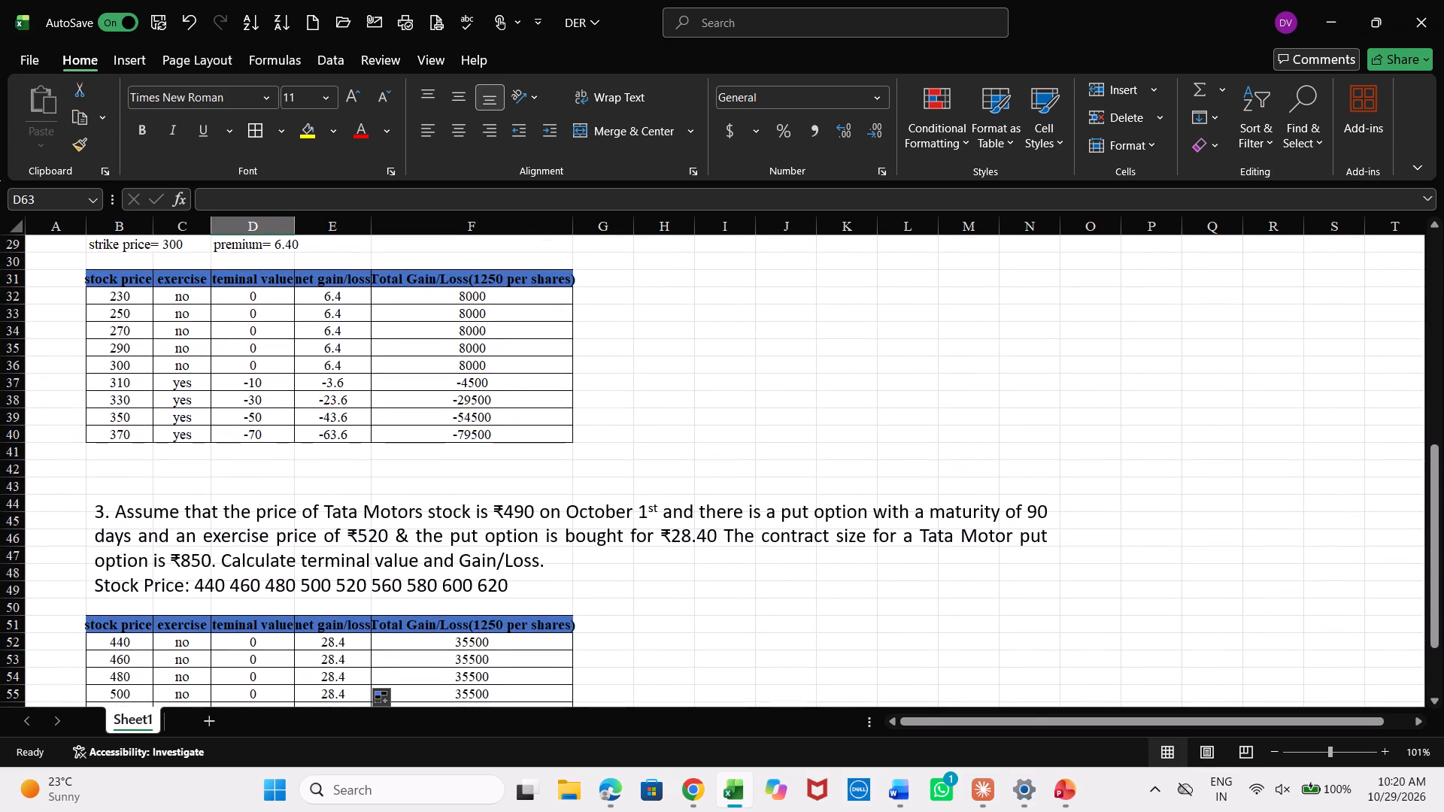
{"action": "scroll", "coordinate": [490, 452], "scroll_direction": "down", "scroll_amount": 1}
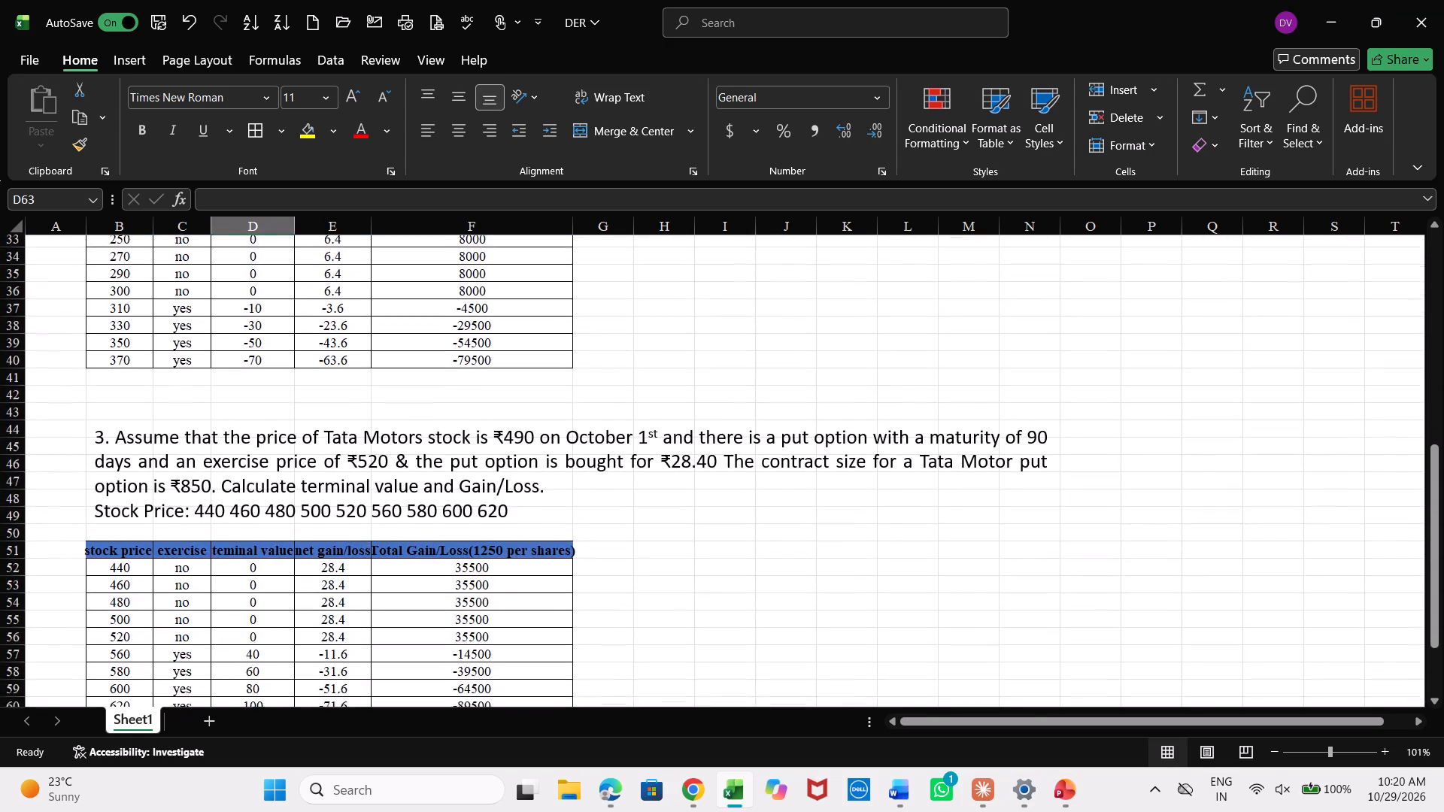
{"action": "scroll", "coordinate": [490, 452], "scroll_direction": "down", "scroll_amount": 1}
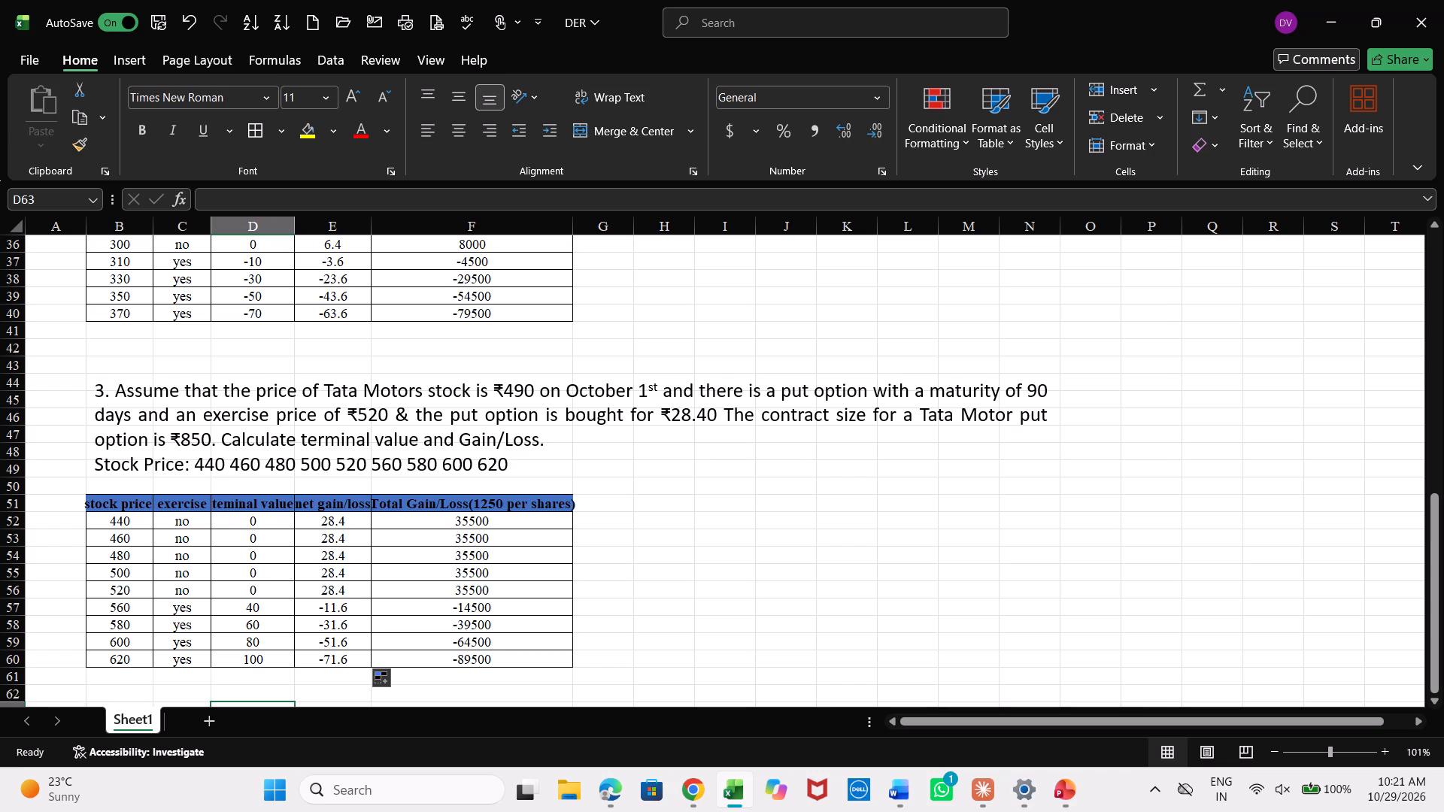
{"action": "double_click", "coordinate": [493, 502]}
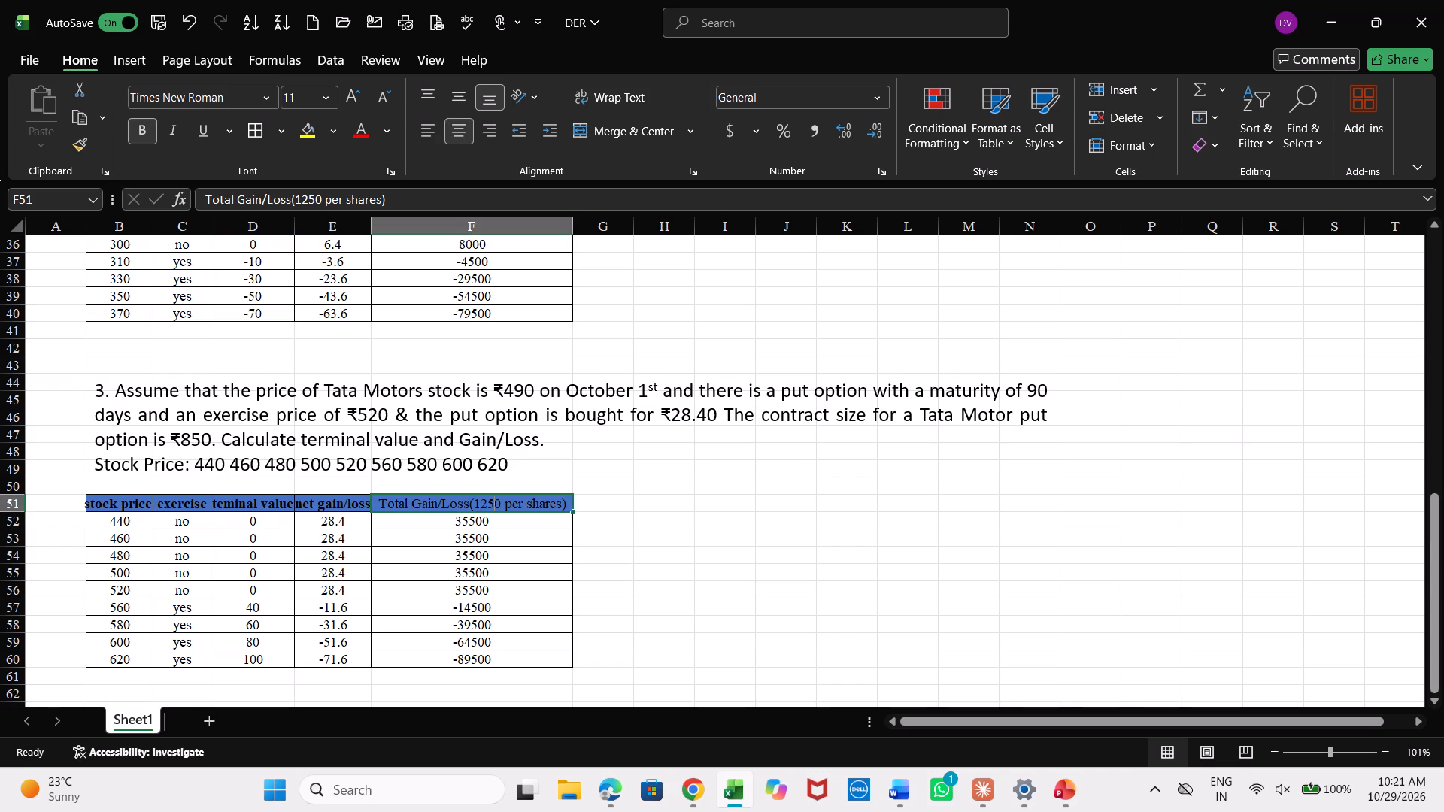
{"action": "left_click", "coordinate": [499, 502]}
{"action": "key", "text": "BackSpace"}
{"action": "key", "text": "BackSpace"}
{"action": "key", "text": "BackSpace"}
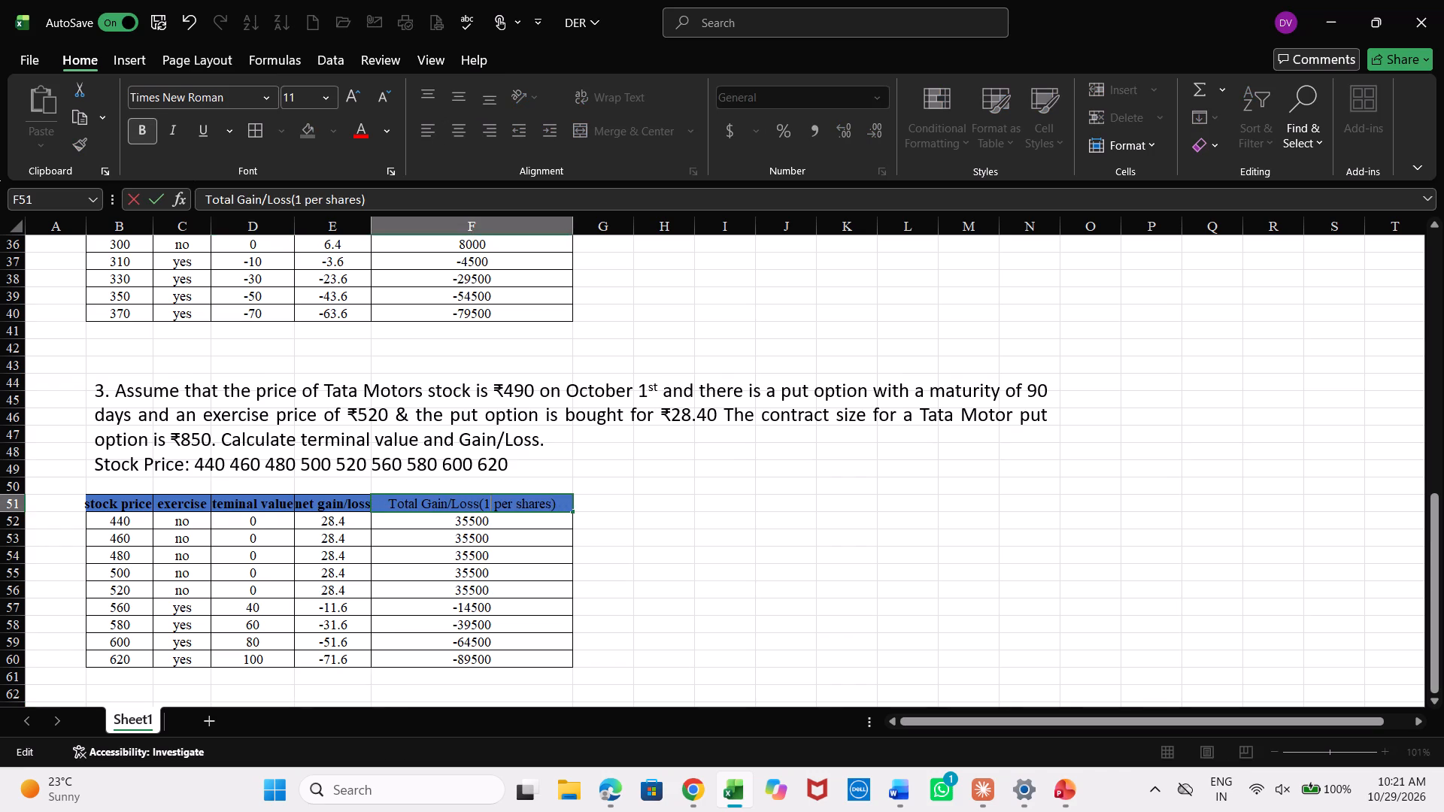
{"action": "key", "text": "BackSpace"}
{"action": "type", "text": "850"}
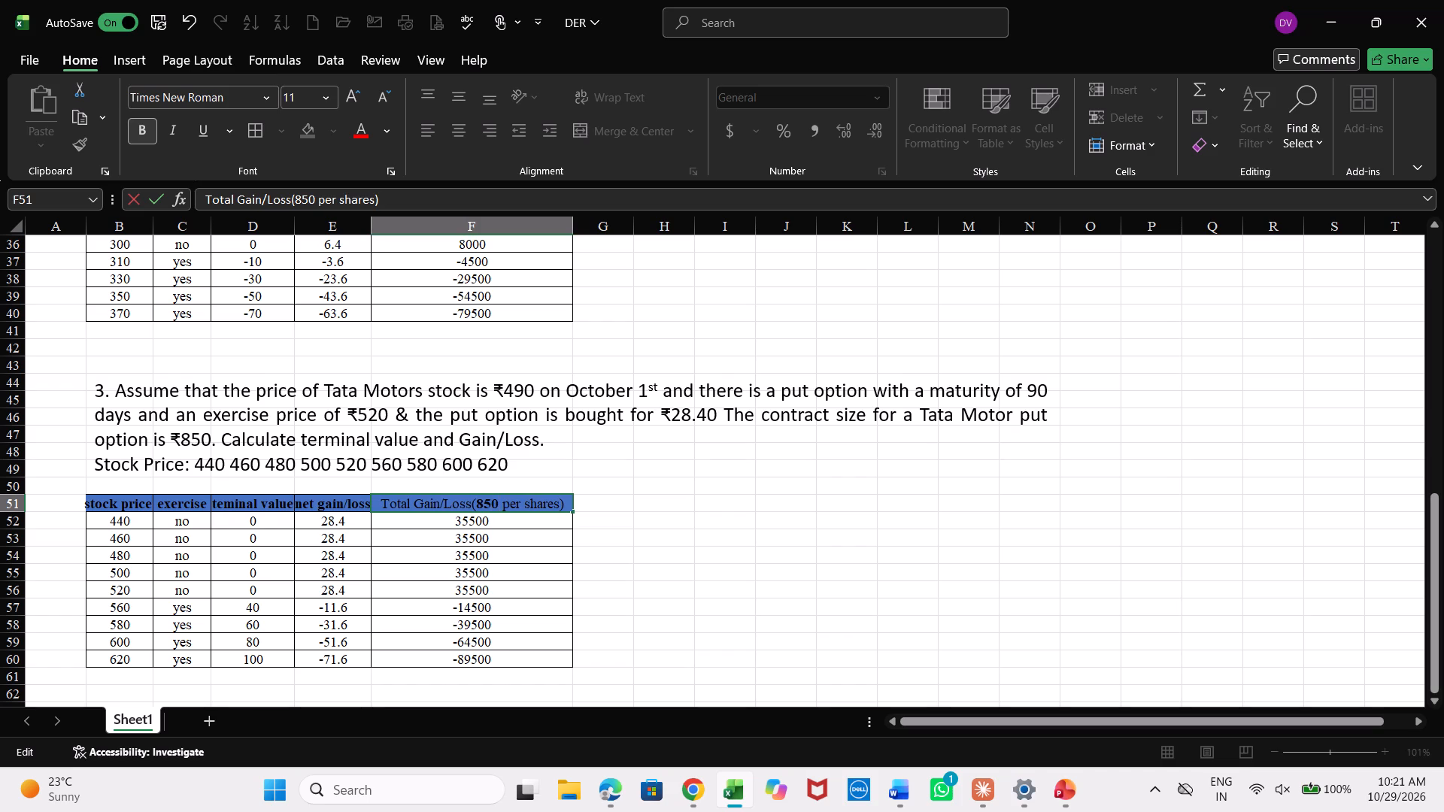
Change the total gain/loss formula in F52 to =E52*850 and fill it down through F60.
{"action": "double_click", "coordinate": [530, 520]}
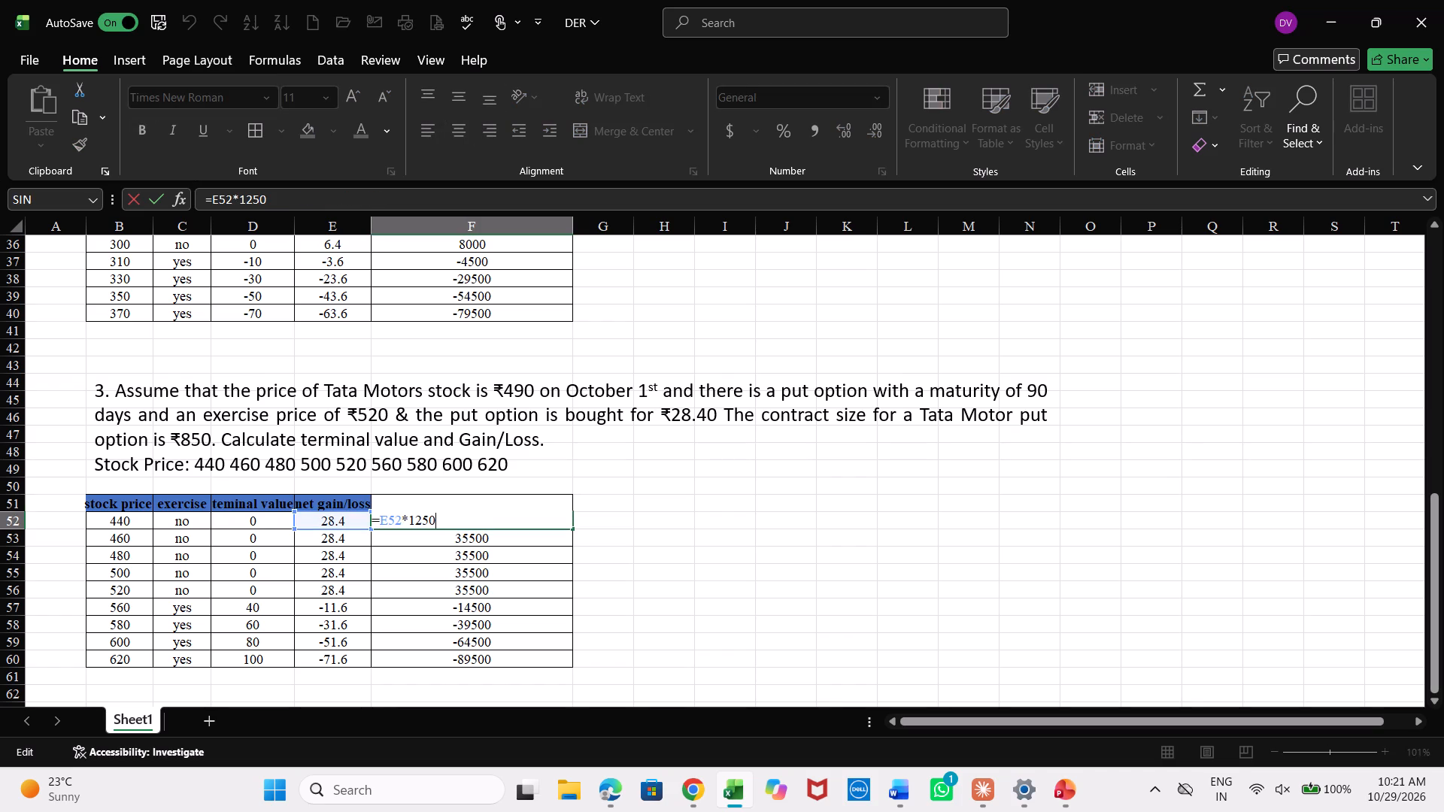
{"action": "key", "text": "BackSpace"}
{"action": "key", "text": "BackSpace"}
{"action": "key", "text": "BackSpace"}
{"action": "key", "text": "BackSpace"}
{"action": "type", "text": "850"}
{"action": "key", "text": "Return"}
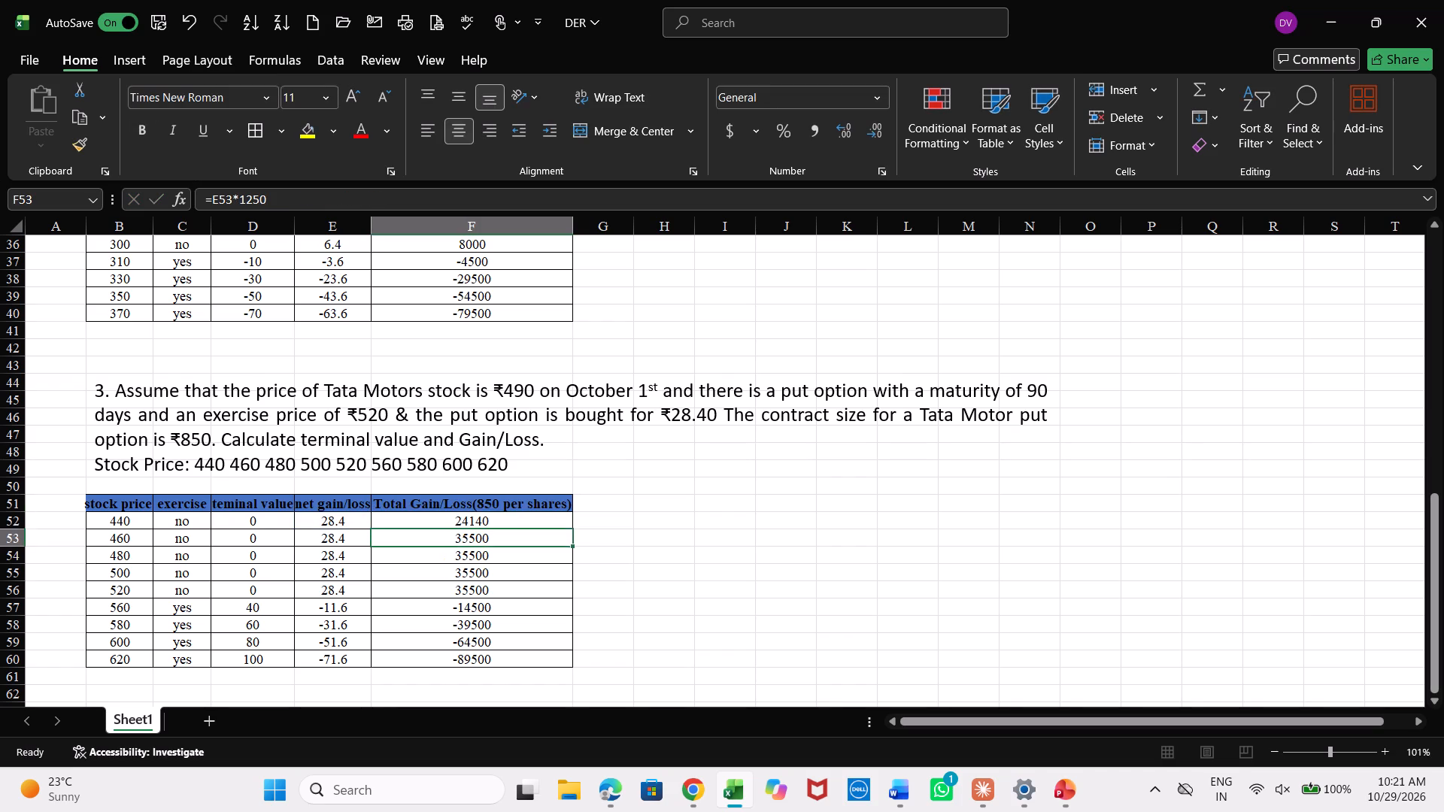
{"action": "left_click", "coordinate": [472, 520]}
{"action": "left_click_drag", "start_coordinate": [572, 526], "coordinate": [556, 662]}
{"action": "left_click", "coordinate": [666, 618]}
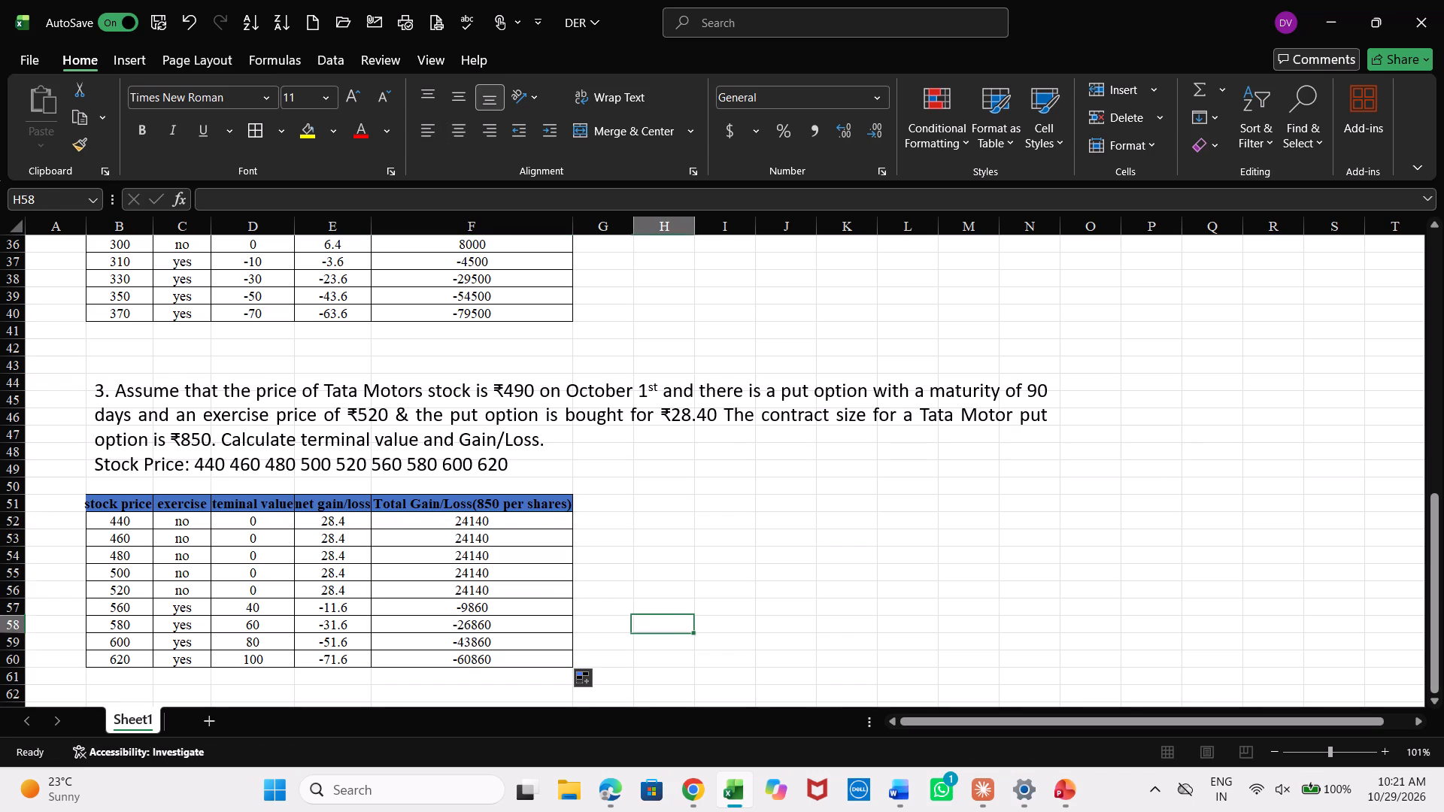
Copy the completed problem 3 table B51:F60 and paste it below, starting at B63.
{"action": "scroll", "coordinate": [666, 618], "scroll_direction": "down", "scroll_amount": 1}
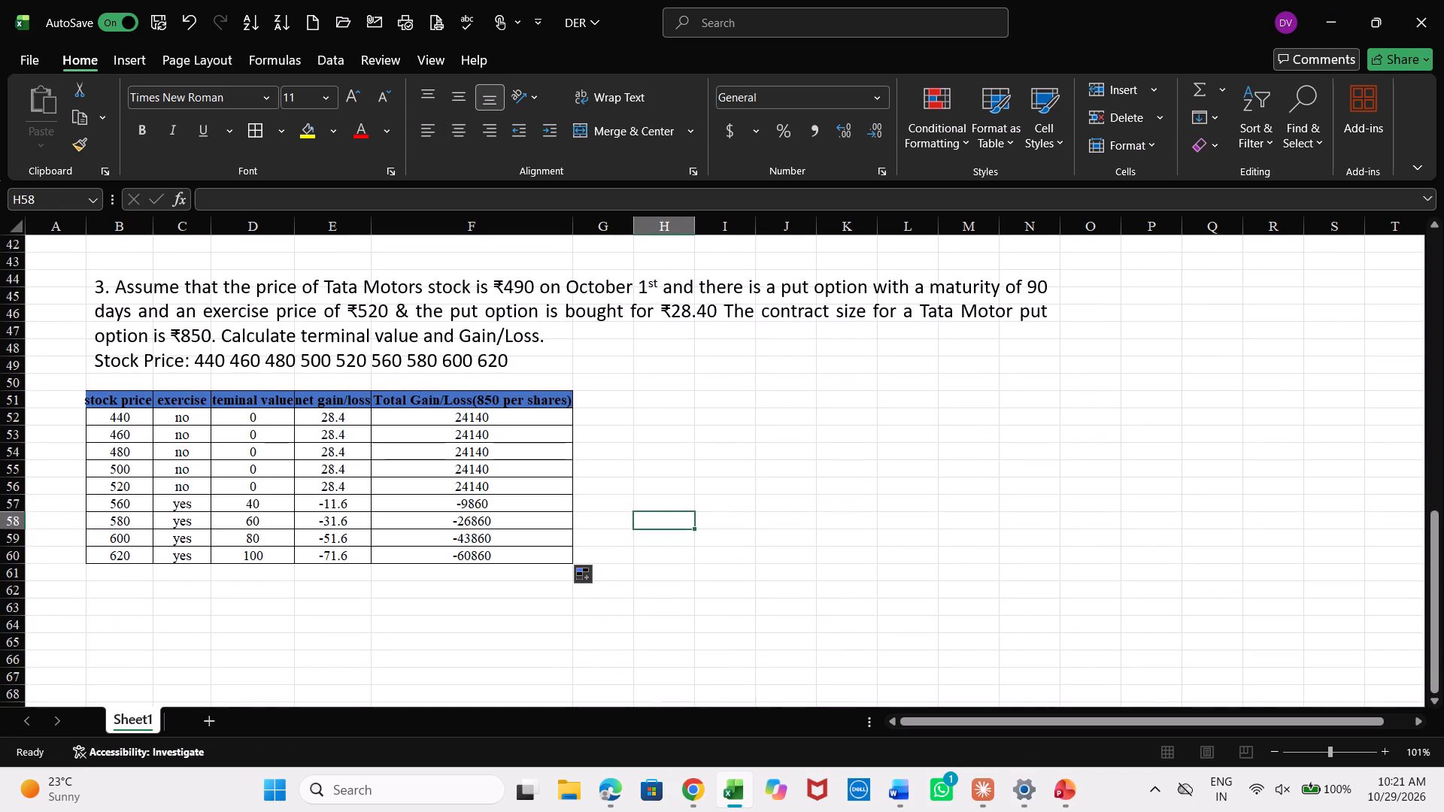
{"action": "left_click_drag", "start_coordinate": [105, 395], "coordinate": [444, 562]}
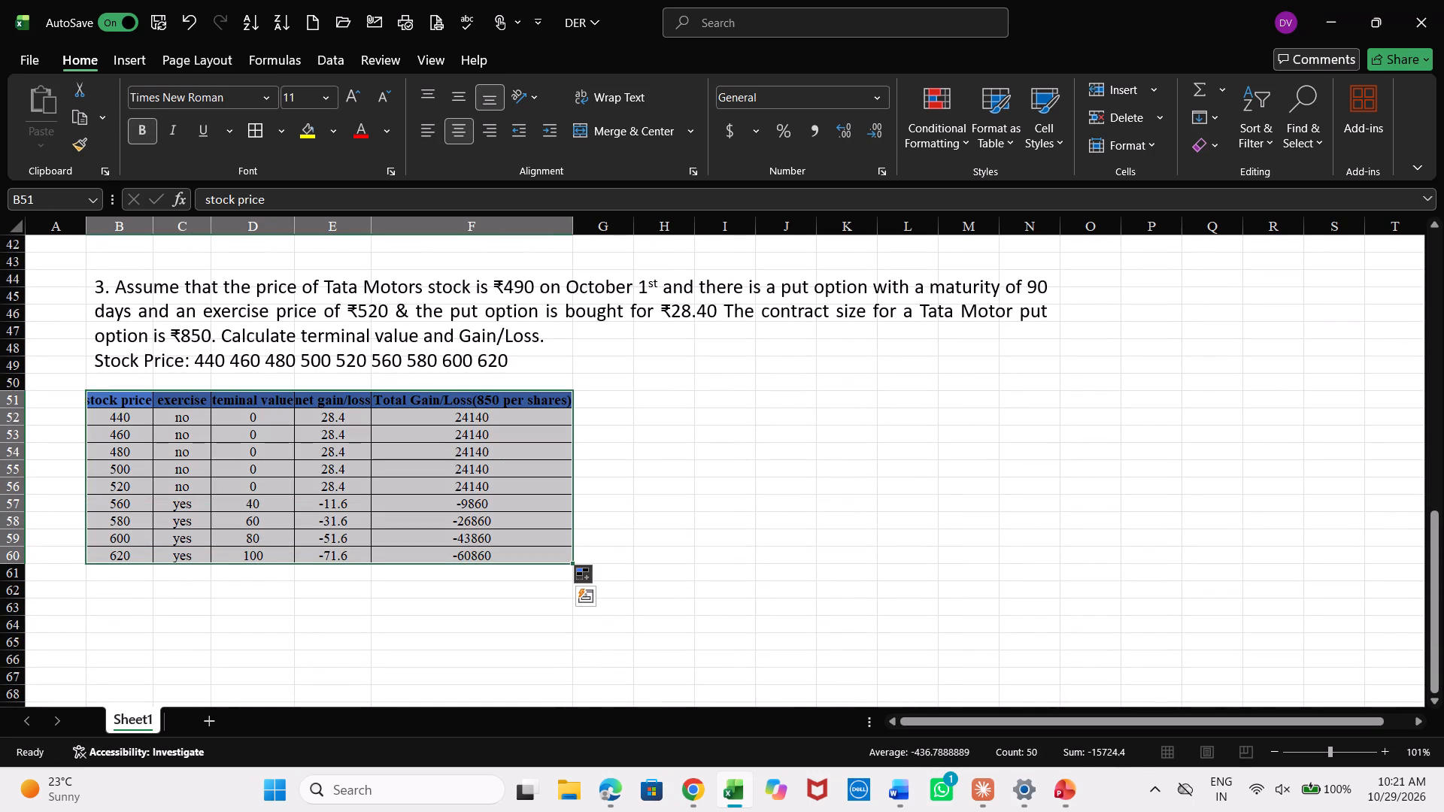
{"action": "key", "text": "ctrl+c"}
{"action": "left_click", "coordinate": [113, 606]}
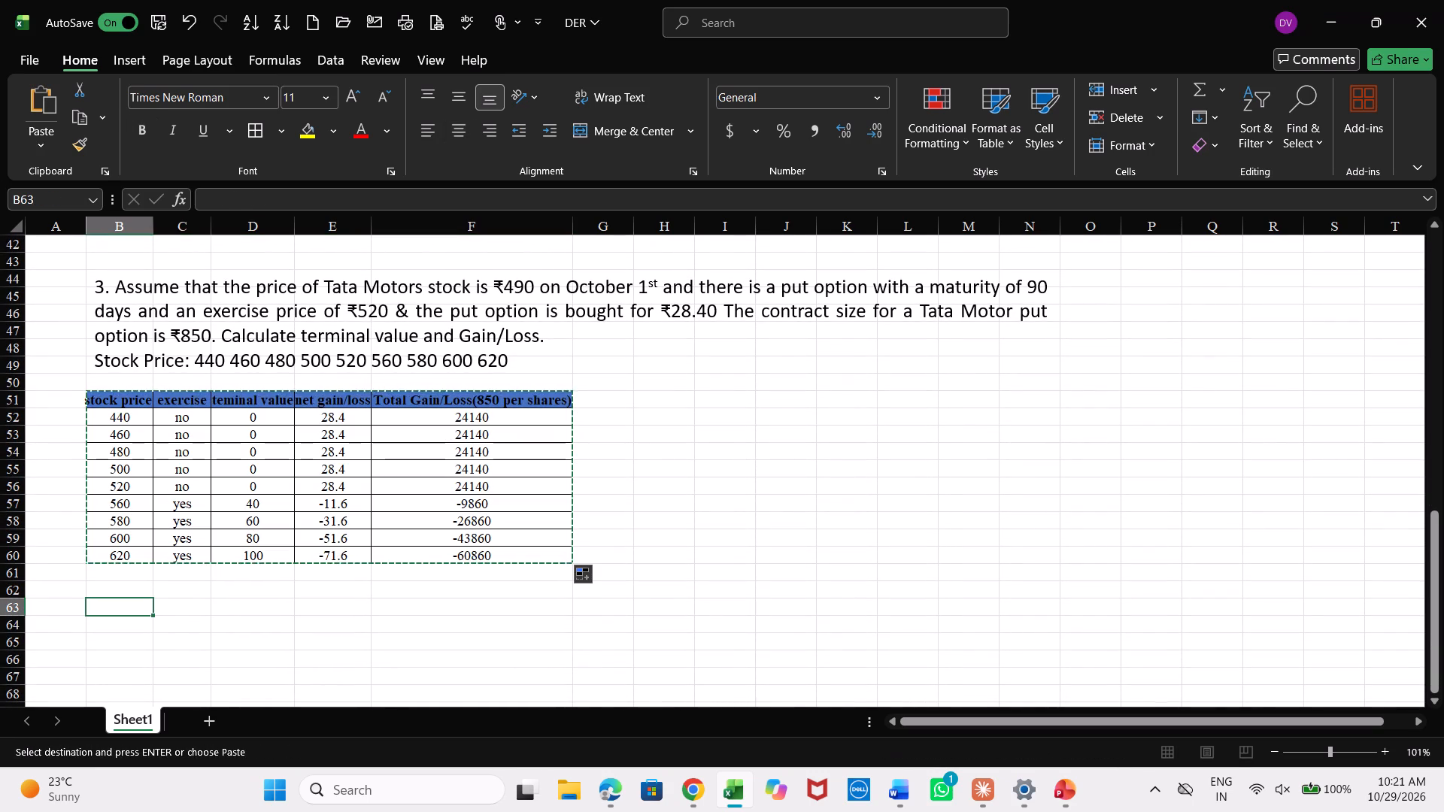
{"action": "key", "text": "ctrl+v"}
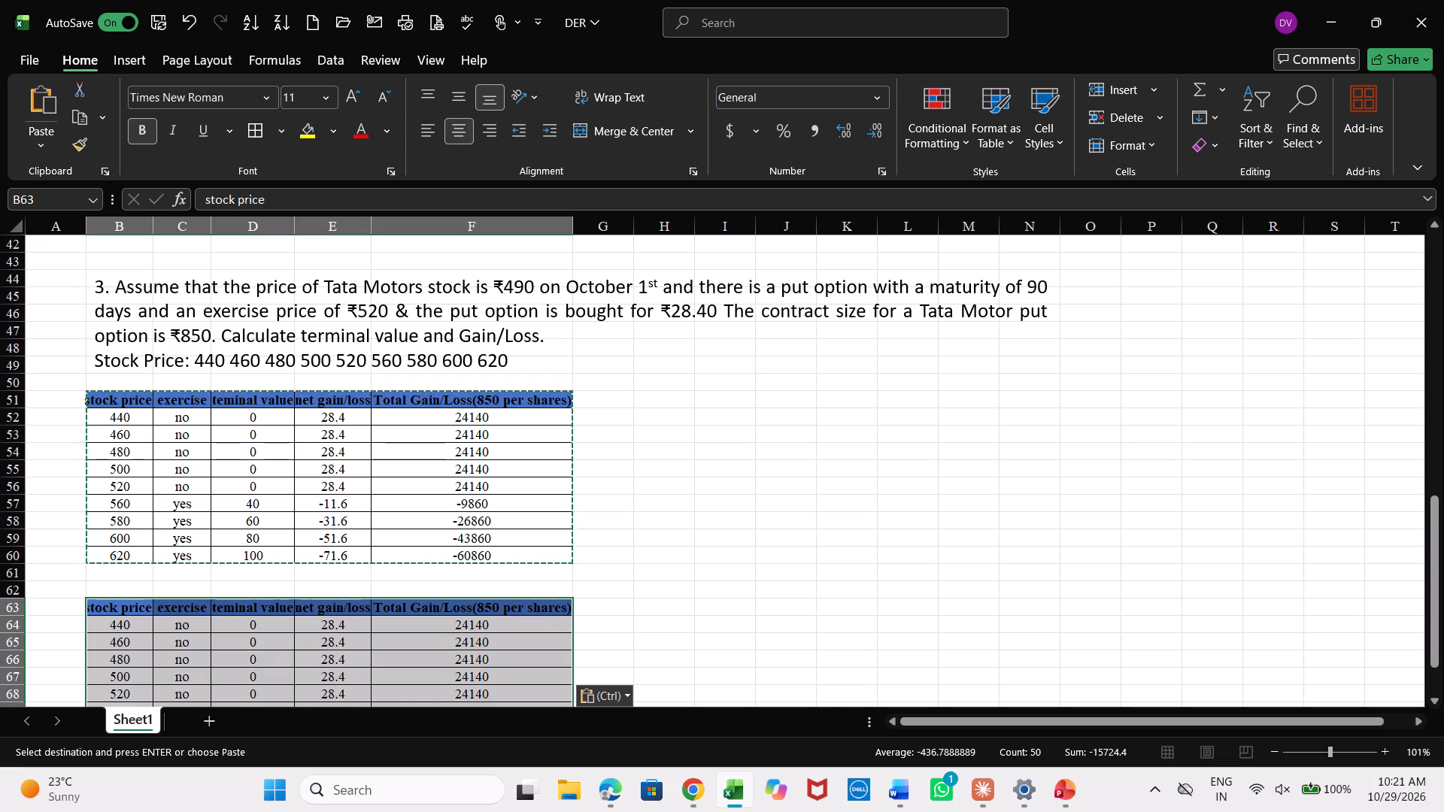
Copy the text box with Tata Motors problems 3 and 4 from the PowerPoint slide and paste it into the Excel sheet at B62.
{"action": "left_click", "coordinate": [117, 589]}
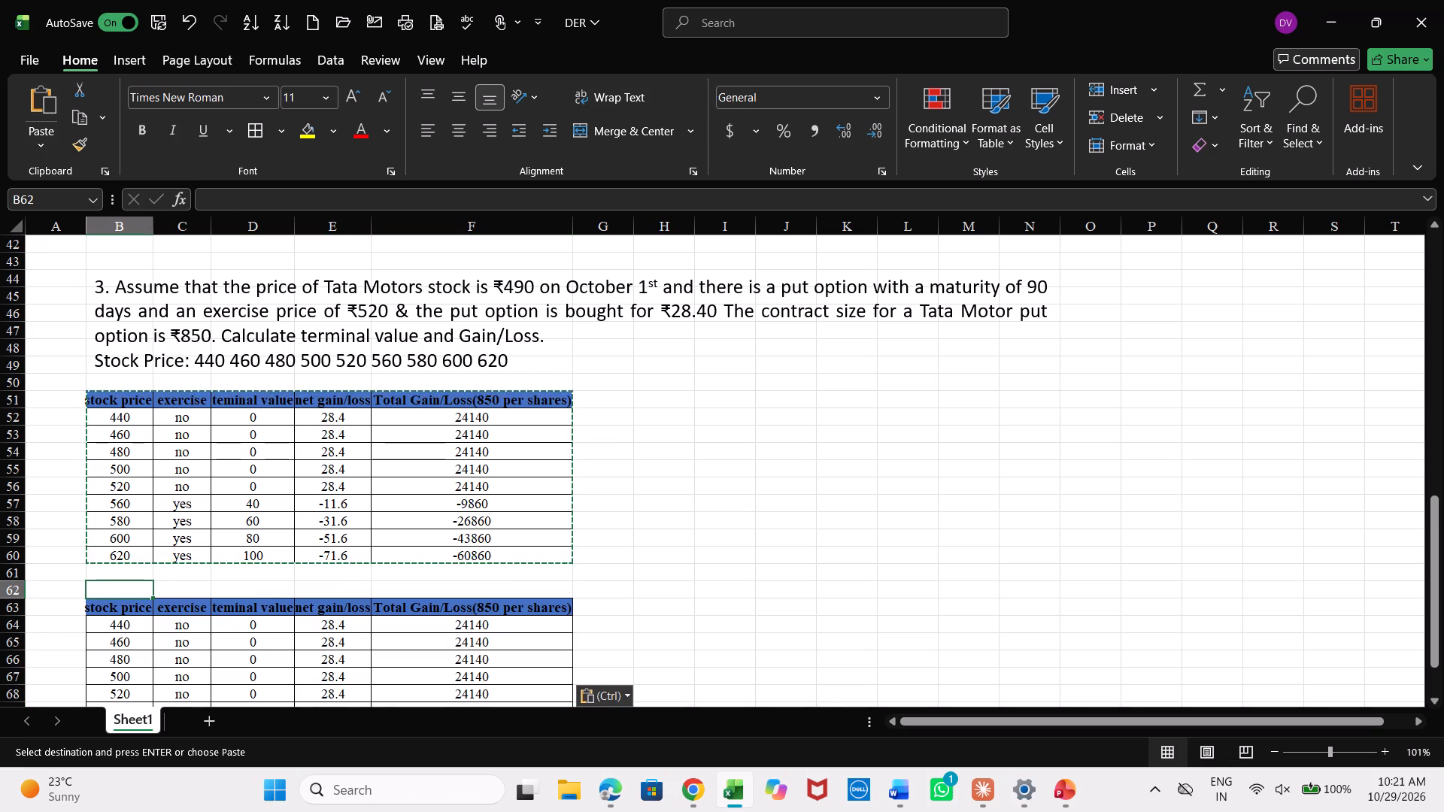
{"action": "left_click", "coordinate": [118, 300]}
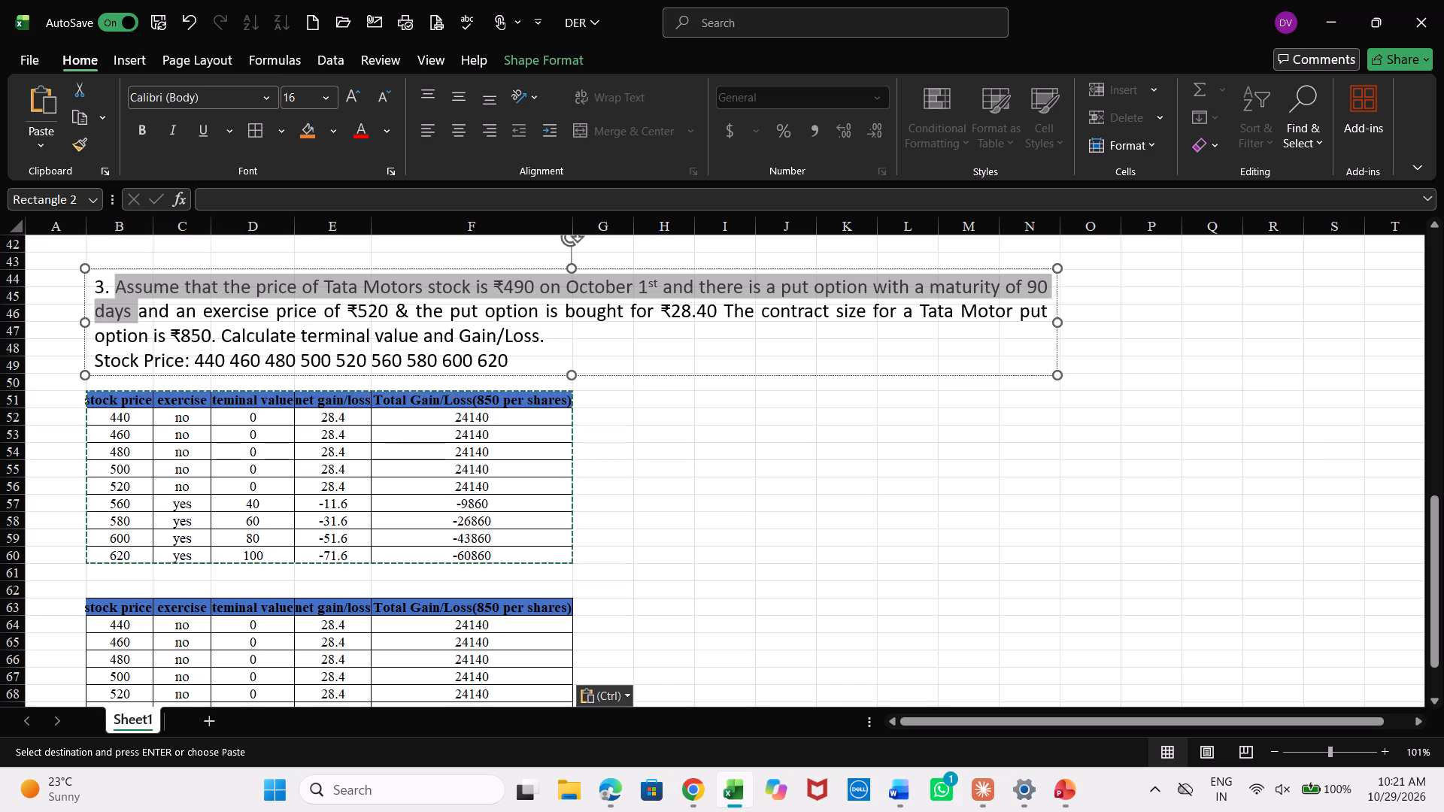
{"action": "left_click", "coordinate": [602, 483]}
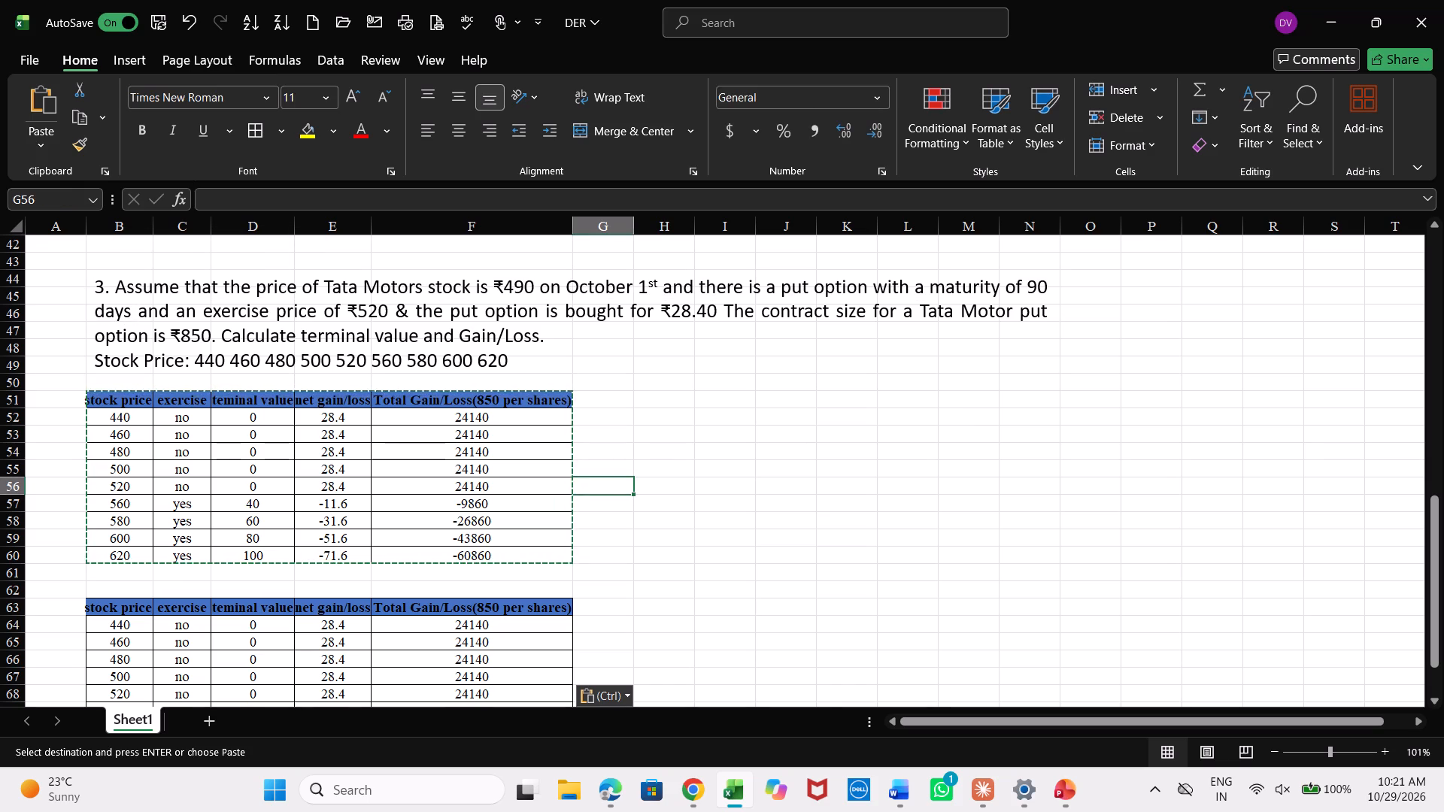
{"action": "left_click", "coordinate": [1071, 803]}
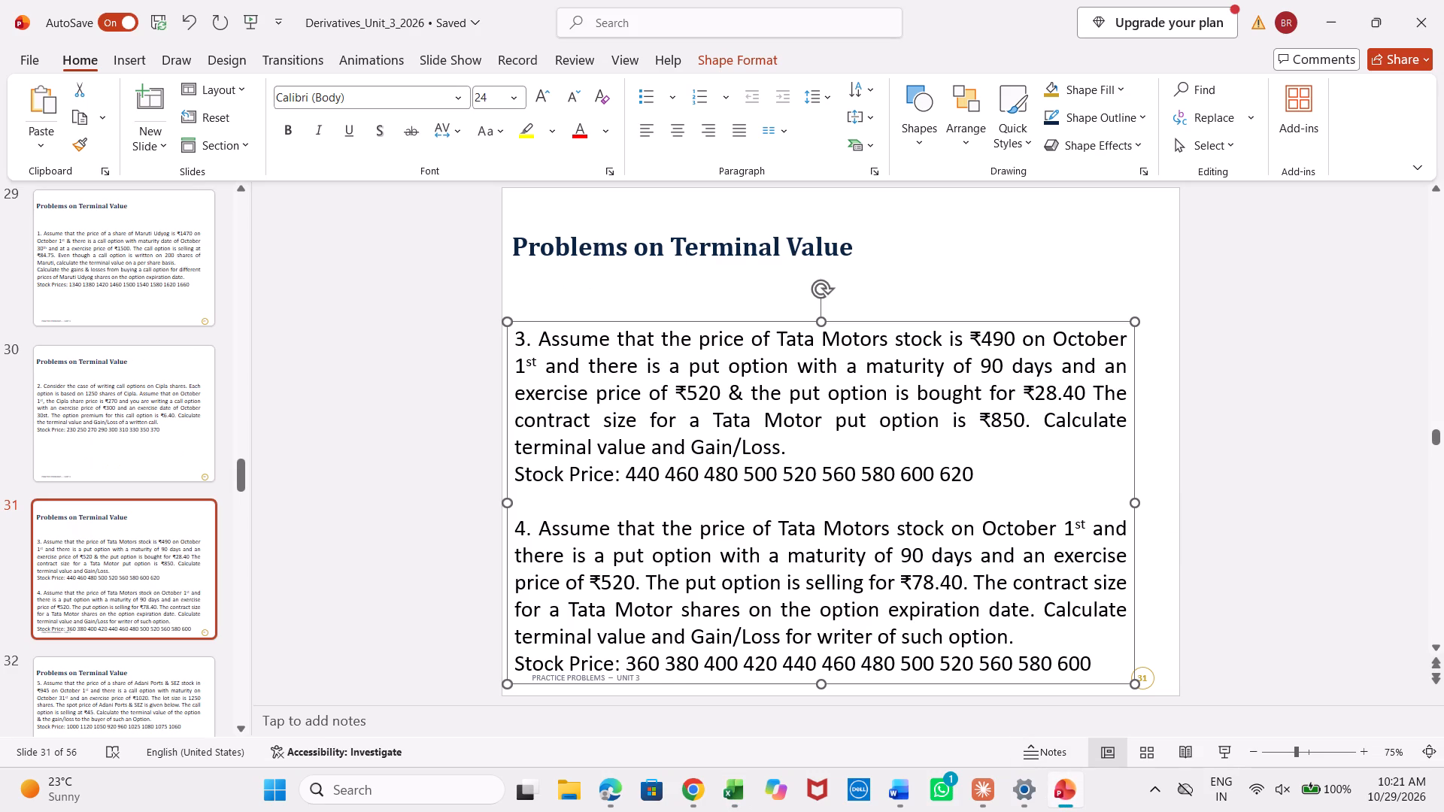
{"action": "key", "text": "ctrl+c"}
{"action": "left_click", "coordinate": [1324, 5]}
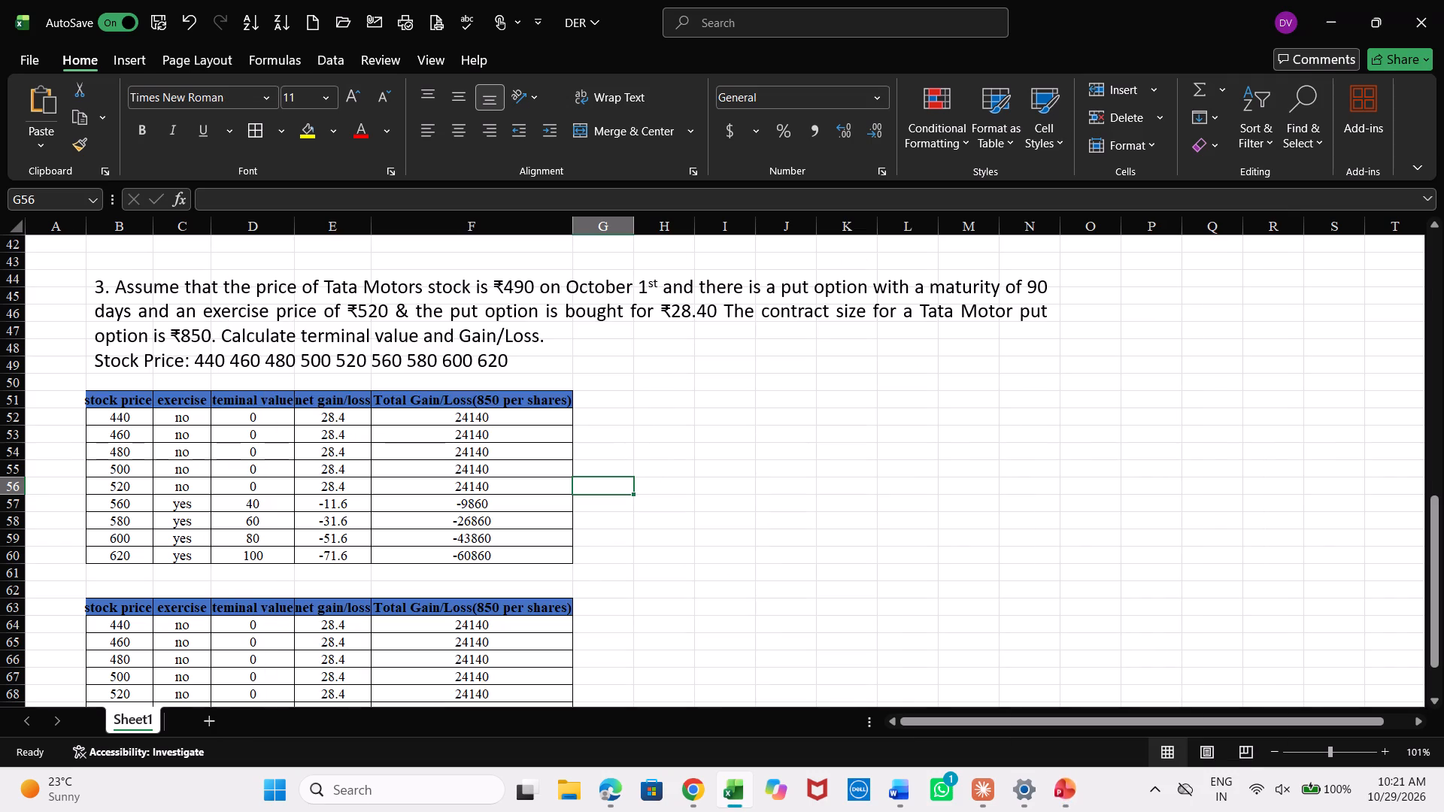
{"action": "left_click", "coordinate": [115, 578]}
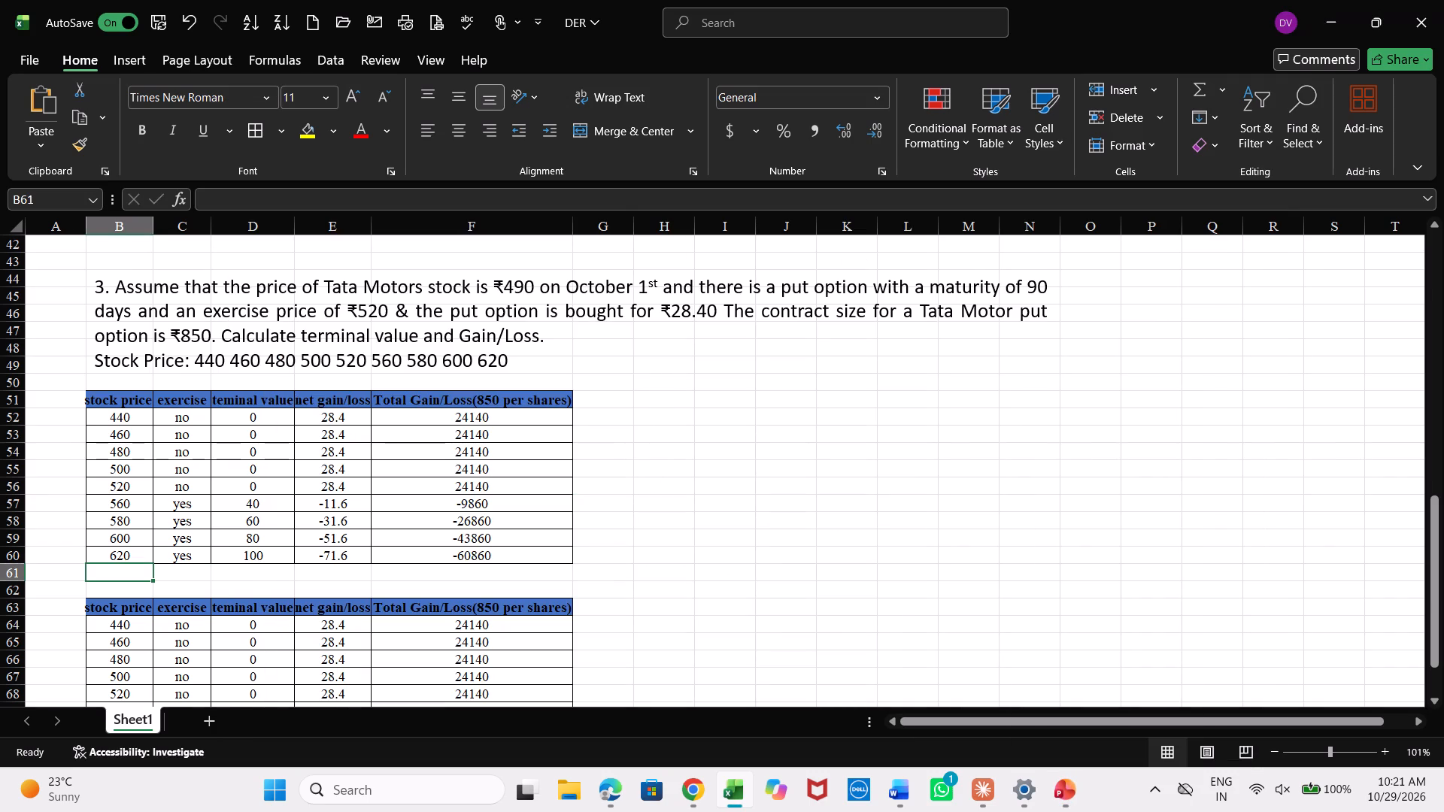
{"action": "key", "text": "Down"}
{"action": "key", "text": "ctrl+v"}
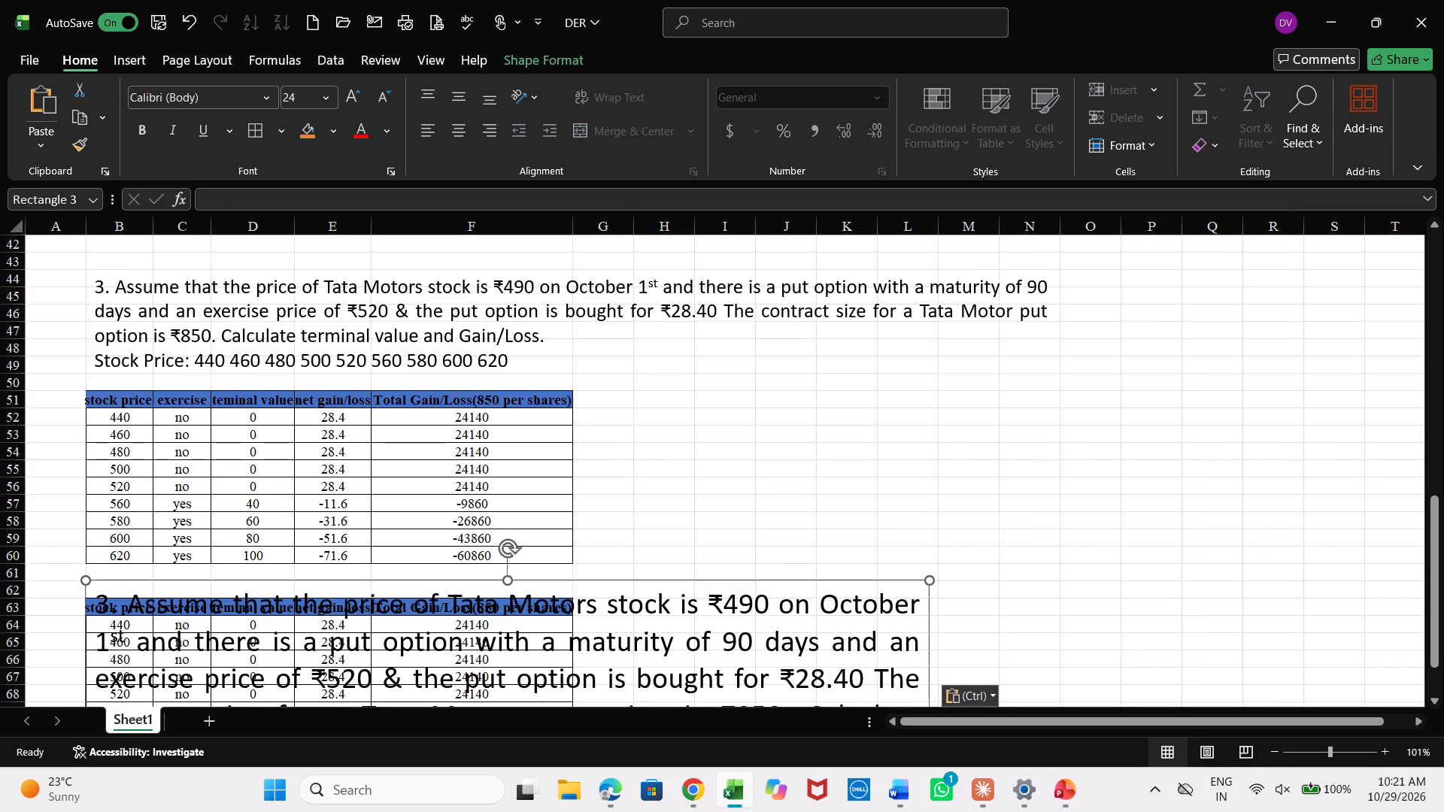
{"action": "scroll", "coordinate": [115, 578], "scroll_direction": "down", "scroll_amount": 2}
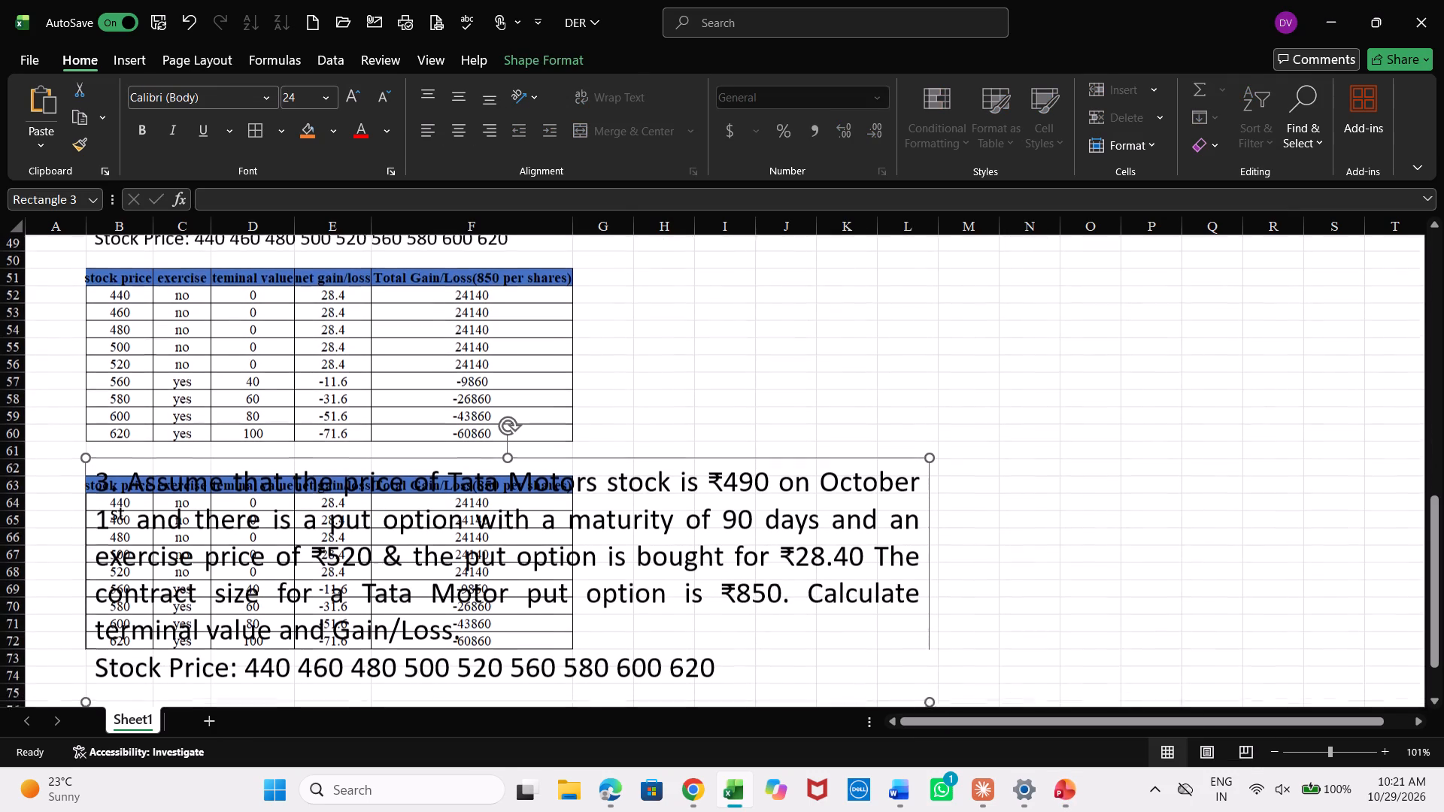
Delete the problem 3 text from the pasted text box, keeping problem 4, and move the box clear of the table into column G onward.
{"action": "left_click", "coordinate": [63, 471]}
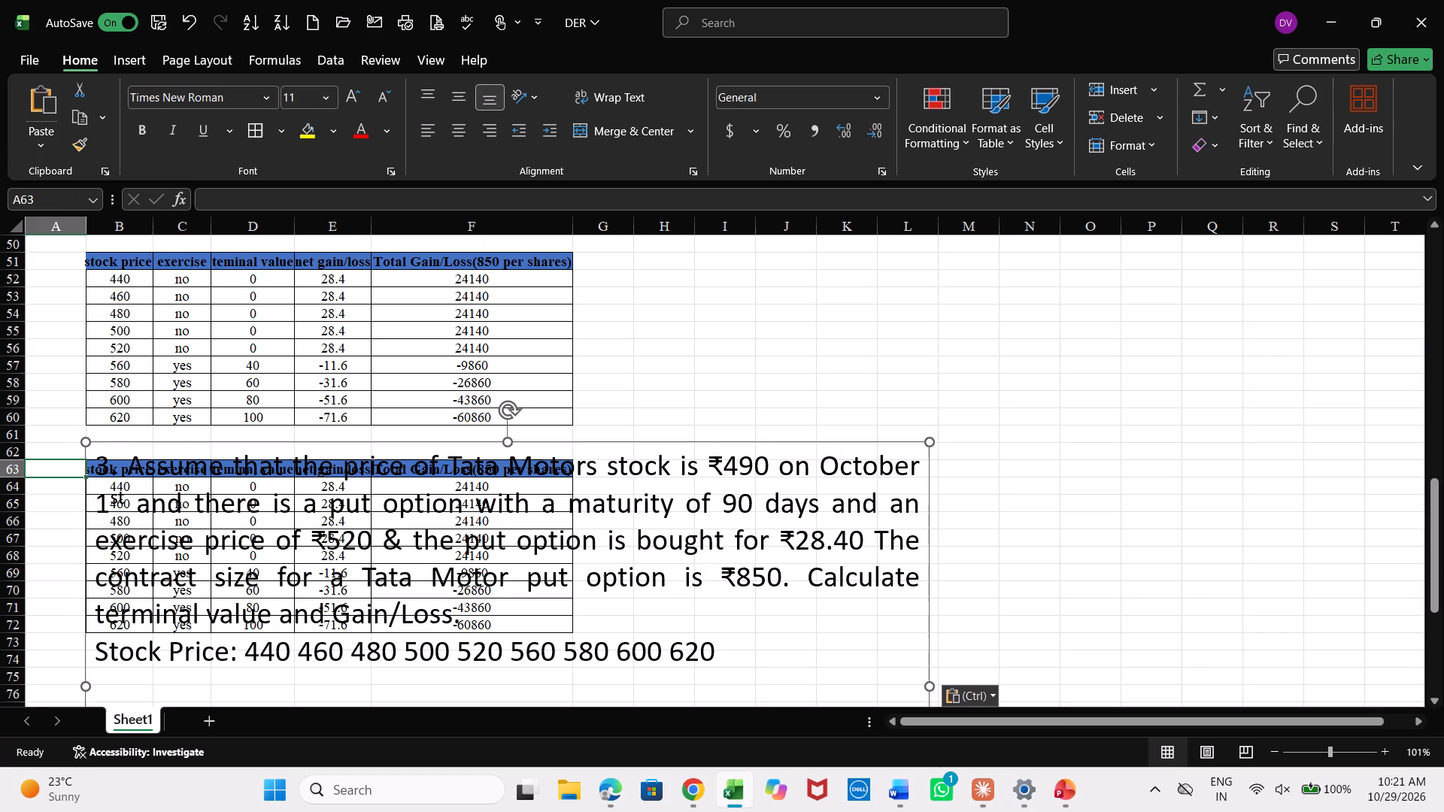
{"action": "key", "text": "Return"}
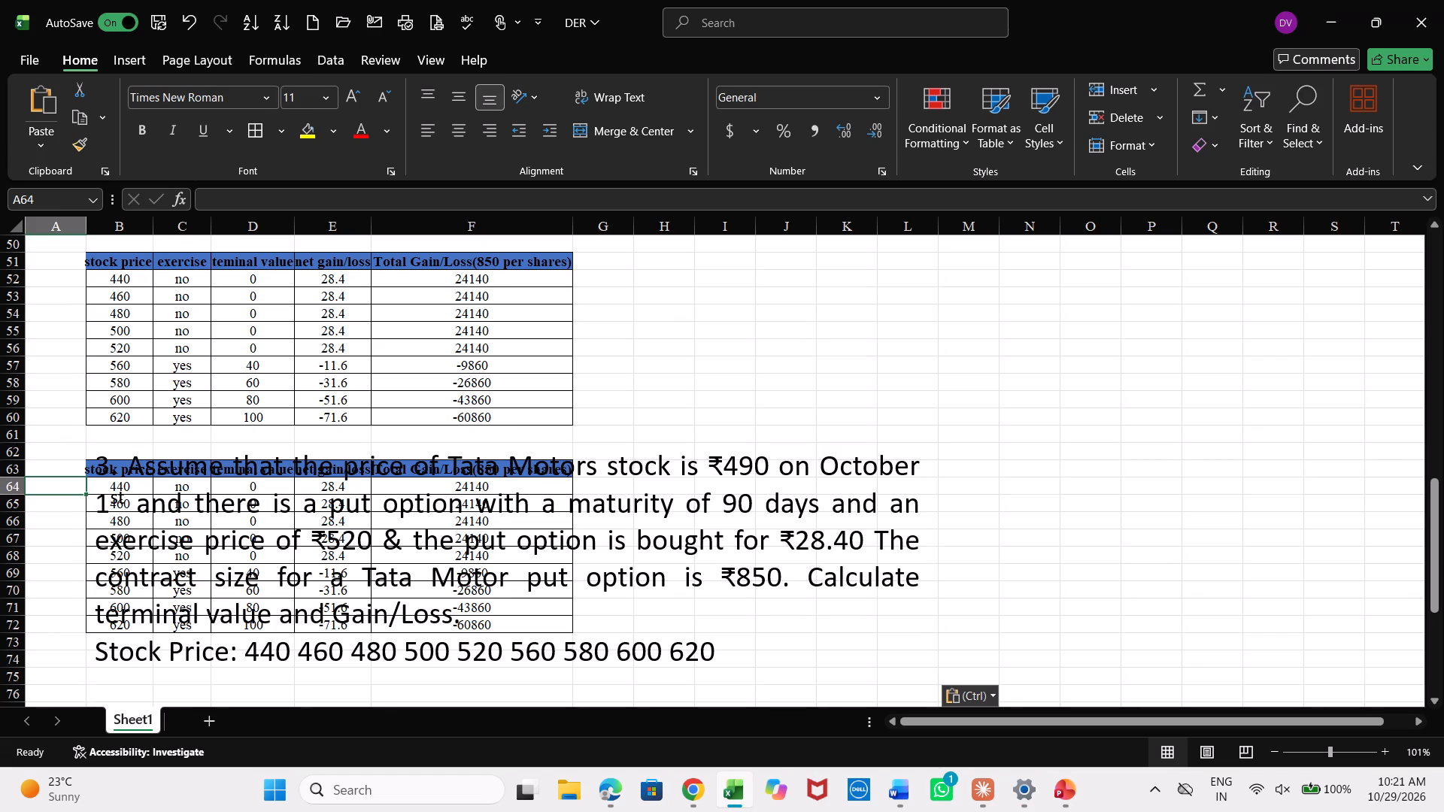
{"action": "left_click", "coordinate": [126, 436]}
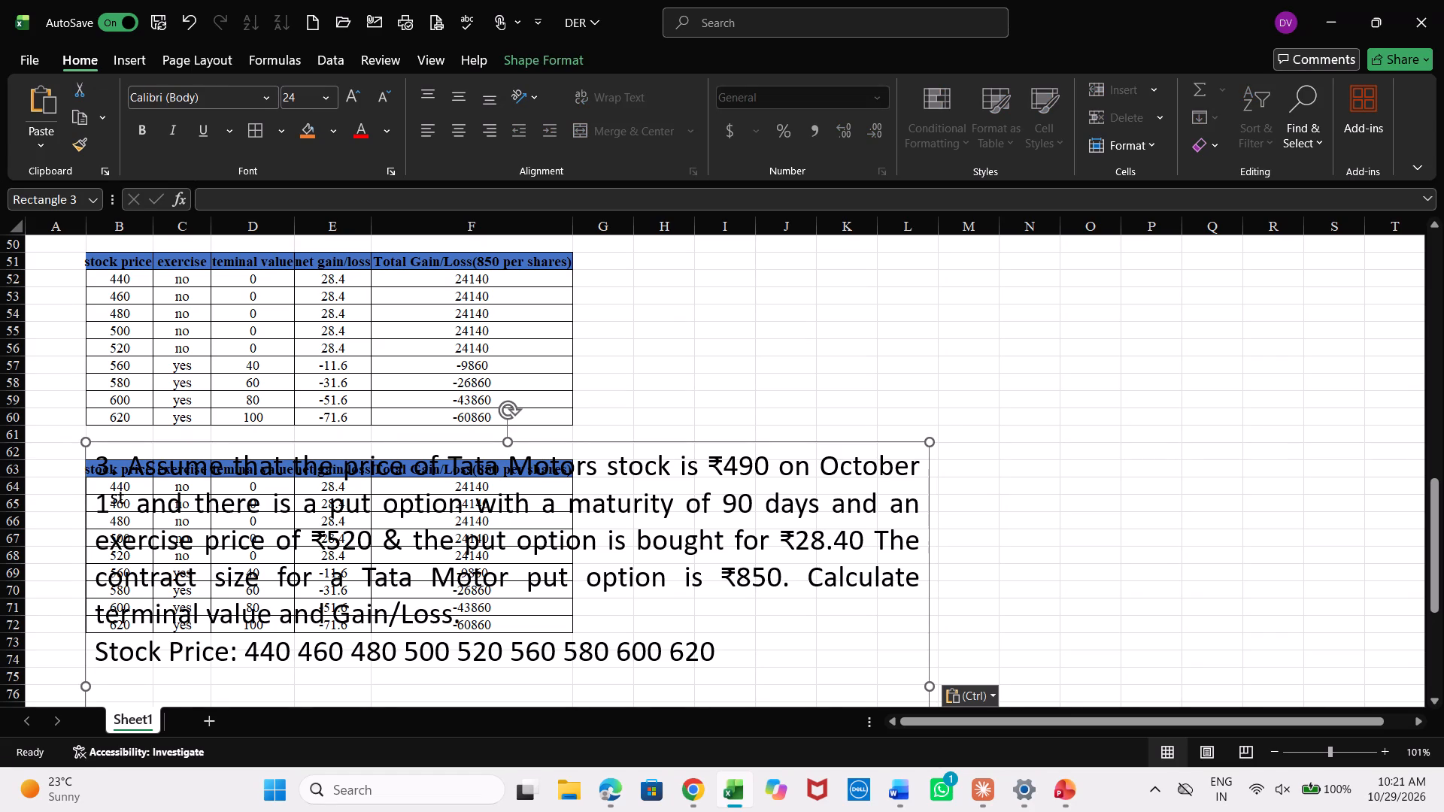
{"action": "left_click_drag", "start_coordinate": [768, 650], "coordinate": [25, 476]}
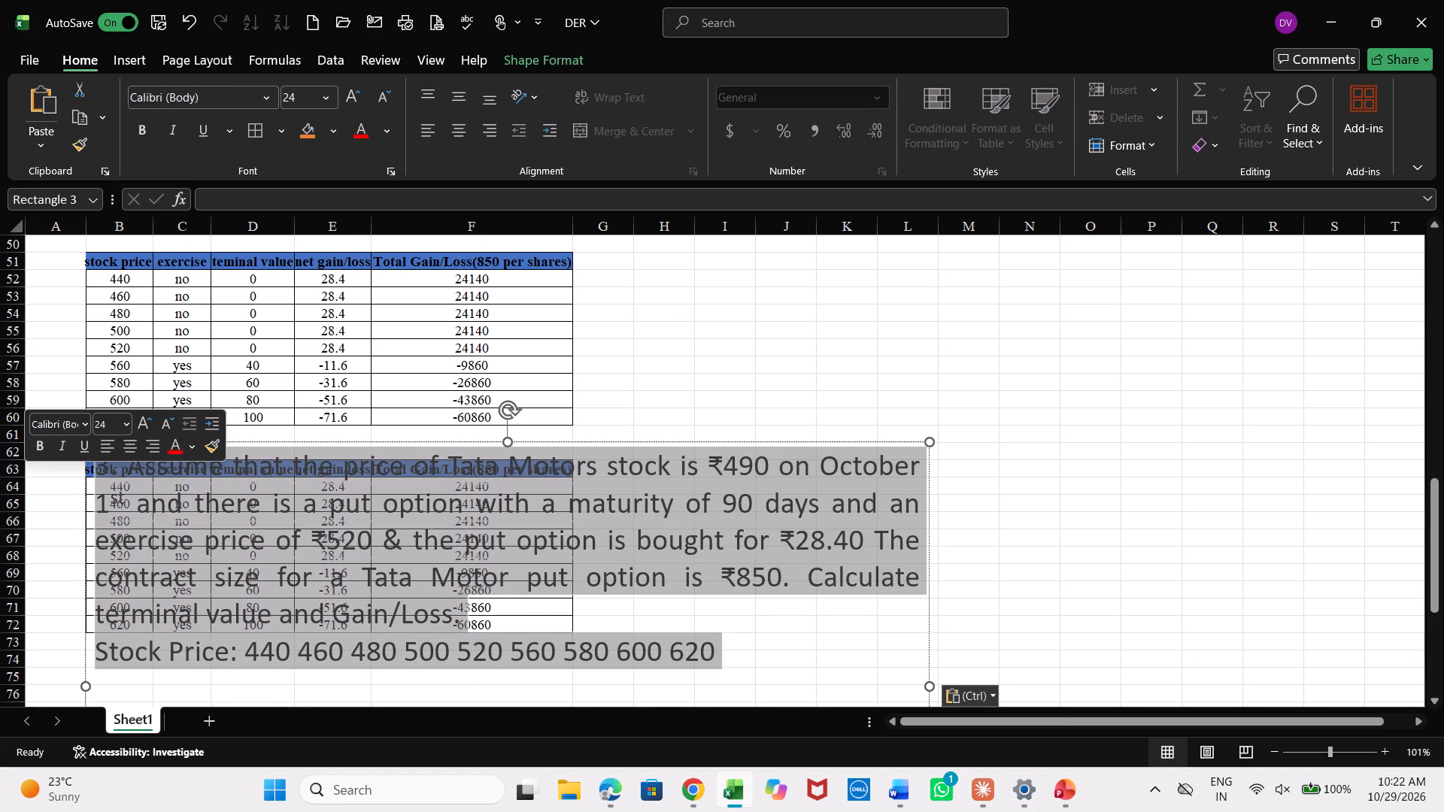
{"action": "key", "text": "BackSpace"}
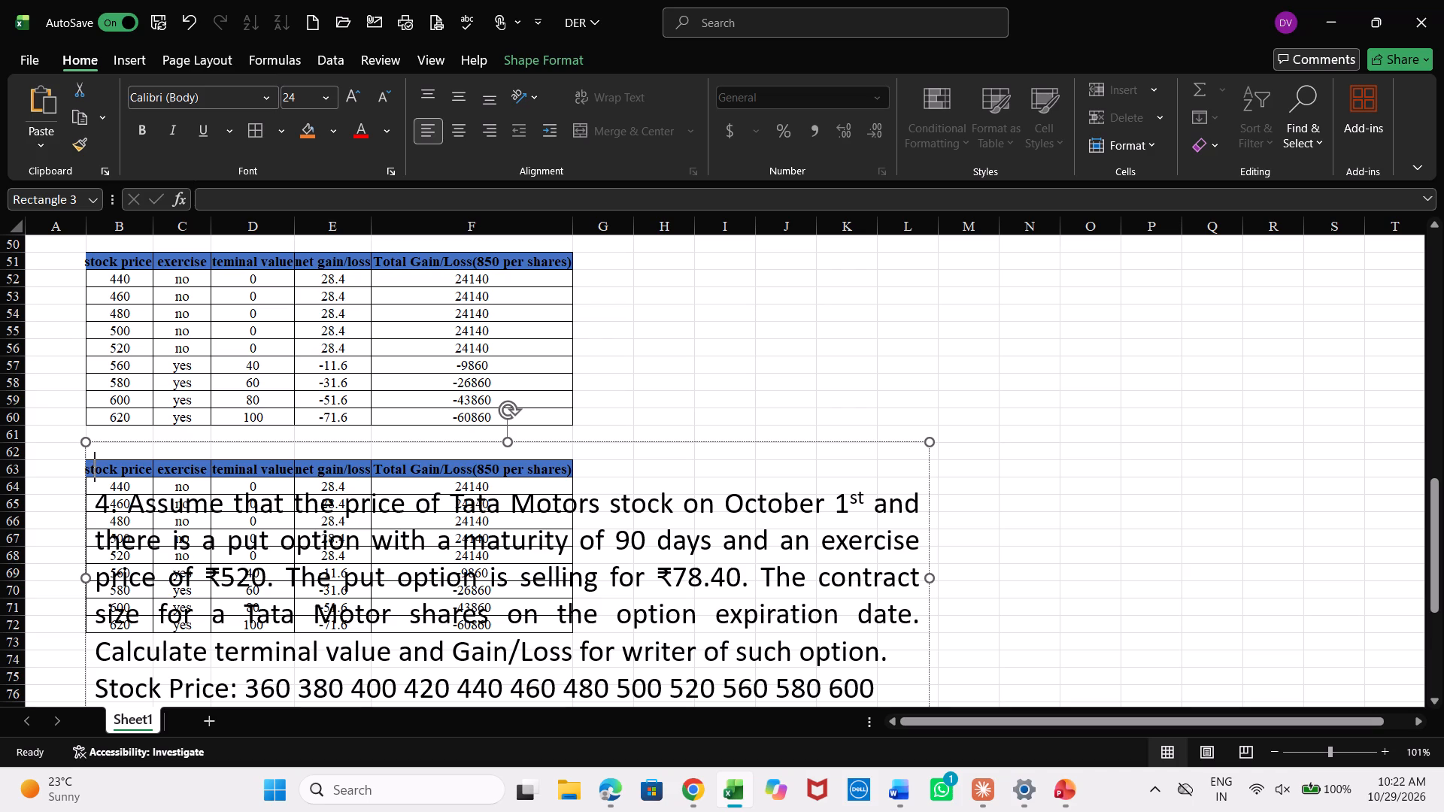
{"action": "left_click_drag", "start_coordinate": [607, 441], "coordinate": [1119, 371]}
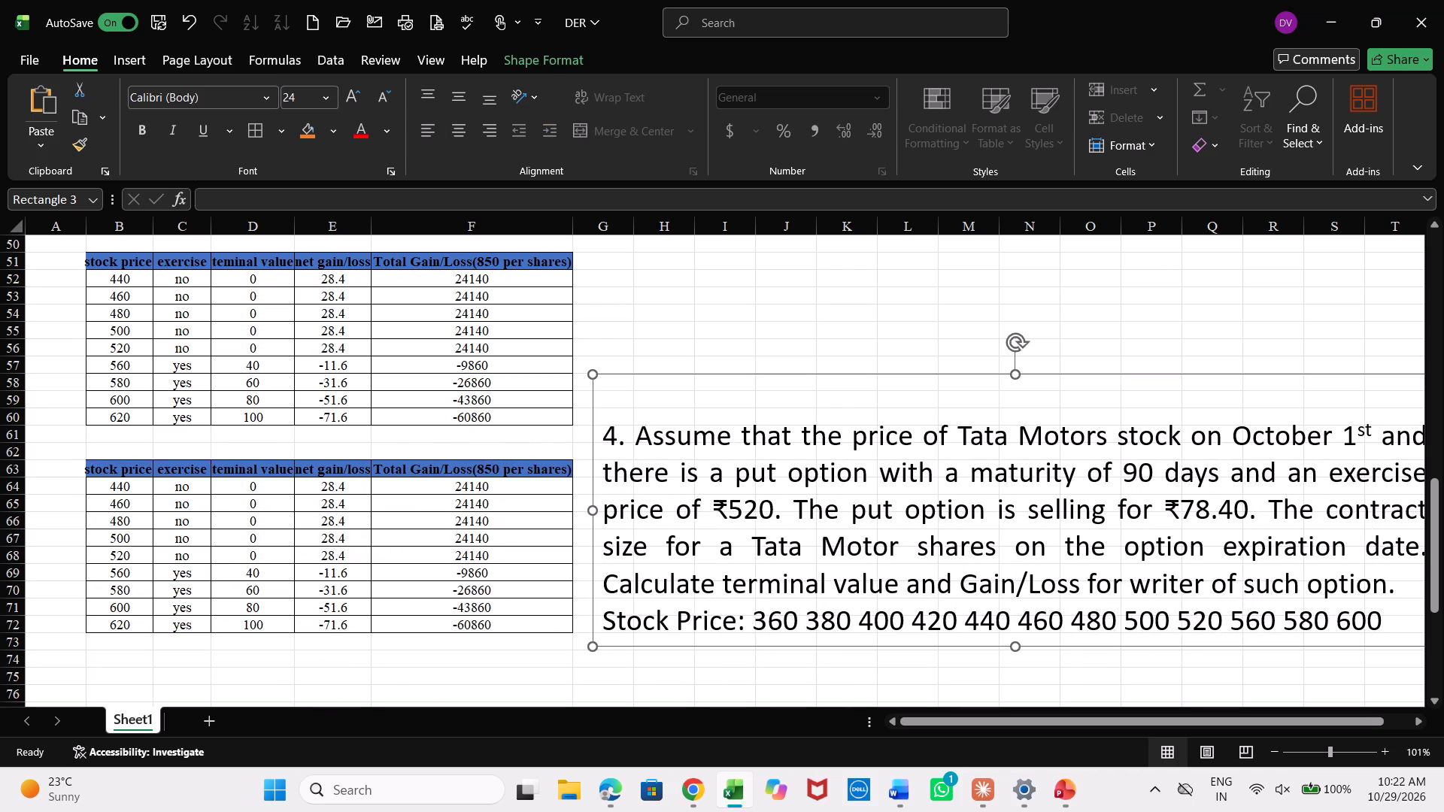
Move the copied table B63:F72 down so that it starts at B71, making room for the problem 4 question above it.
{"action": "left_click", "coordinate": [135, 451]}
{"action": "key", "text": "Return"}
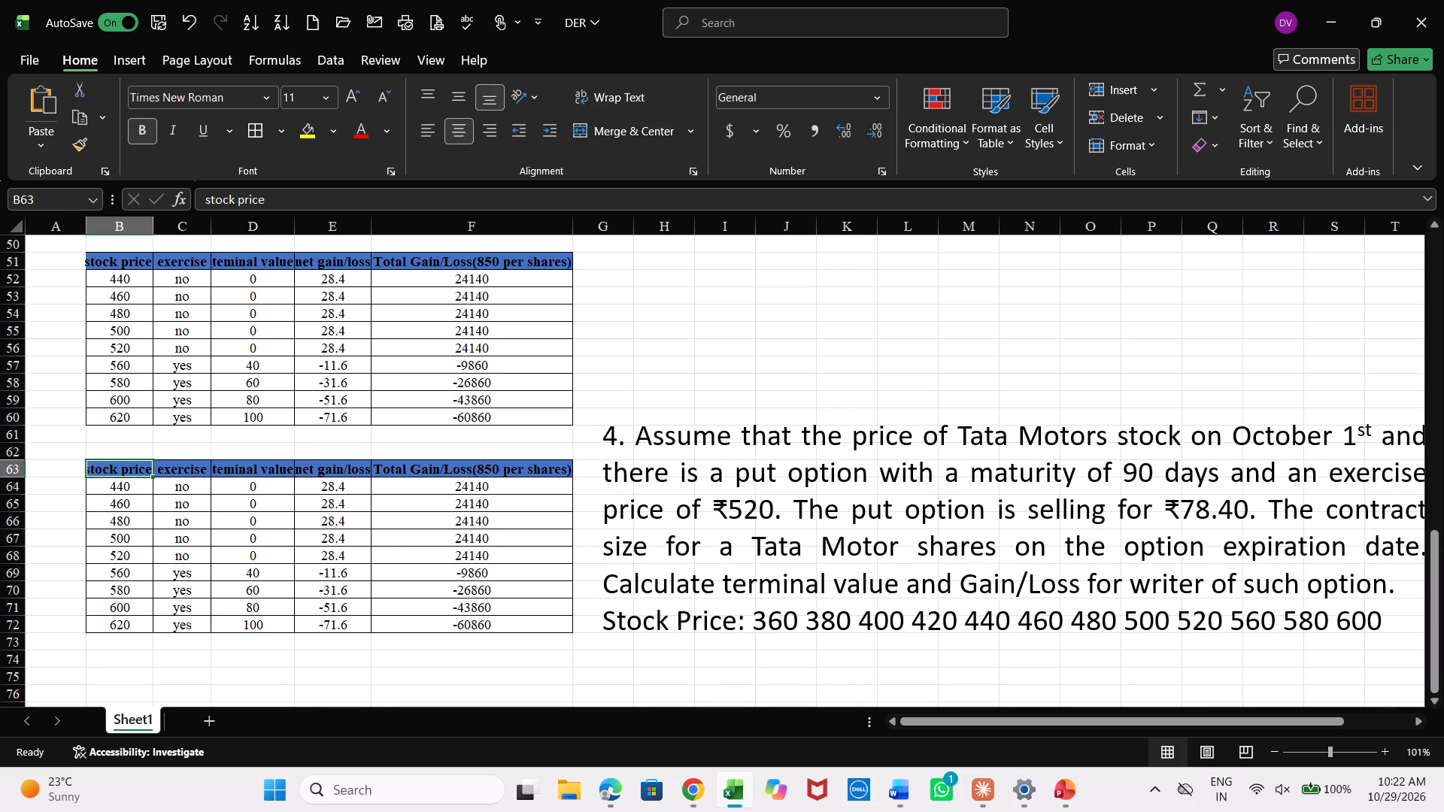
{"action": "left_click_drag", "start_coordinate": [132, 470], "coordinate": [507, 595]}
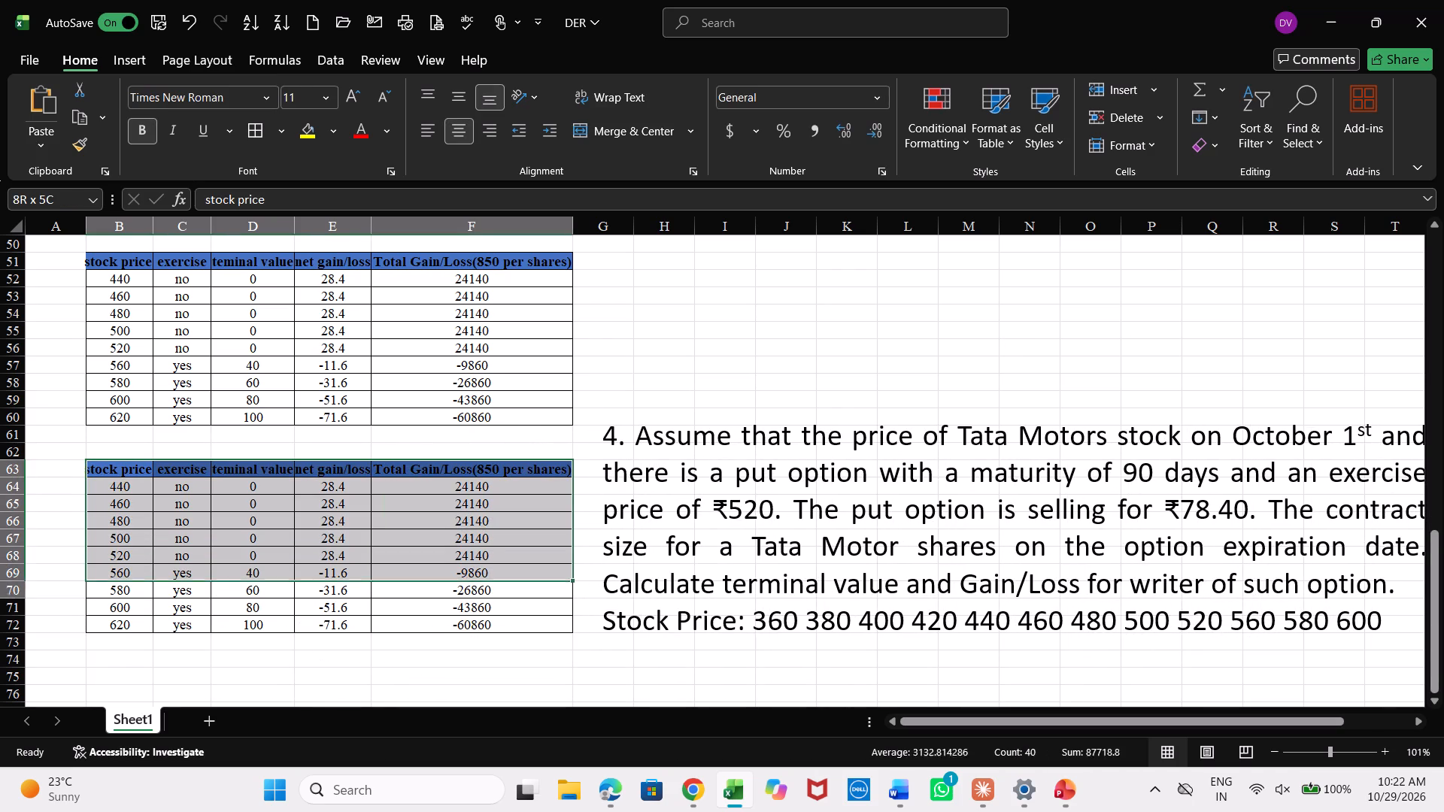
{"action": "left_click_drag", "start_coordinate": [507, 595], "coordinate": [502, 632]}
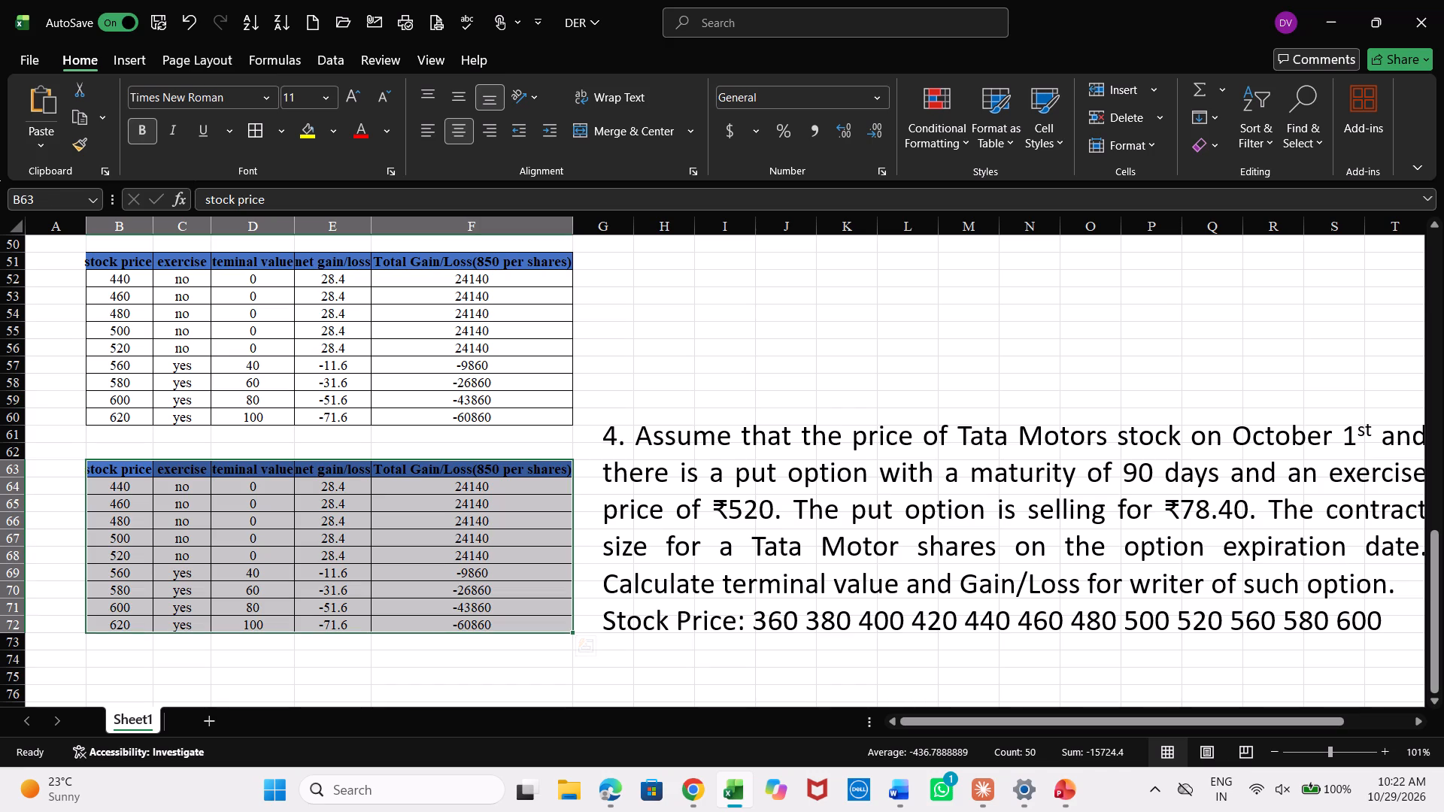
{"action": "left_click_drag", "start_coordinate": [399, 459], "coordinate": [399, 614]}
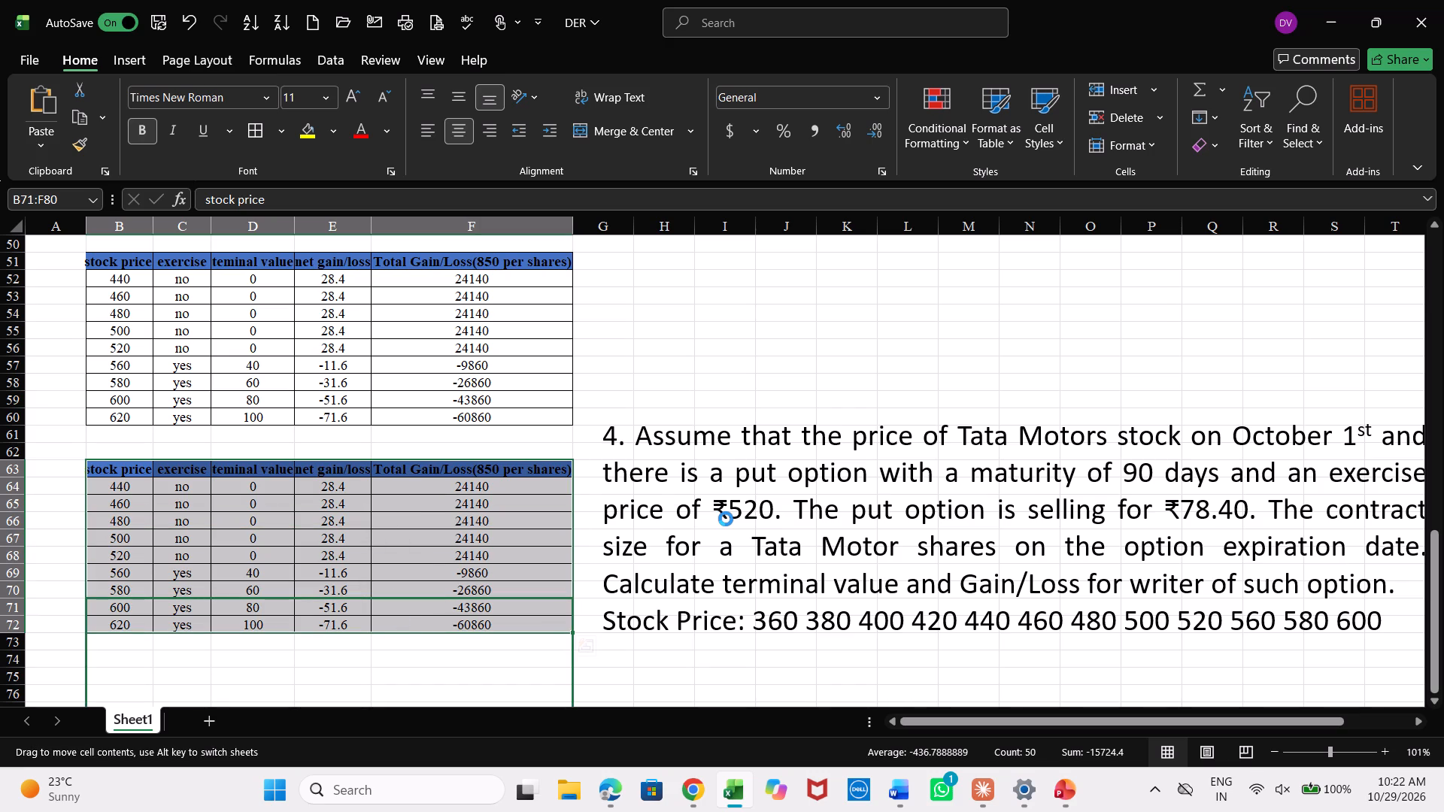
{"action": "scroll", "coordinate": [726, 519], "scroll_direction": "down", "scroll_amount": 1}
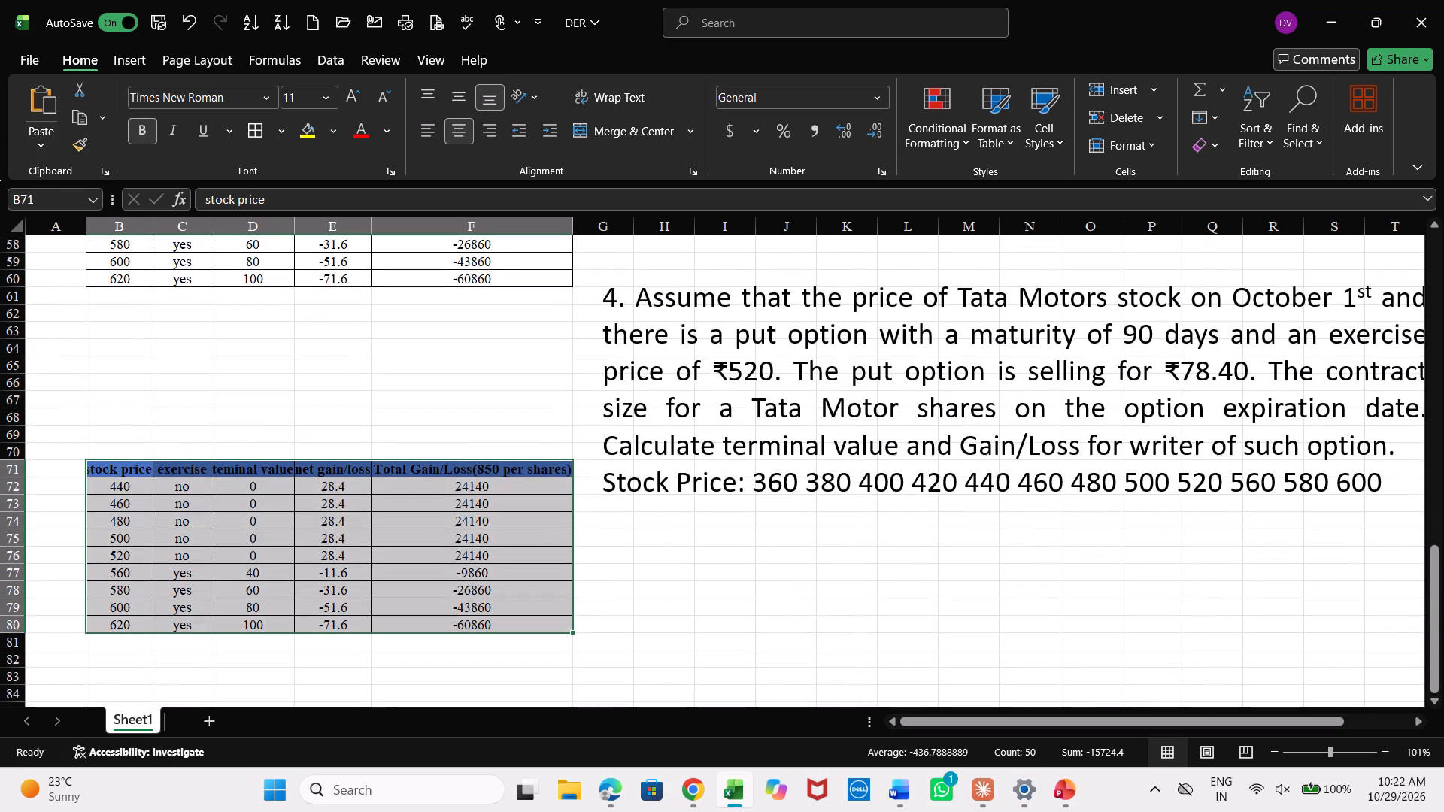
Remove the blank line above the problem 4 text in the text box.
{"action": "left_click", "coordinate": [706, 413]}
{"action": "scroll", "coordinate": [775, 351], "scroll_direction": "up", "scroll_amount": 1}
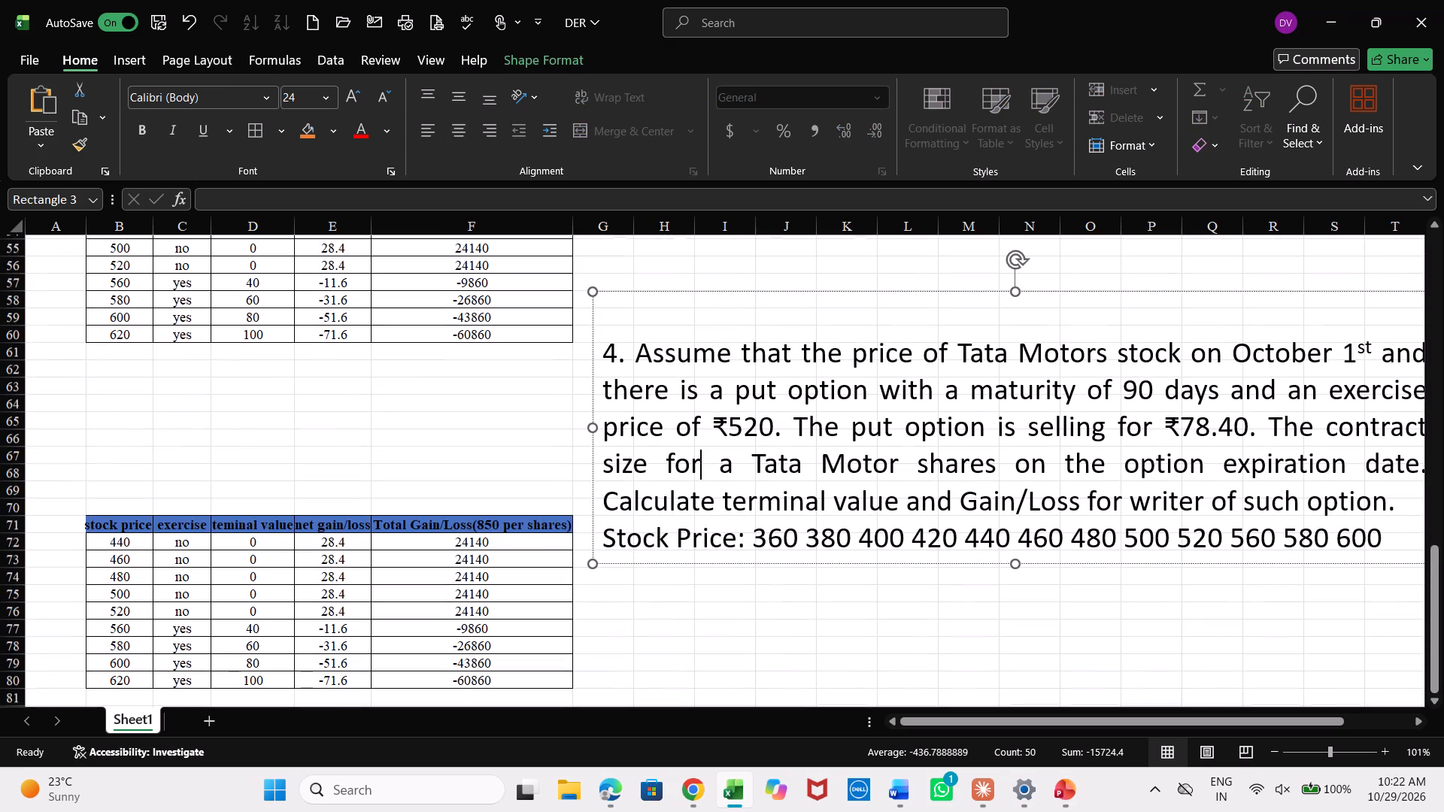
{"action": "scroll", "coordinate": [775, 351], "scroll_direction": "up", "scroll_amount": 1}
{"action": "left_click", "coordinate": [601, 341]}
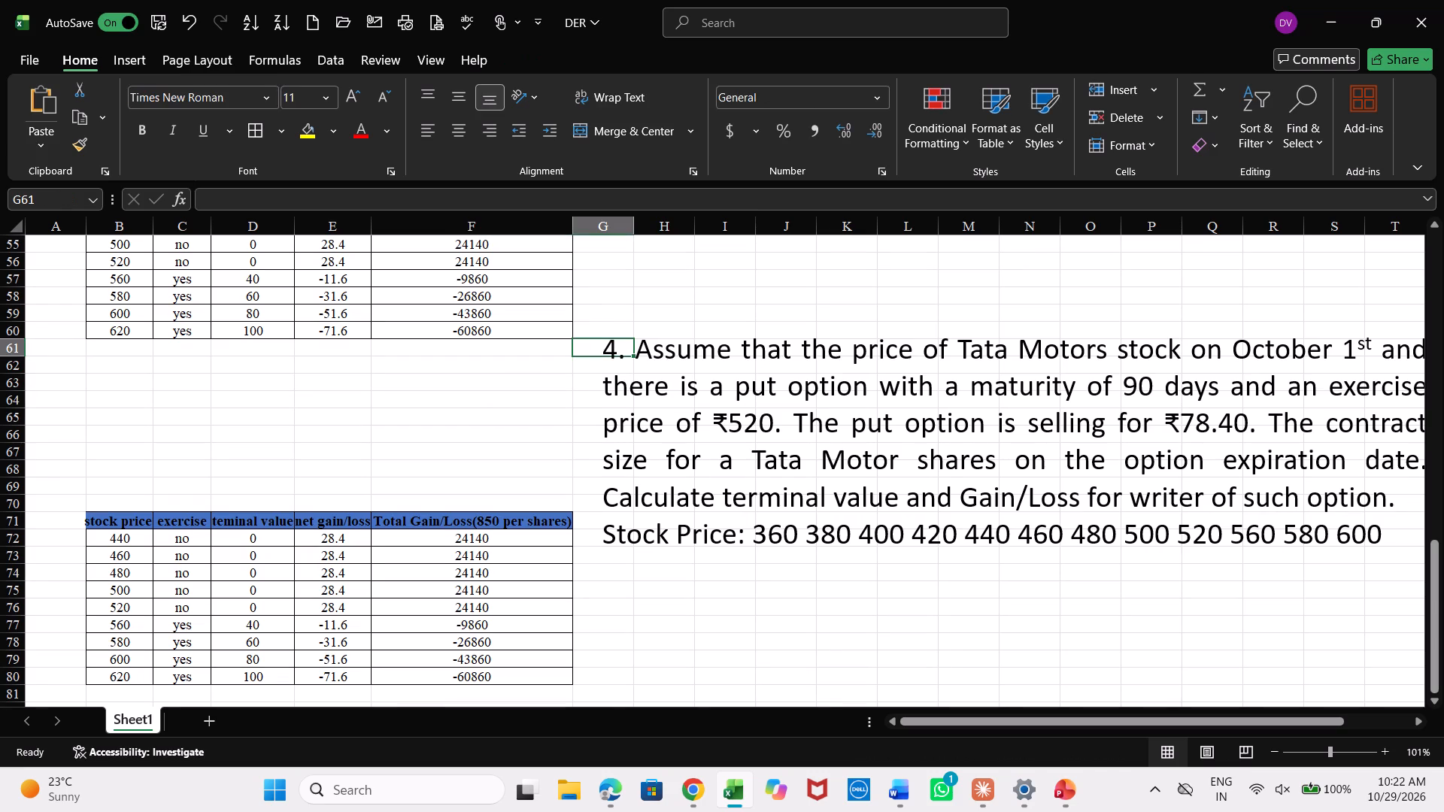
{"action": "left_click", "coordinate": [633, 359]}
{"action": "left_click", "coordinate": [609, 348]}
{"action": "key", "text": "BackSpace"}
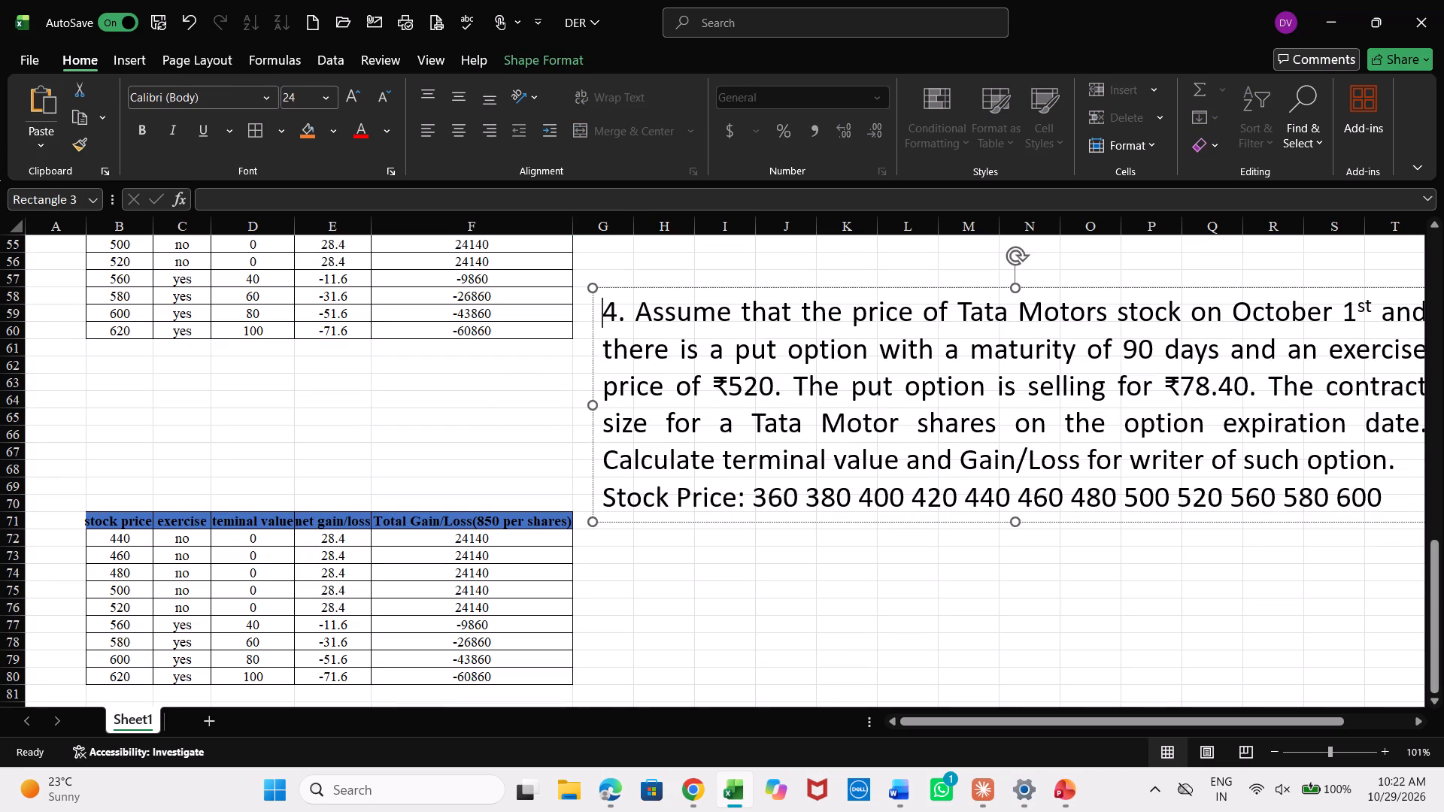
Reduce all the problem 4 text in the text box to font size 14.
{"action": "left_click_drag", "start_coordinate": [605, 311], "coordinate": [1403, 511]}
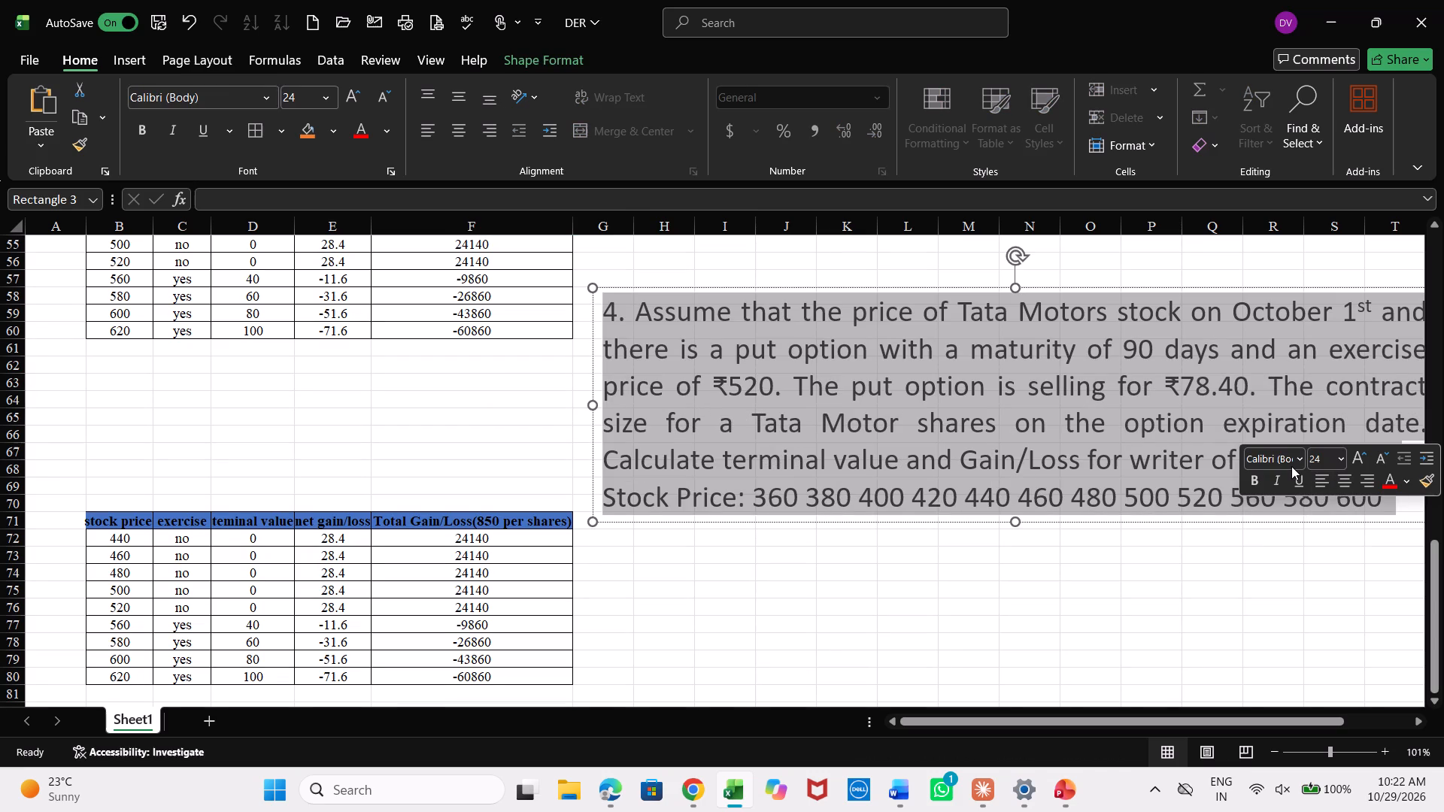
{"action": "triple_click", "coordinate": [395, 92]}
{"action": "left_click", "coordinate": [395, 92]}
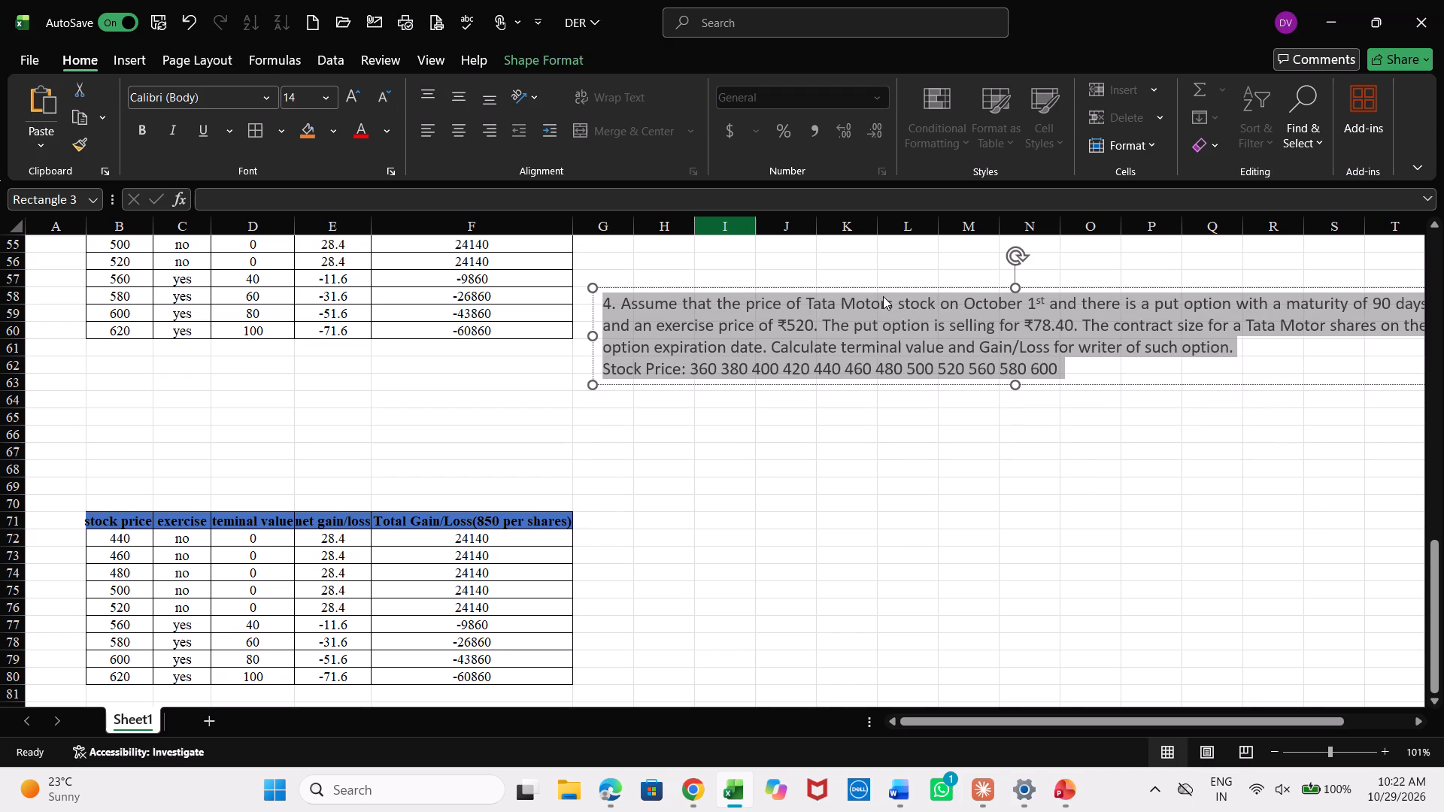
Position the problem 4 text box between the two tables, from row 61, and narrow it to end at column F's edge.
{"action": "left_click_drag", "start_coordinate": [873, 286], "coordinate": [363, 353]}
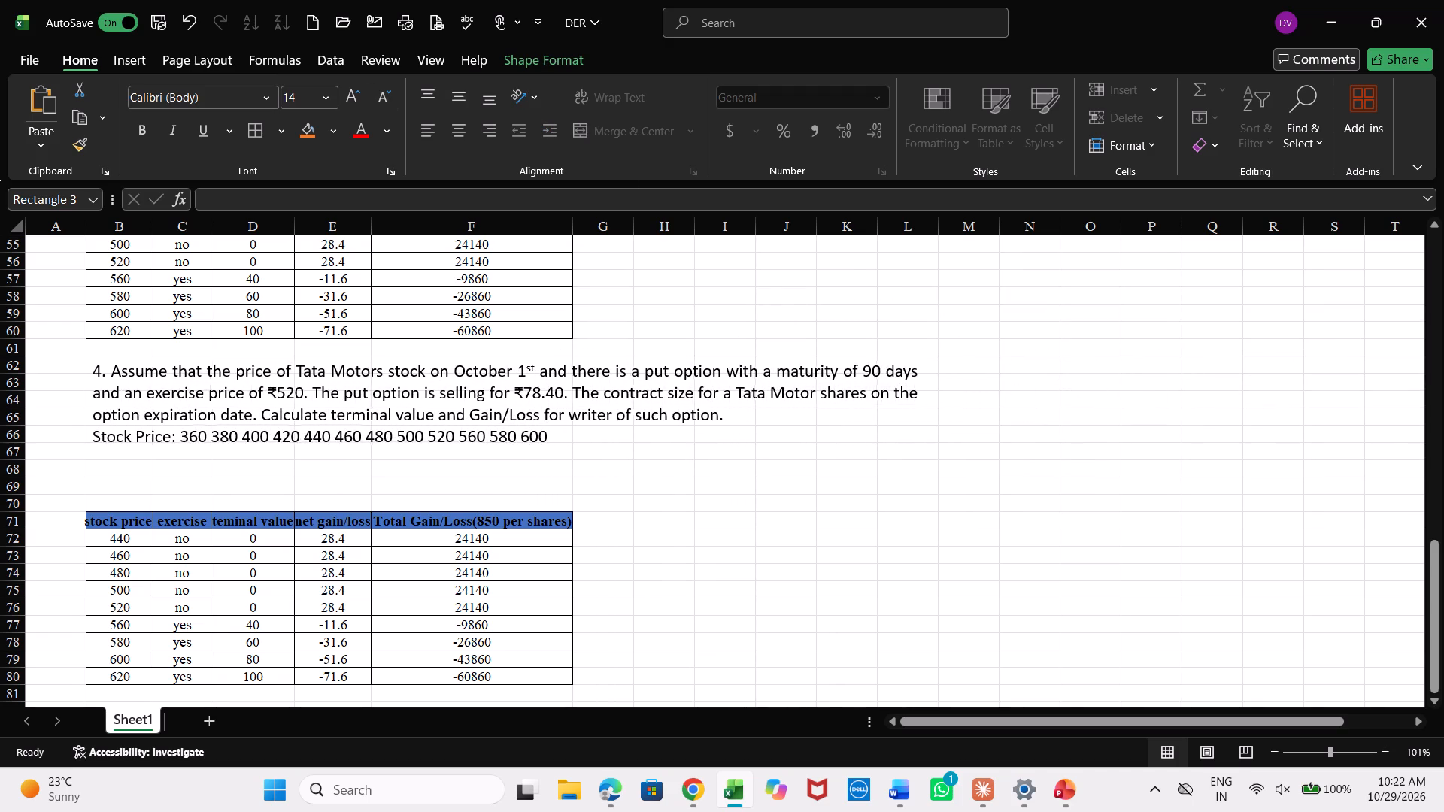
{"action": "left_click_drag", "start_coordinate": [363, 353], "coordinate": [359, 362]}
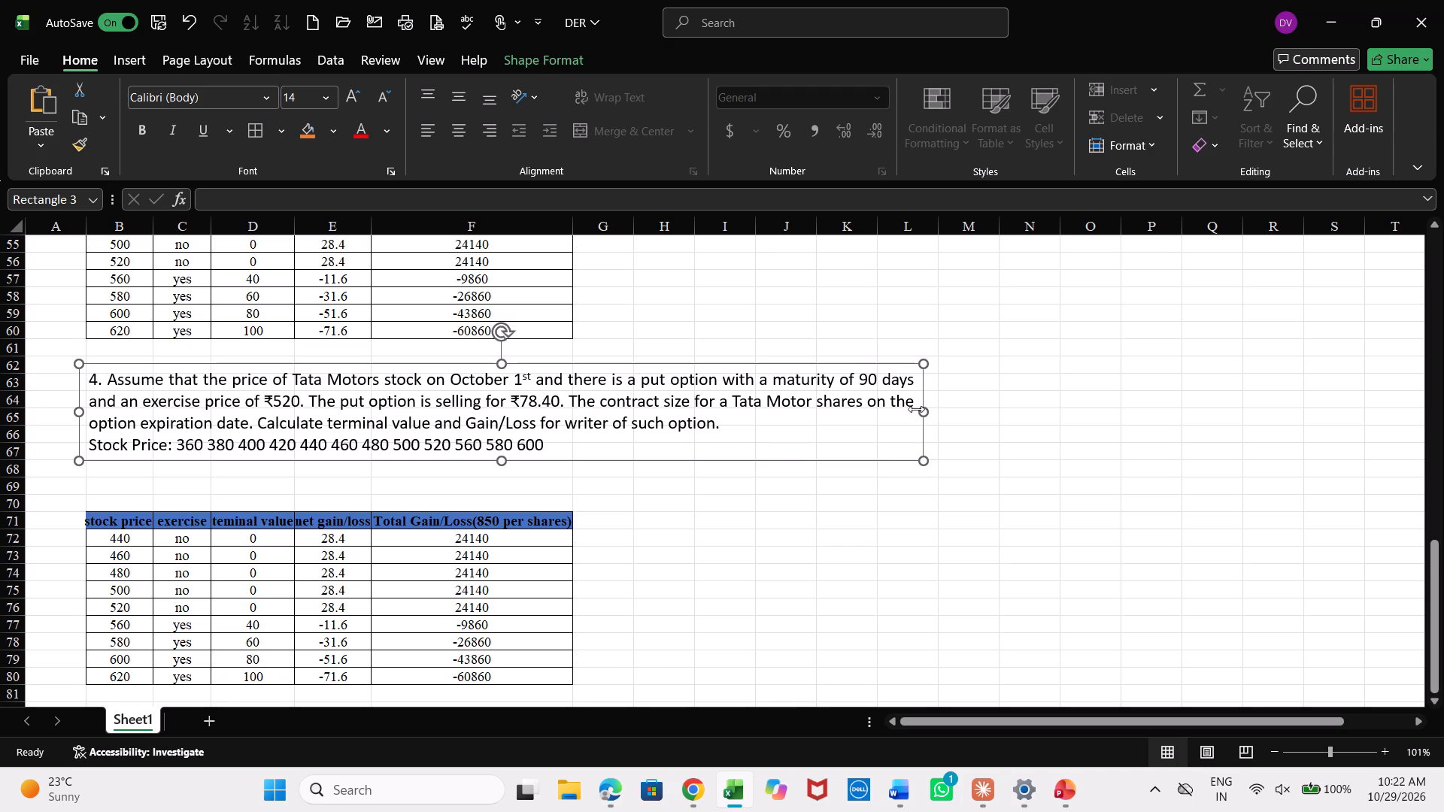
{"action": "left_click_drag", "start_coordinate": [922, 411], "coordinate": [597, 414]}
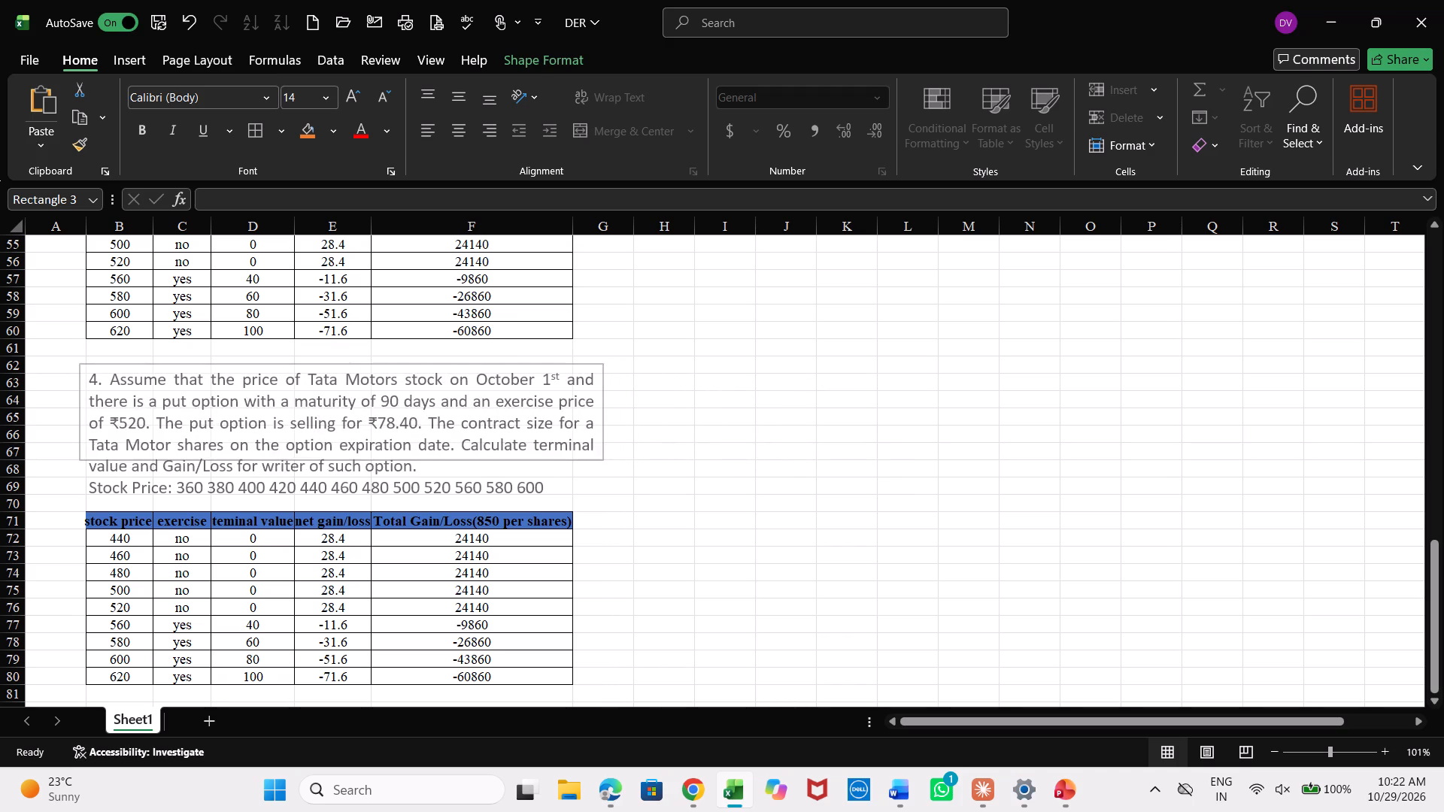
{"action": "left_click_drag", "start_coordinate": [597, 414], "coordinate": [572, 414]}
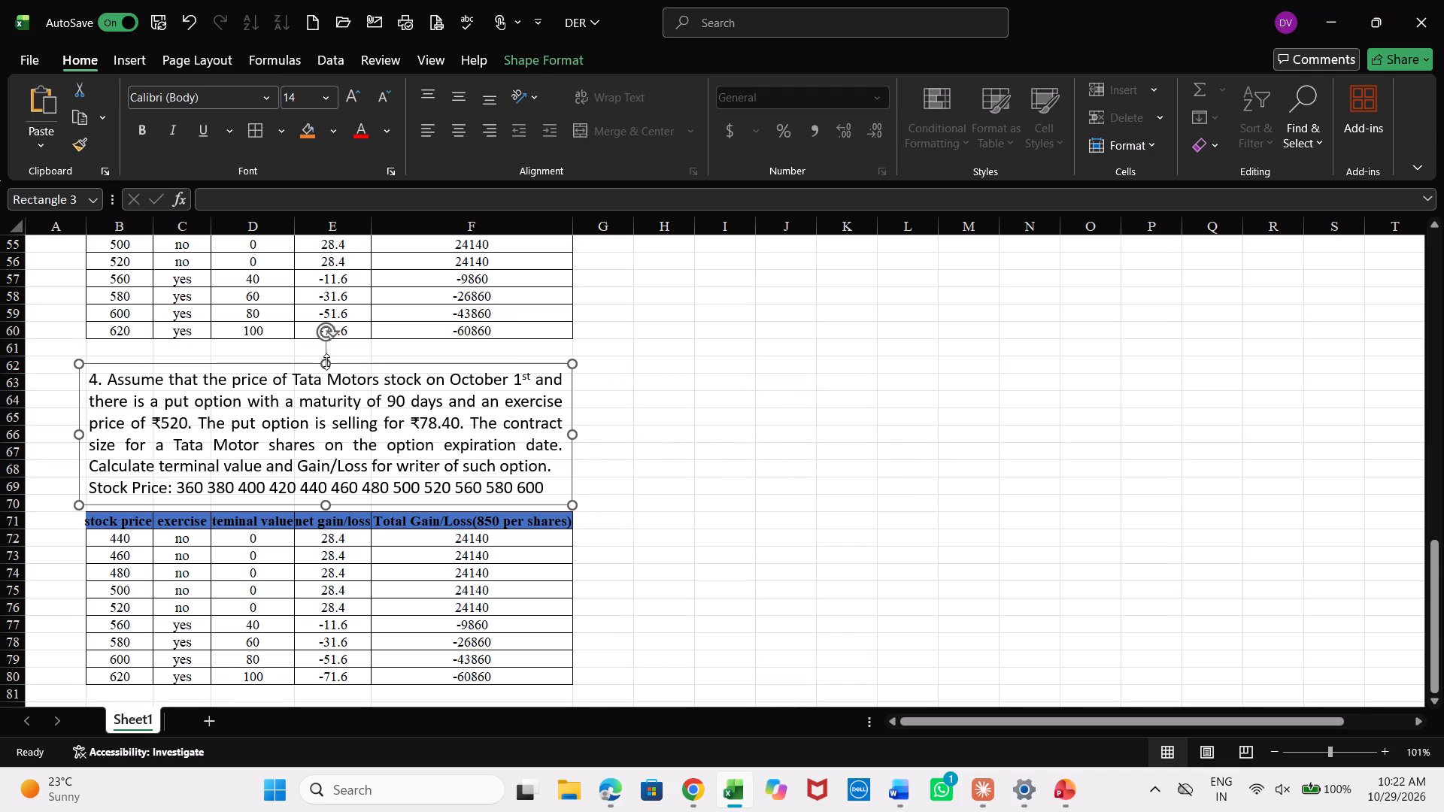
{"action": "left_click", "coordinate": [326, 361]}
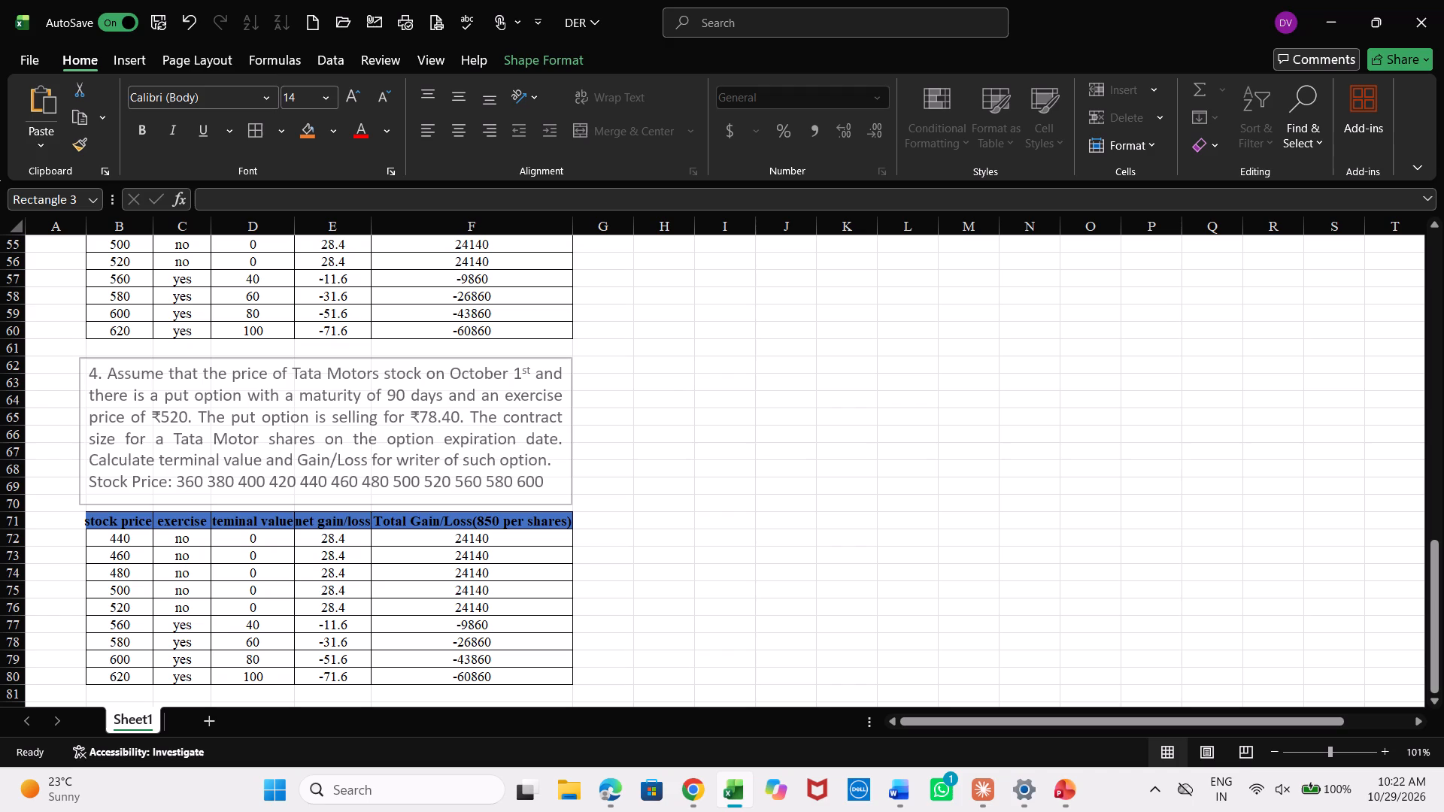
{"action": "left_click", "coordinate": [778, 472]}
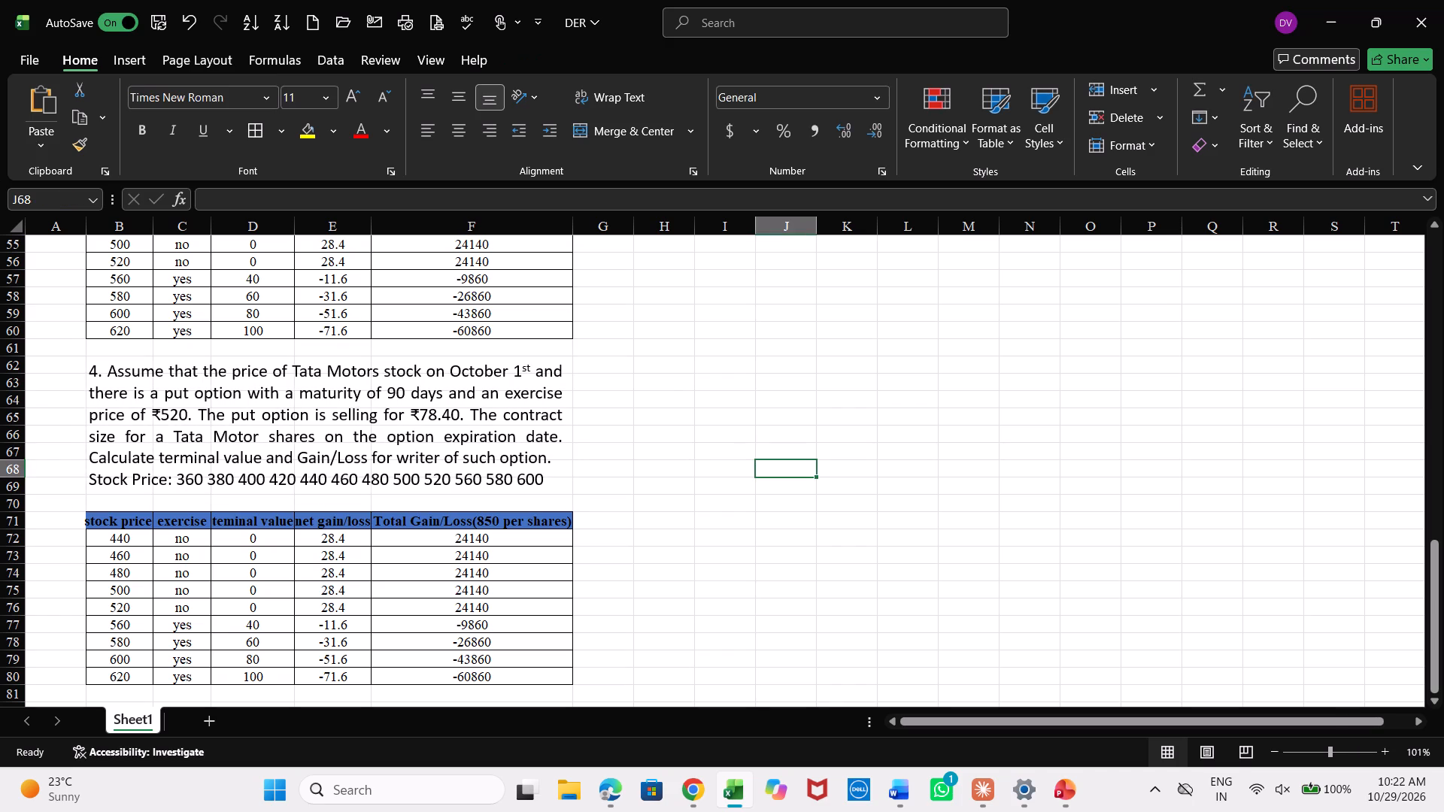
{"action": "left_click", "coordinate": [489, 474]}
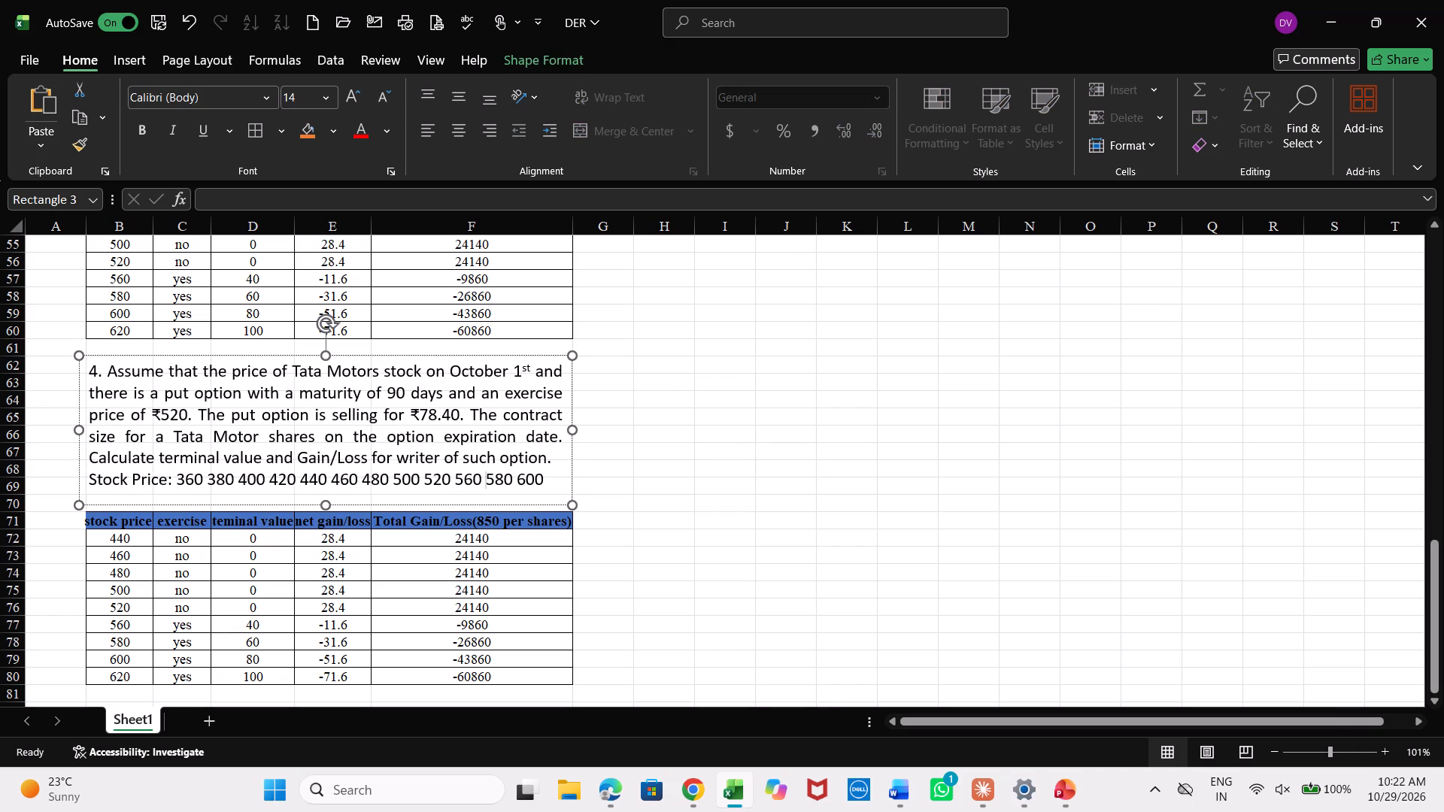
{"action": "left_click_drag", "start_coordinate": [385, 354], "coordinate": [385, 347]}
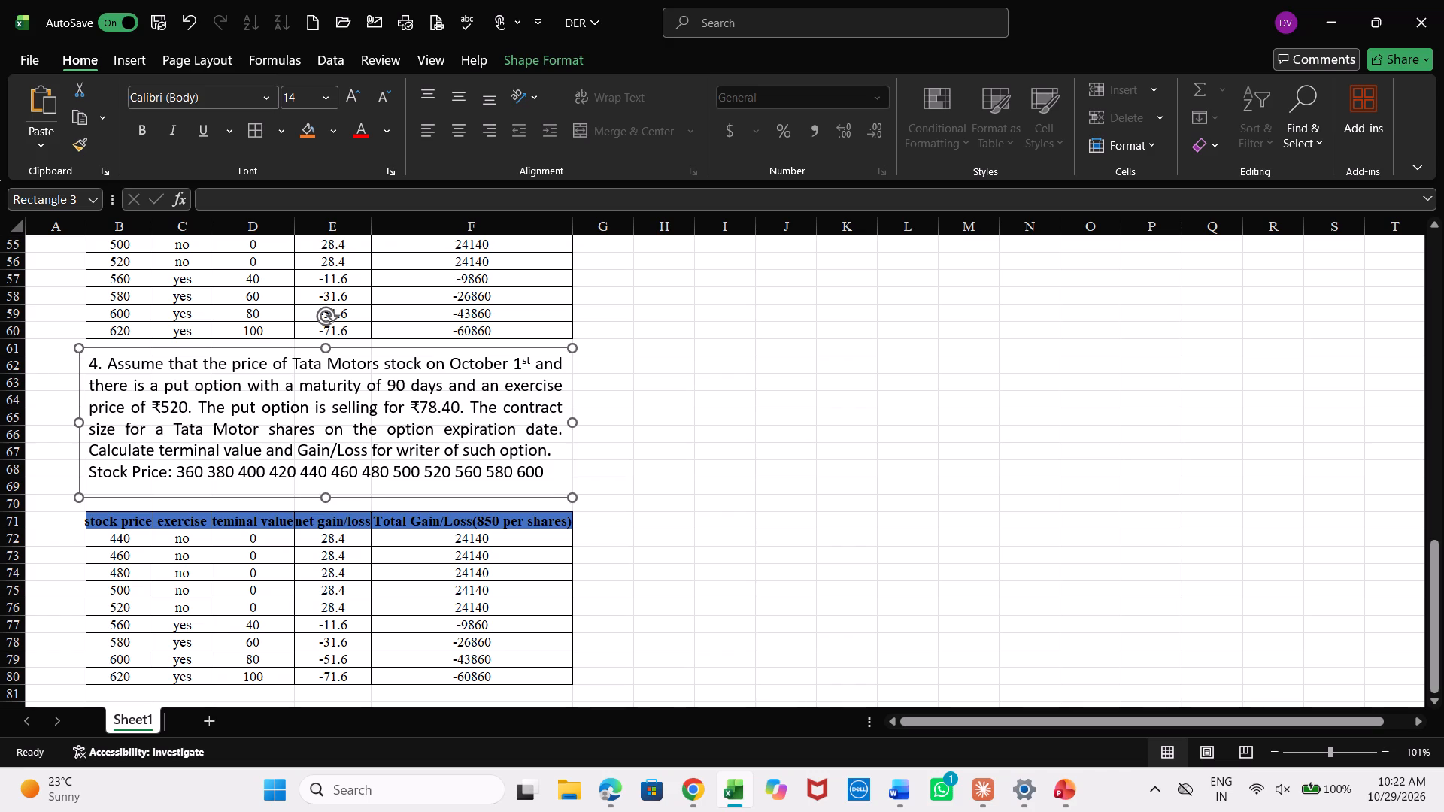
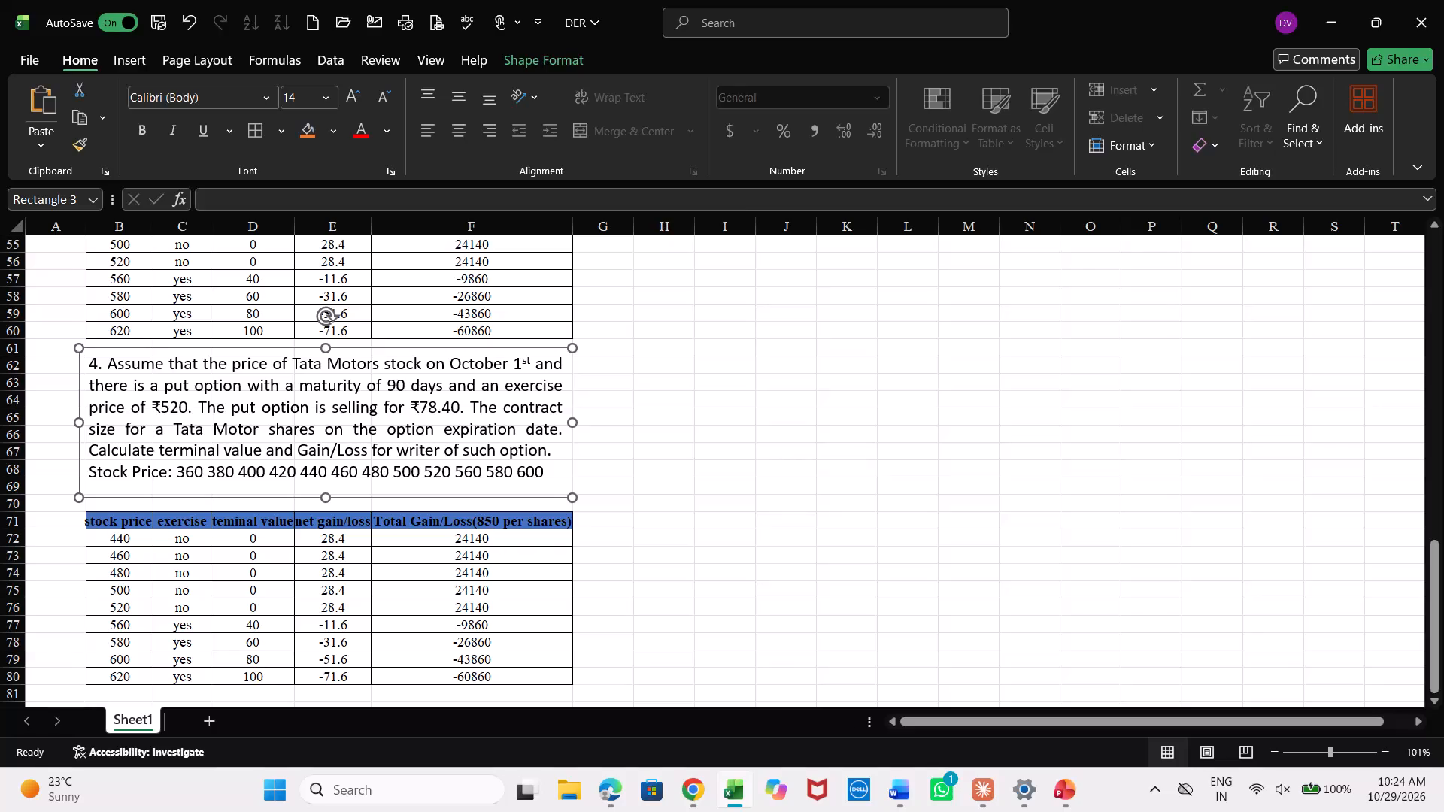
In problem 3's table, enter "yes" in exercise cell C52 and fill it down to C55.
{"action": "left_click_drag", "start_coordinate": [184, 544], "coordinate": [196, 623]}
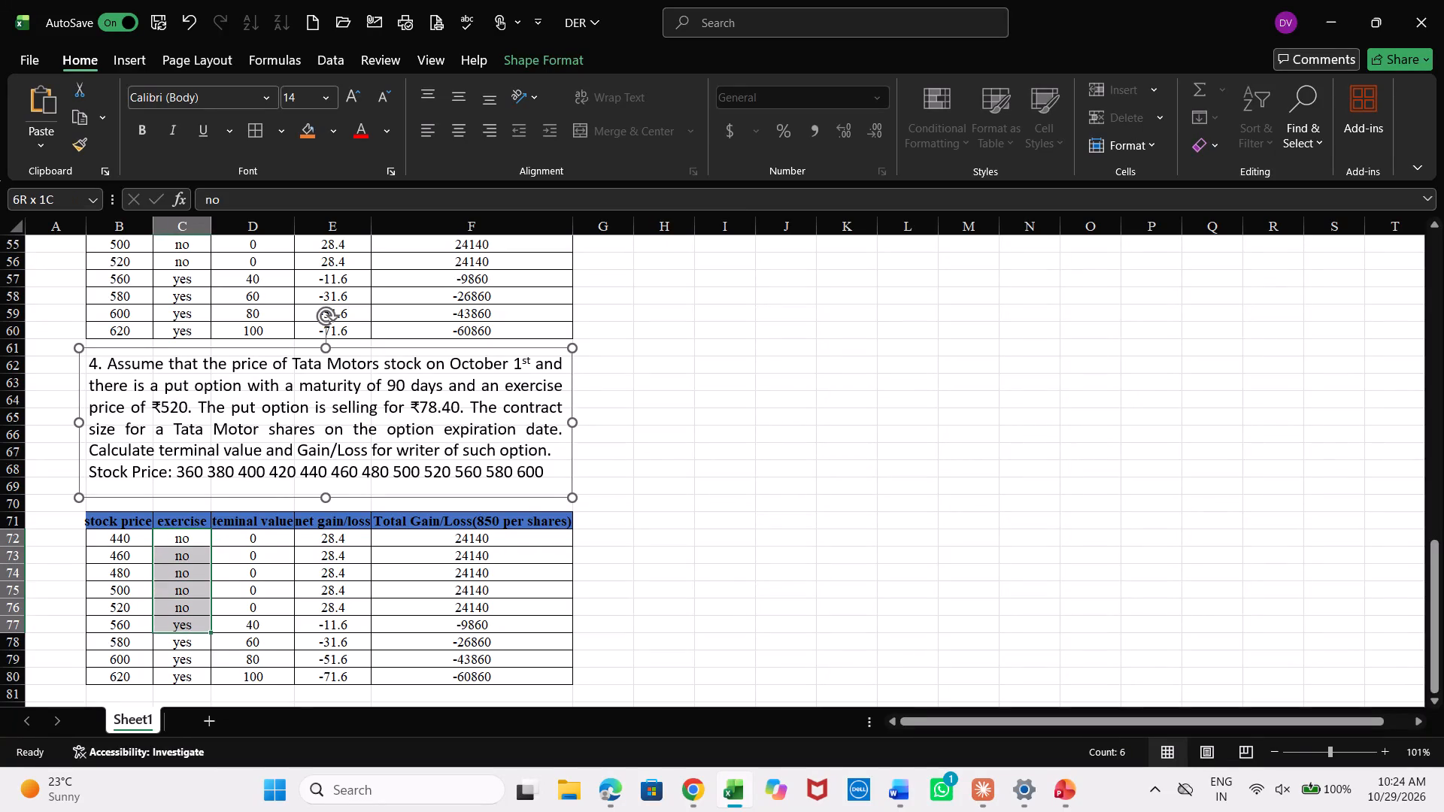
{"action": "left_click_drag", "start_coordinate": [196, 623], "coordinate": [197, 612]}
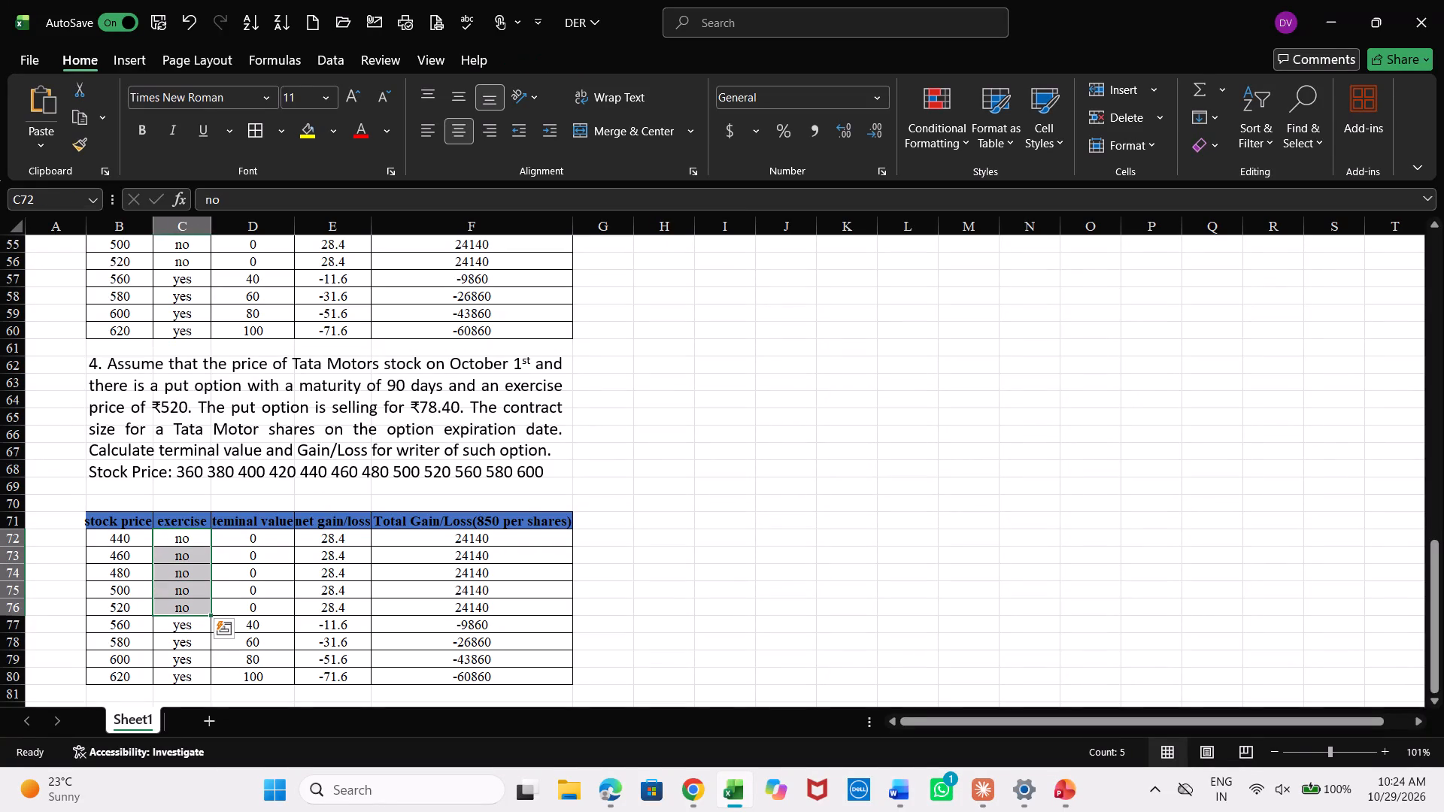
{"action": "scroll", "coordinate": [197, 612], "scroll_direction": "up", "scroll_amount": 2}
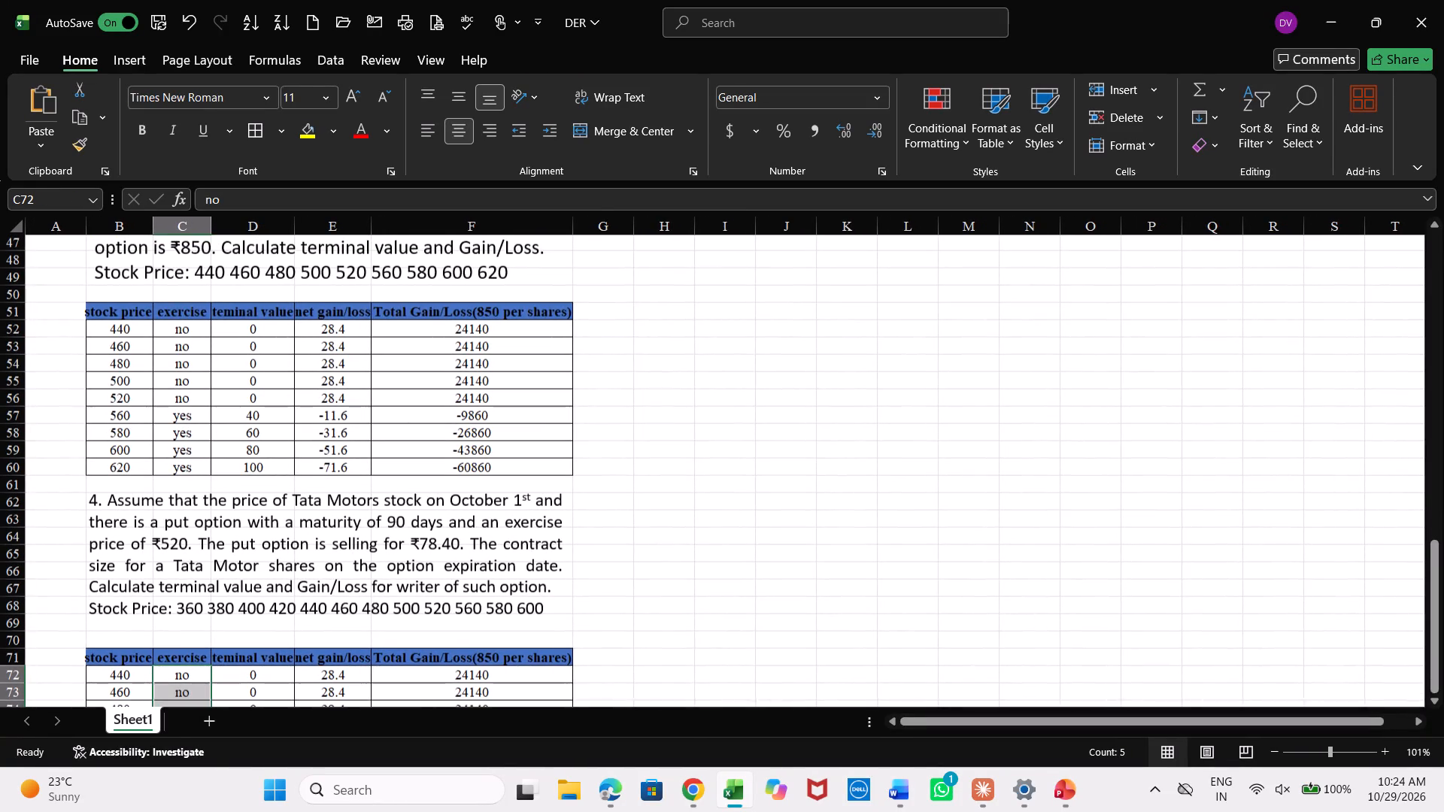
{"action": "left_click_drag", "start_coordinate": [196, 331], "coordinate": [187, 453]}
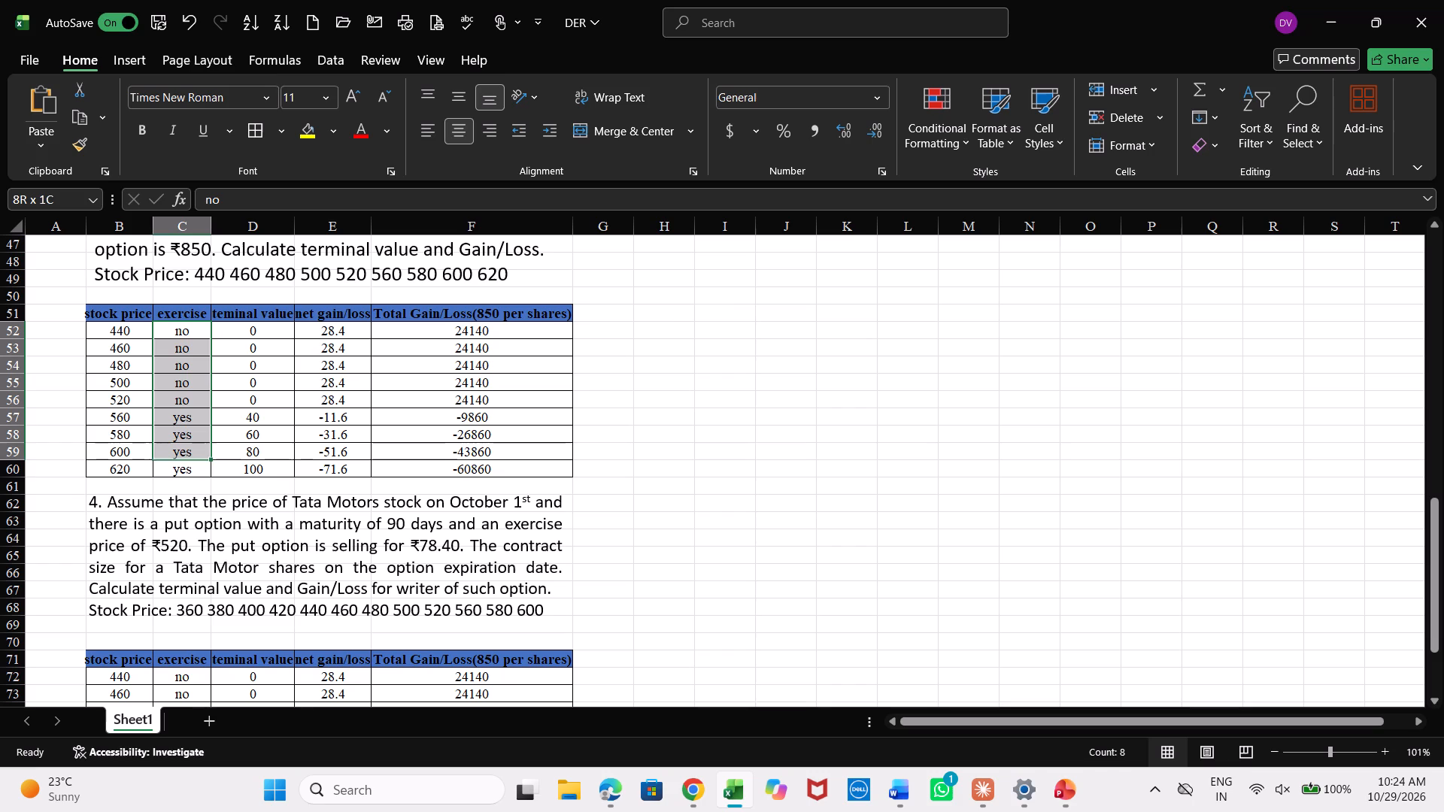
{"action": "left_click_drag", "start_coordinate": [187, 453], "coordinate": [187, 464]}
{"action": "key", "text": "BackSpace"}
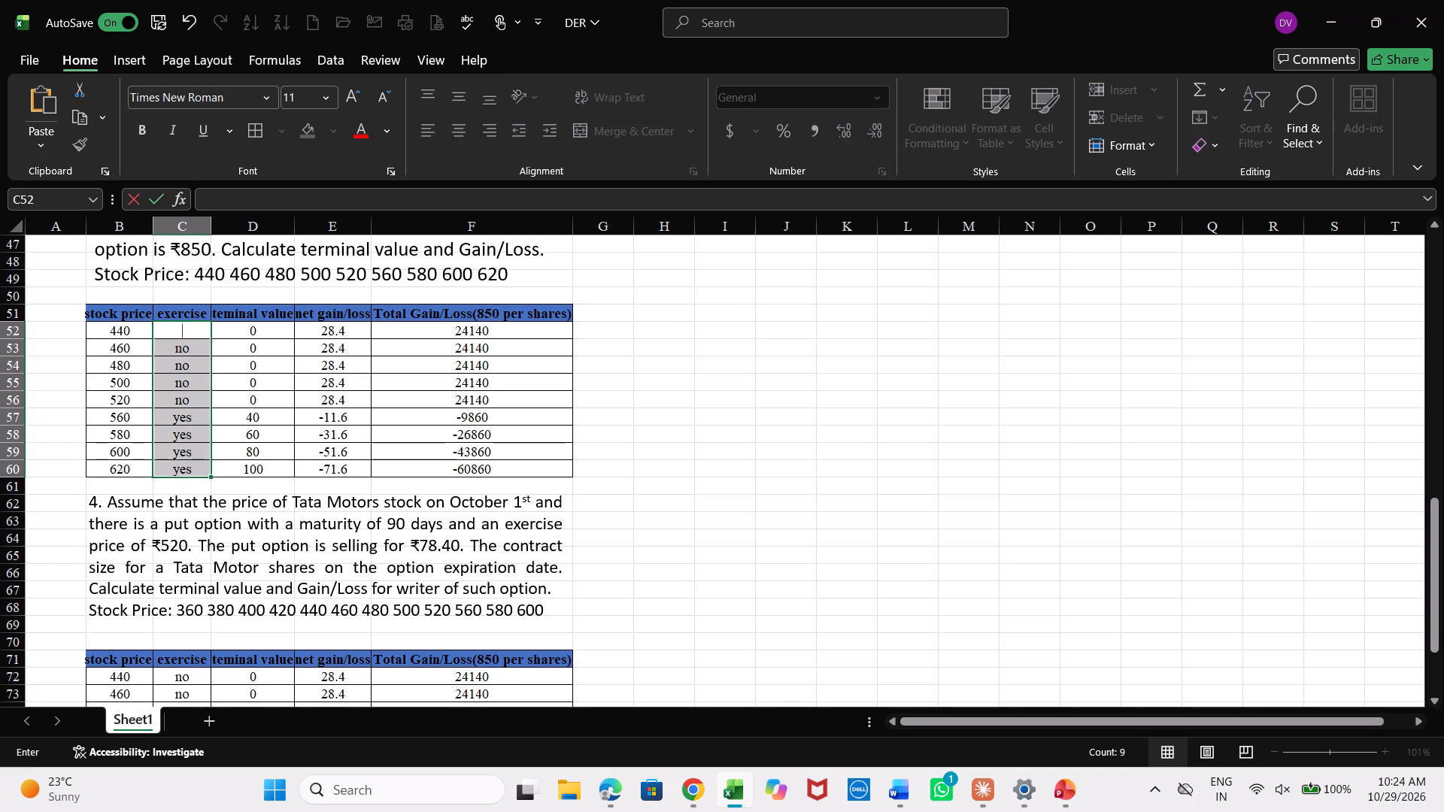
{"action": "type", "text": "yes"}
{"action": "left_click", "coordinate": [197, 333]}
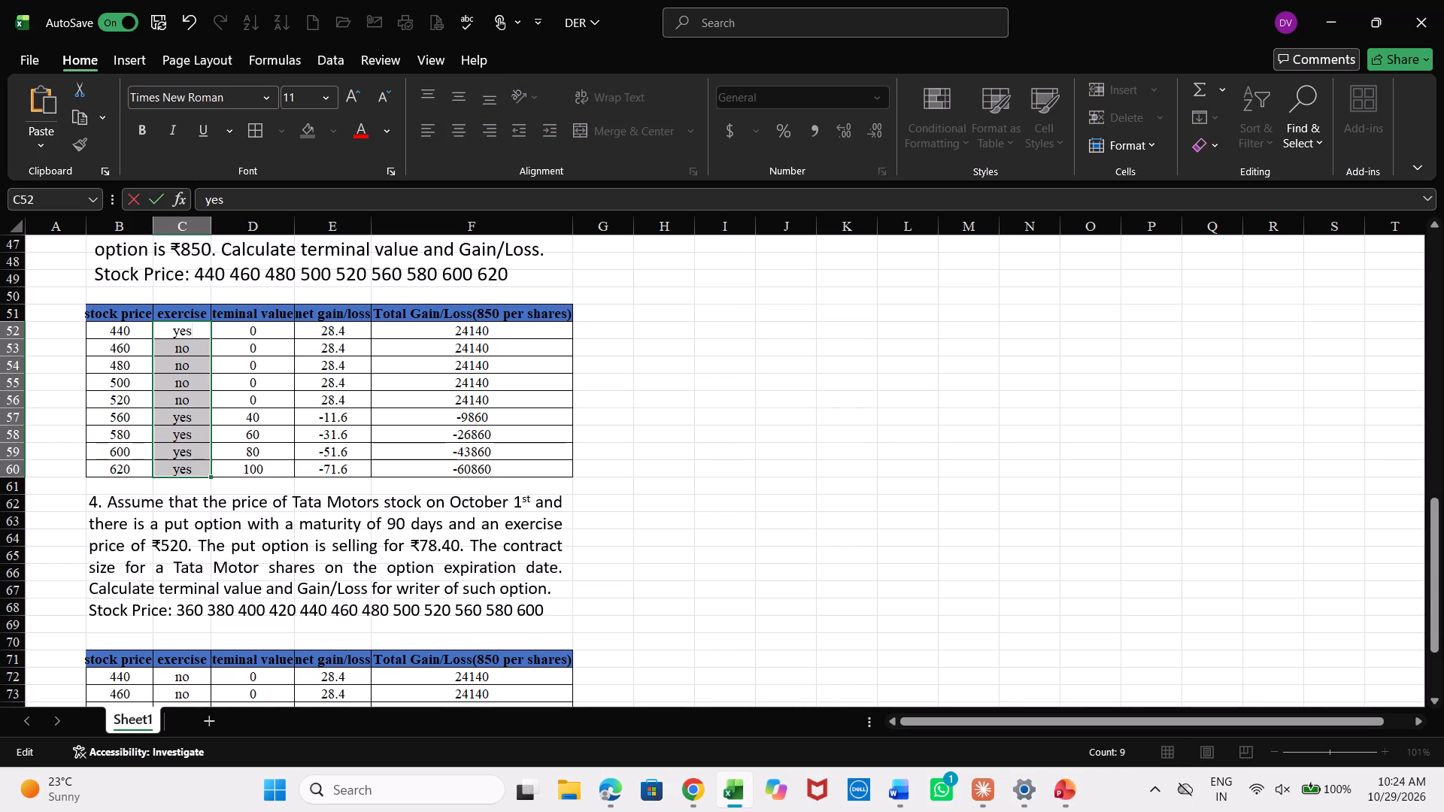
{"action": "left_click", "coordinate": [207, 331]}
{"action": "left_click", "coordinate": [210, 344]}
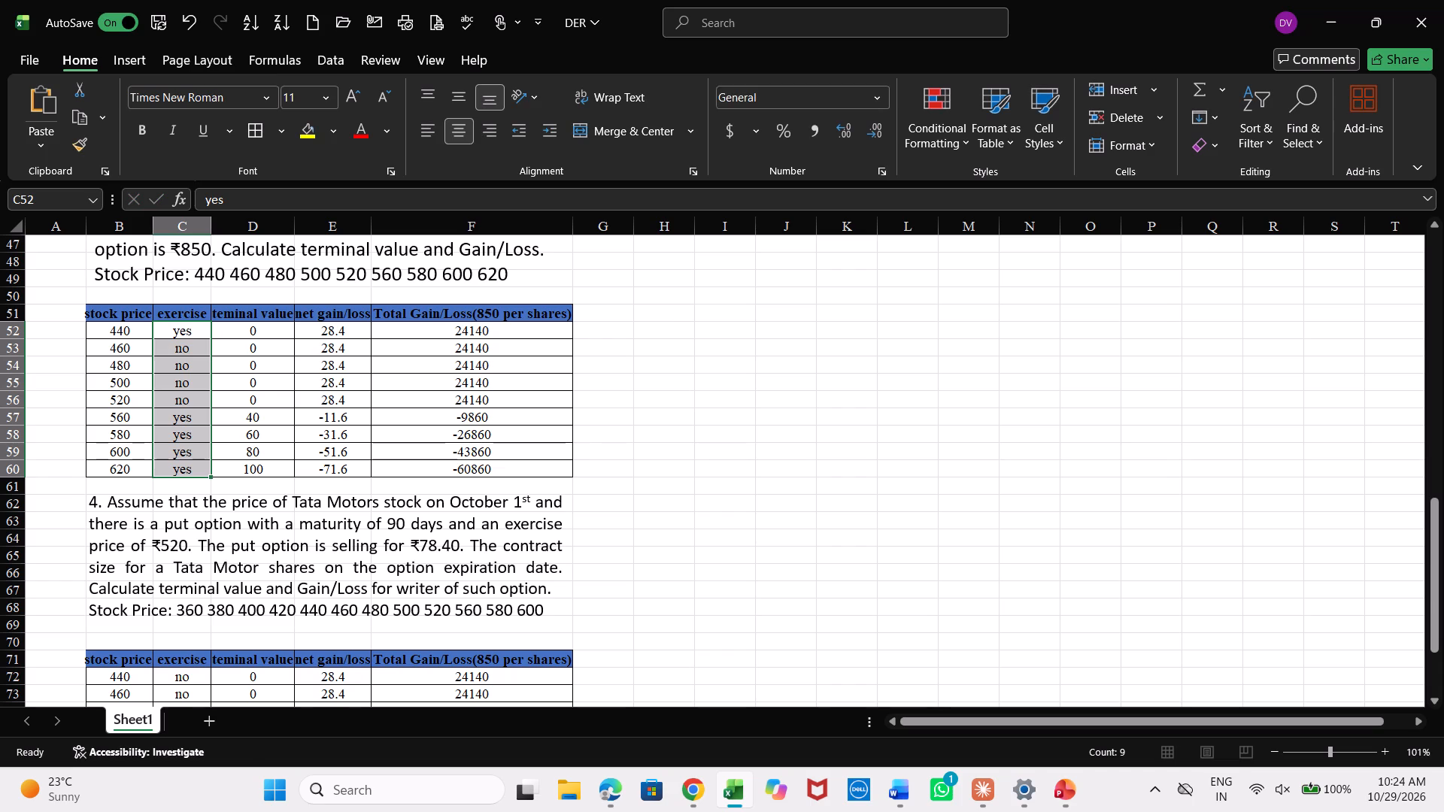
{"action": "left_click", "coordinate": [199, 356]}
{"action": "left_click", "coordinate": [201, 333]}
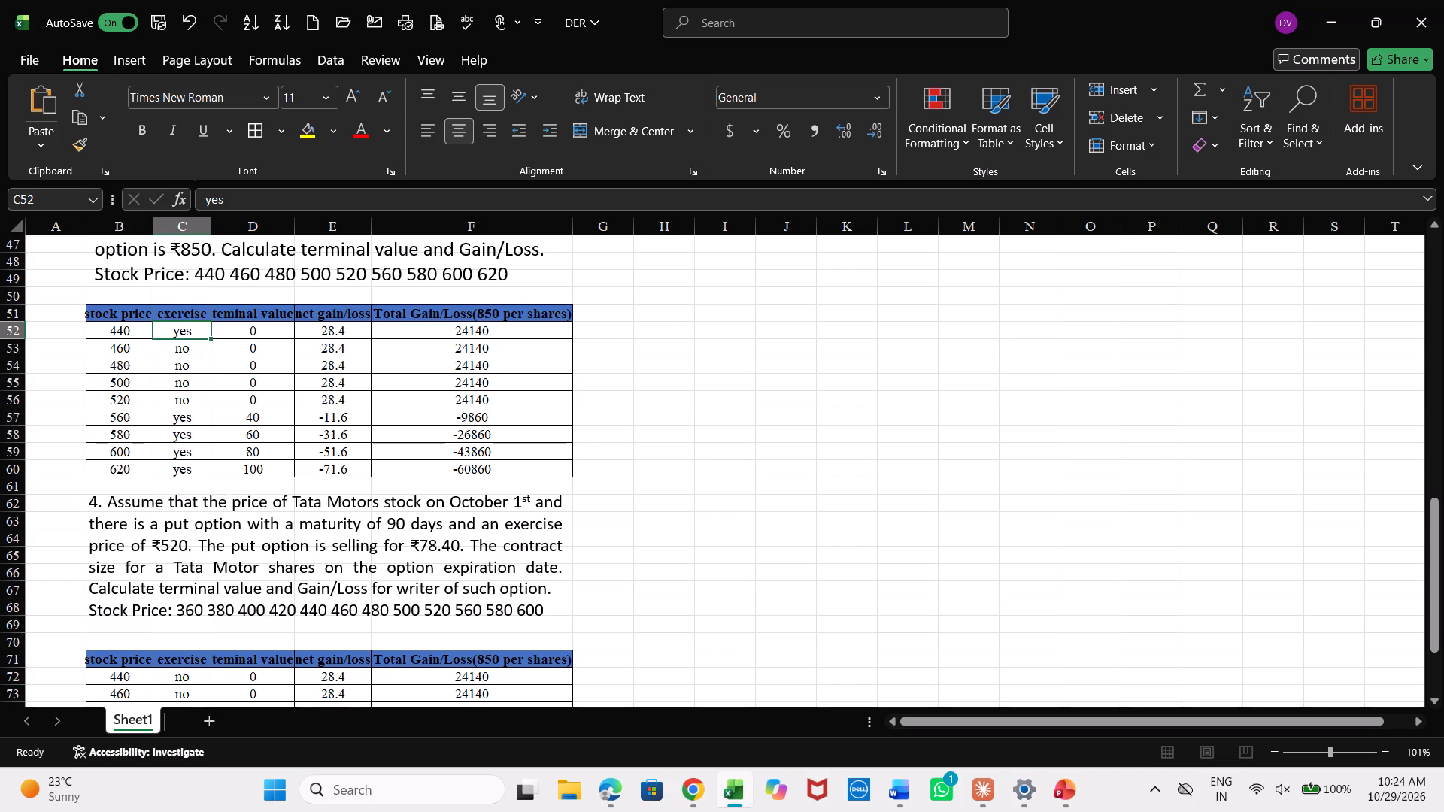
{"action": "left_click_drag", "start_coordinate": [208, 337], "coordinate": [210, 379]}
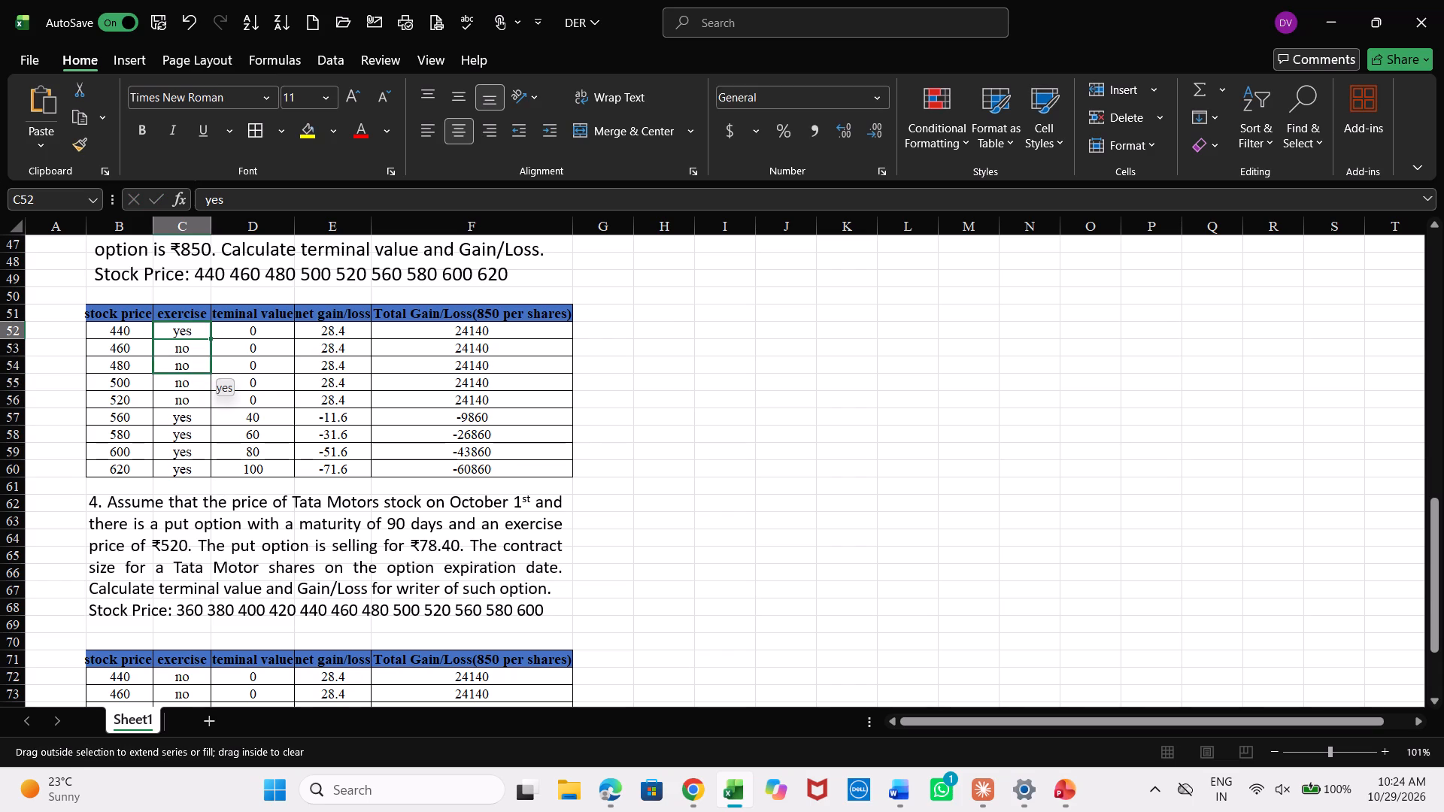
{"action": "left_click_drag", "start_coordinate": [210, 379], "coordinate": [208, 383]}
Fill the "no" in exercise cell C56 down to C60 for stock prices 520 to 620.
{"action": "double_click", "coordinate": [170, 405]}
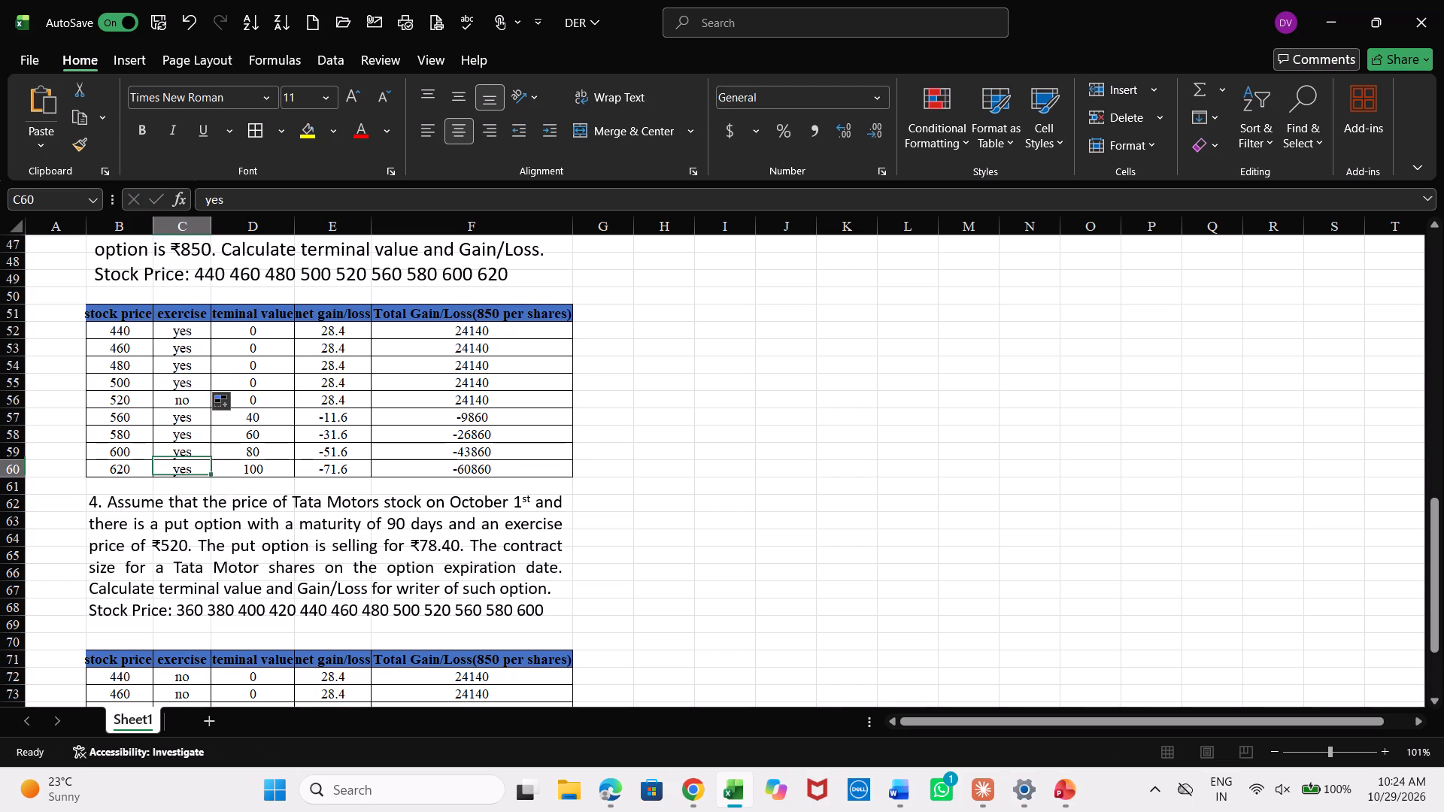
{"action": "double_click", "coordinate": [192, 400]}
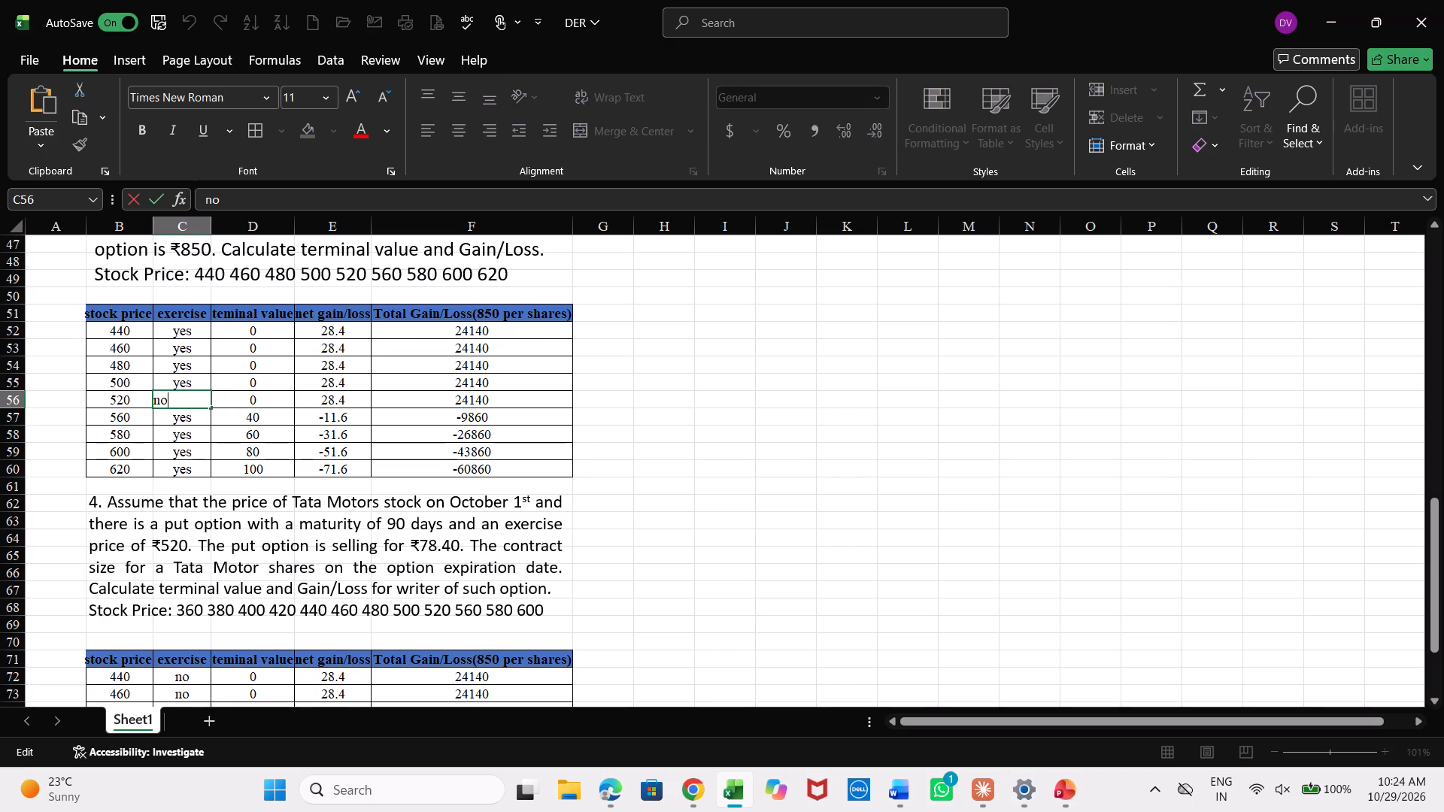
{"action": "left_click_drag", "start_coordinate": [210, 407], "coordinate": [211, 479]}
{"action": "left_click_drag", "start_coordinate": [211, 406], "coordinate": [208, 468]}
In problem 4's table, enter "yes" in exercise cell C72 and fill it down to C75 only, leaving C76 empty.
{"action": "scroll", "coordinate": [221, 474], "scroll_direction": "down", "scroll_amount": 1}
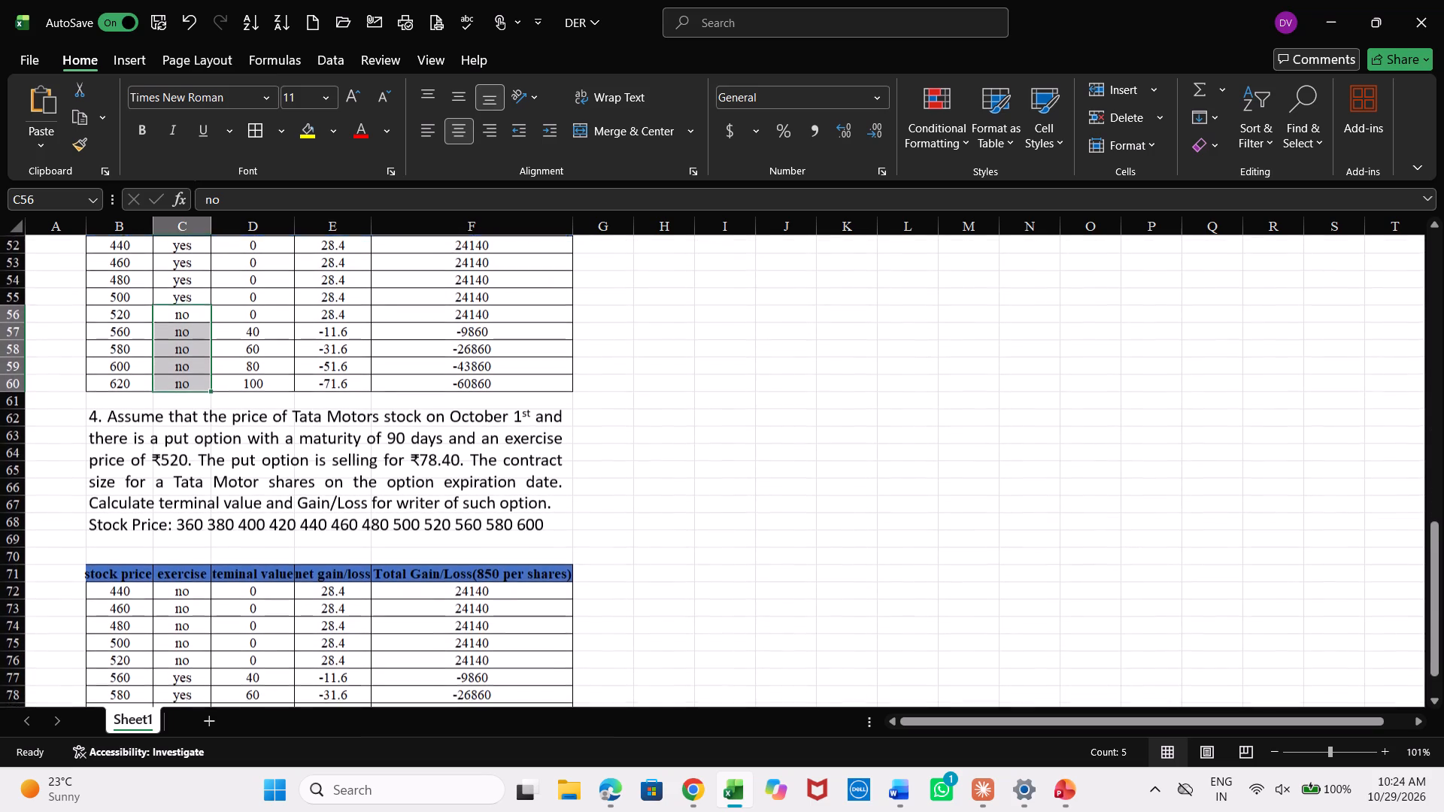
{"action": "scroll", "coordinate": [221, 474], "scroll_direction": "down", "scroll_amount": 1}
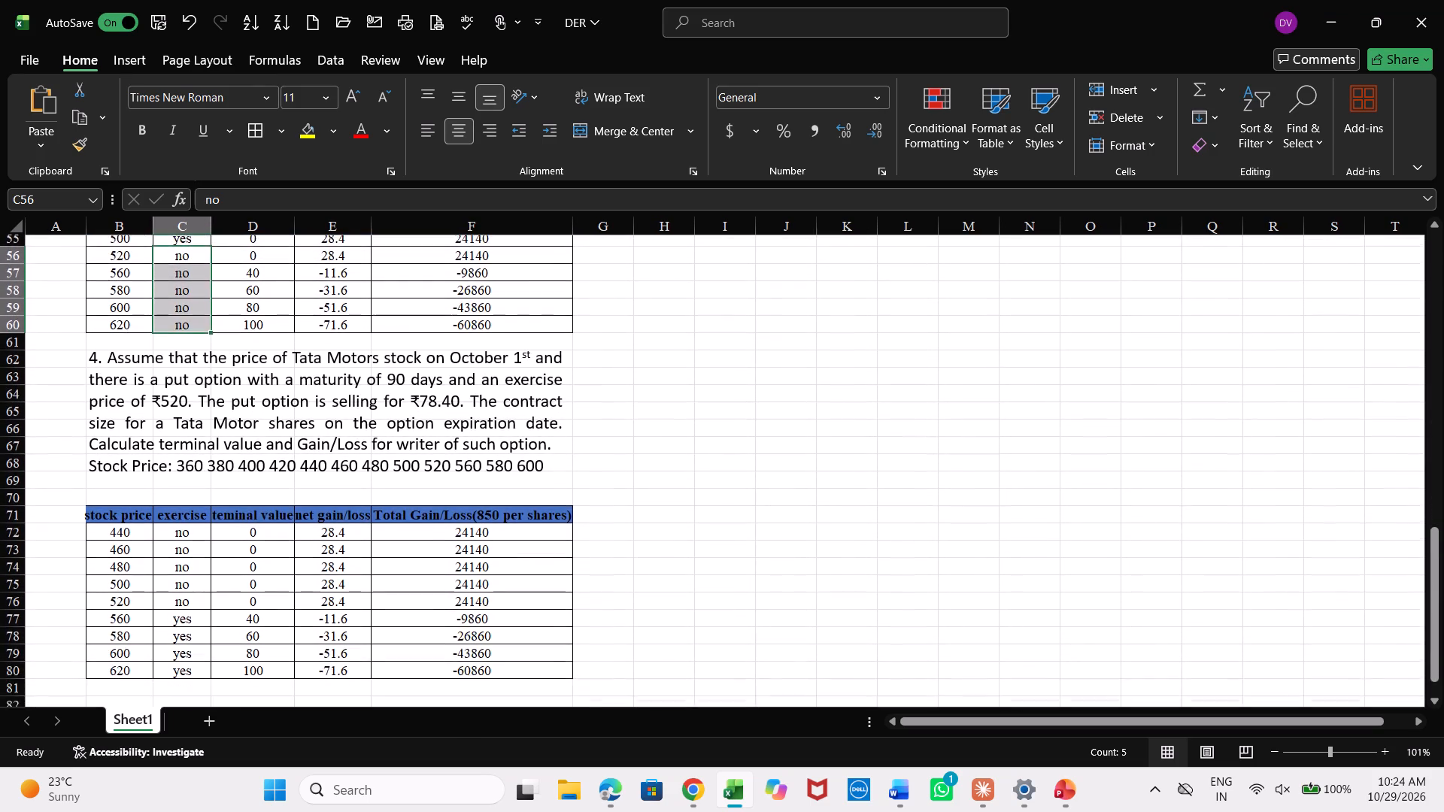
{"action": "scroll", "coordinate": [221, 474], "scroll_direction": "down", "scroll_amount": 1}
{"action": "left_click", "coordinate": [178, 502]}
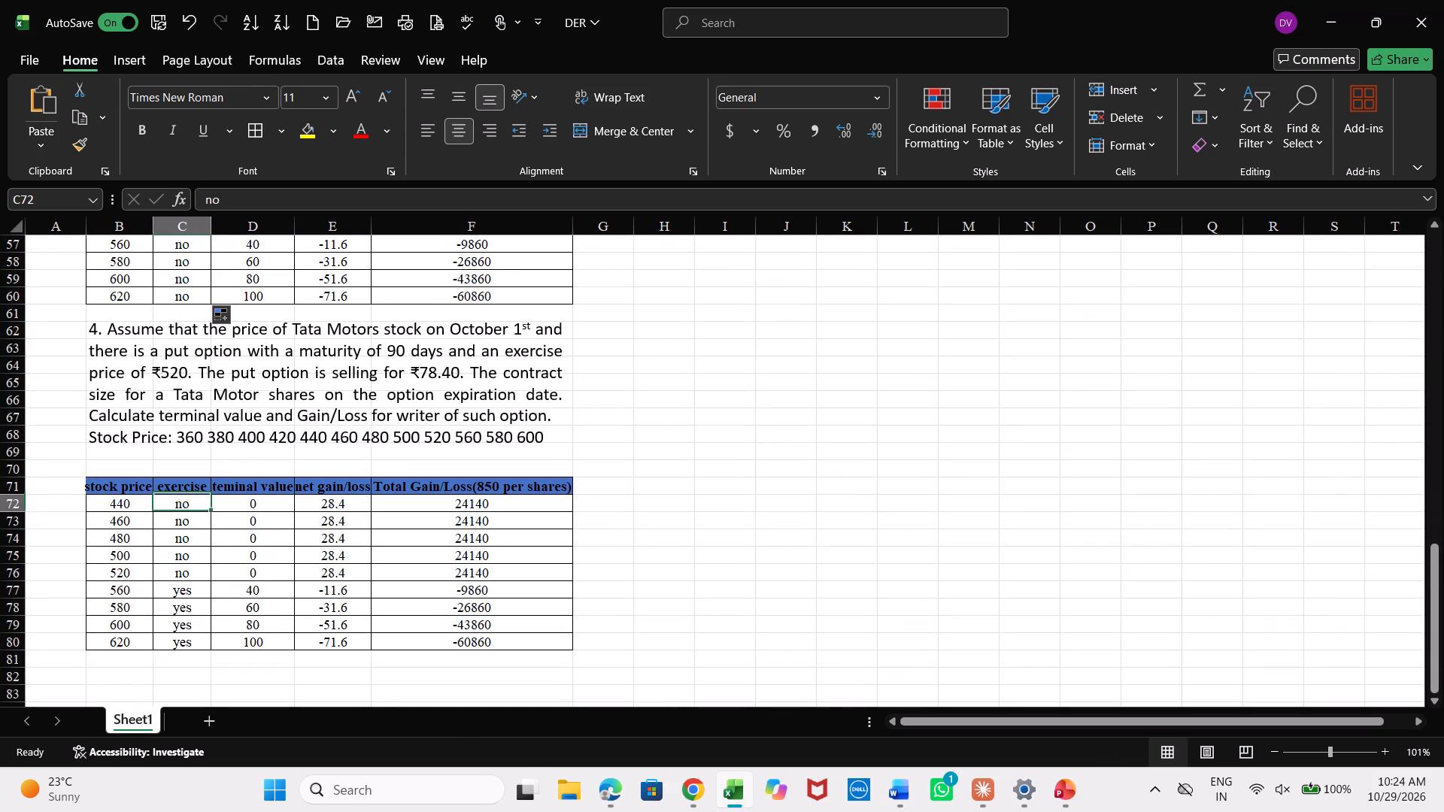
{"action": "type", "text": "yes"}
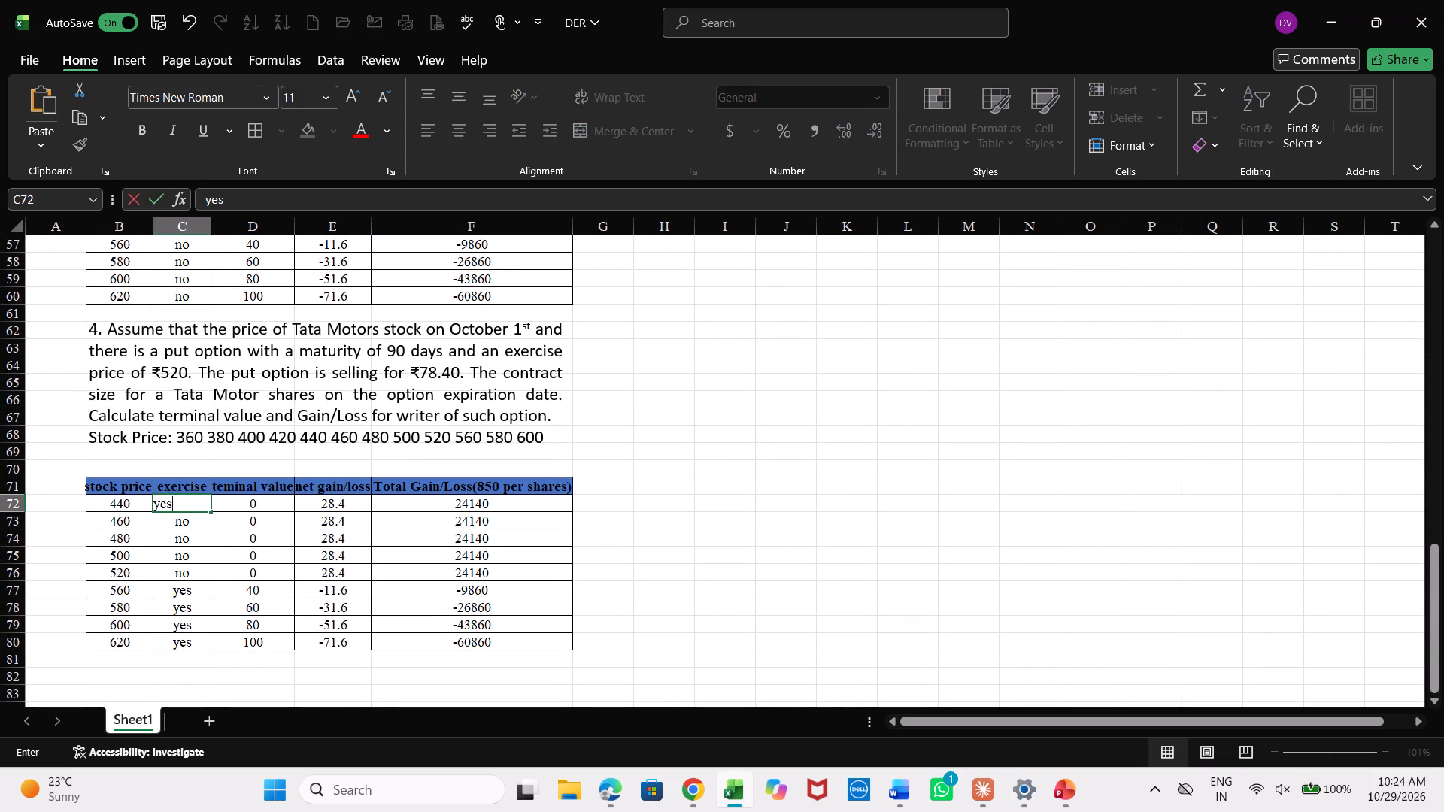
{"action": "left_click_drag", "start_coordinate": [211, 510], "coordinate": [205, 574]}
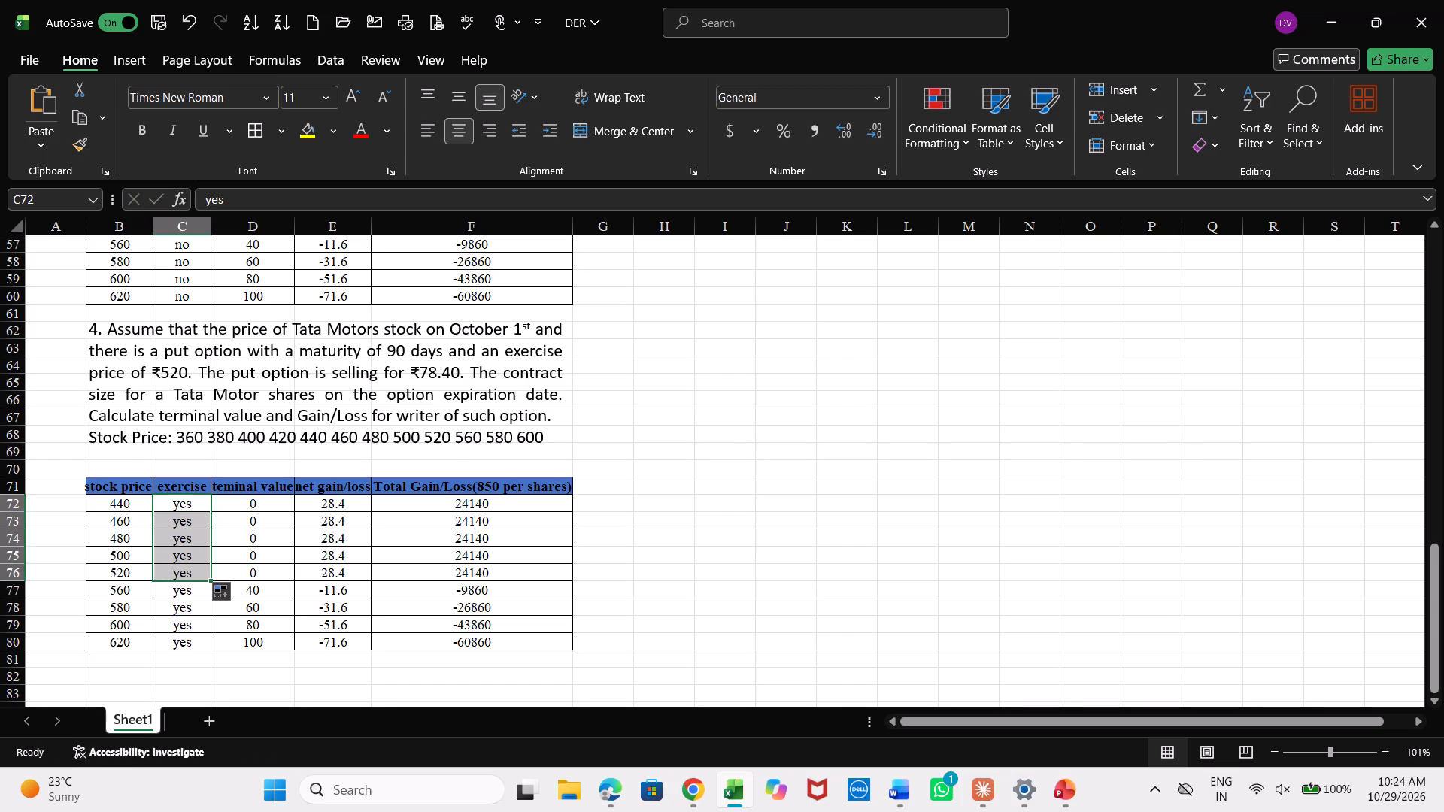
{"action": "left_click_drag", "start_coordinate": [210, 580], "coordinate": [209, 567]}
Enter "no" in exercise cell C76 and fill it down to C80.
{"action": "left_click", "coordinate": [194, 580]}
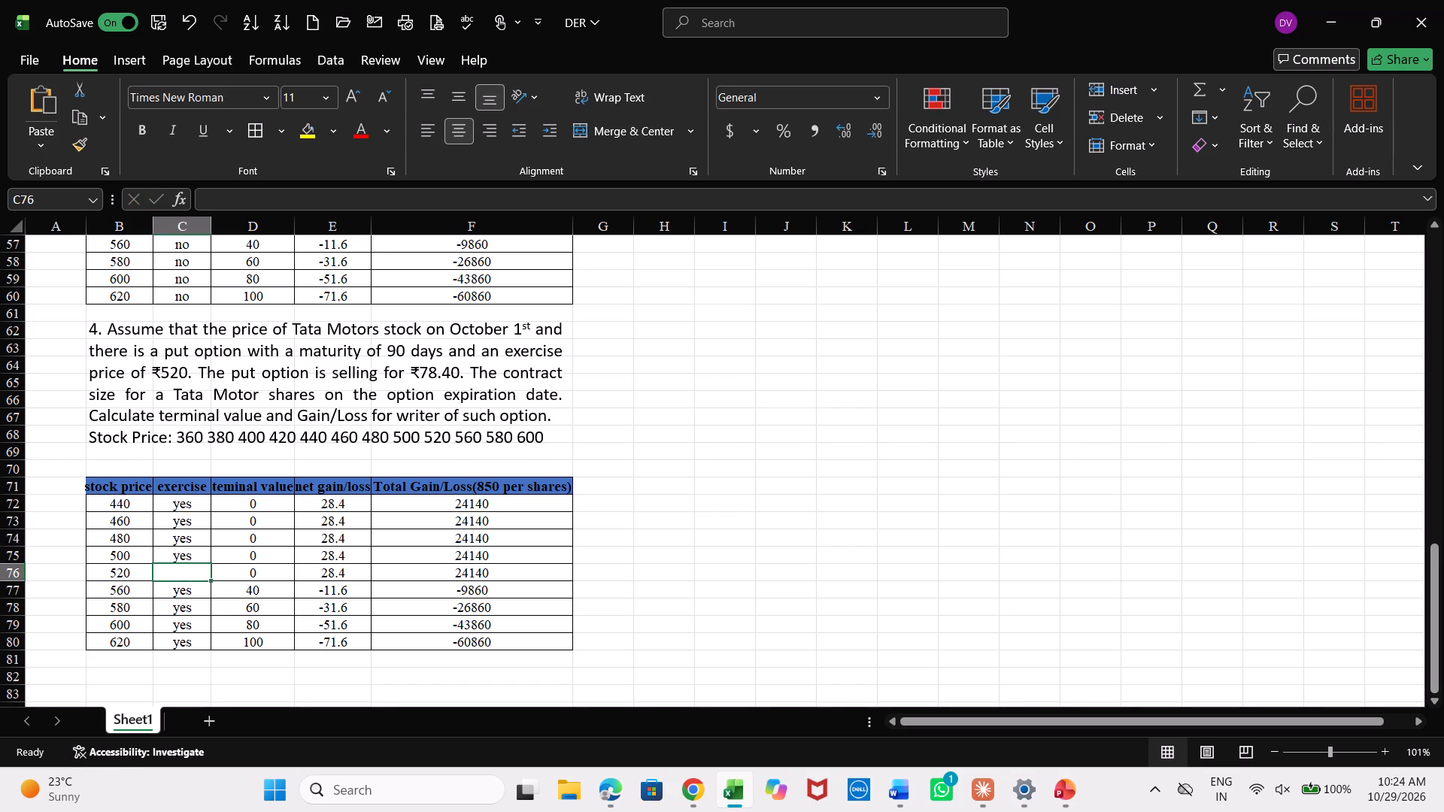
{"action": "type", "text": "no"}
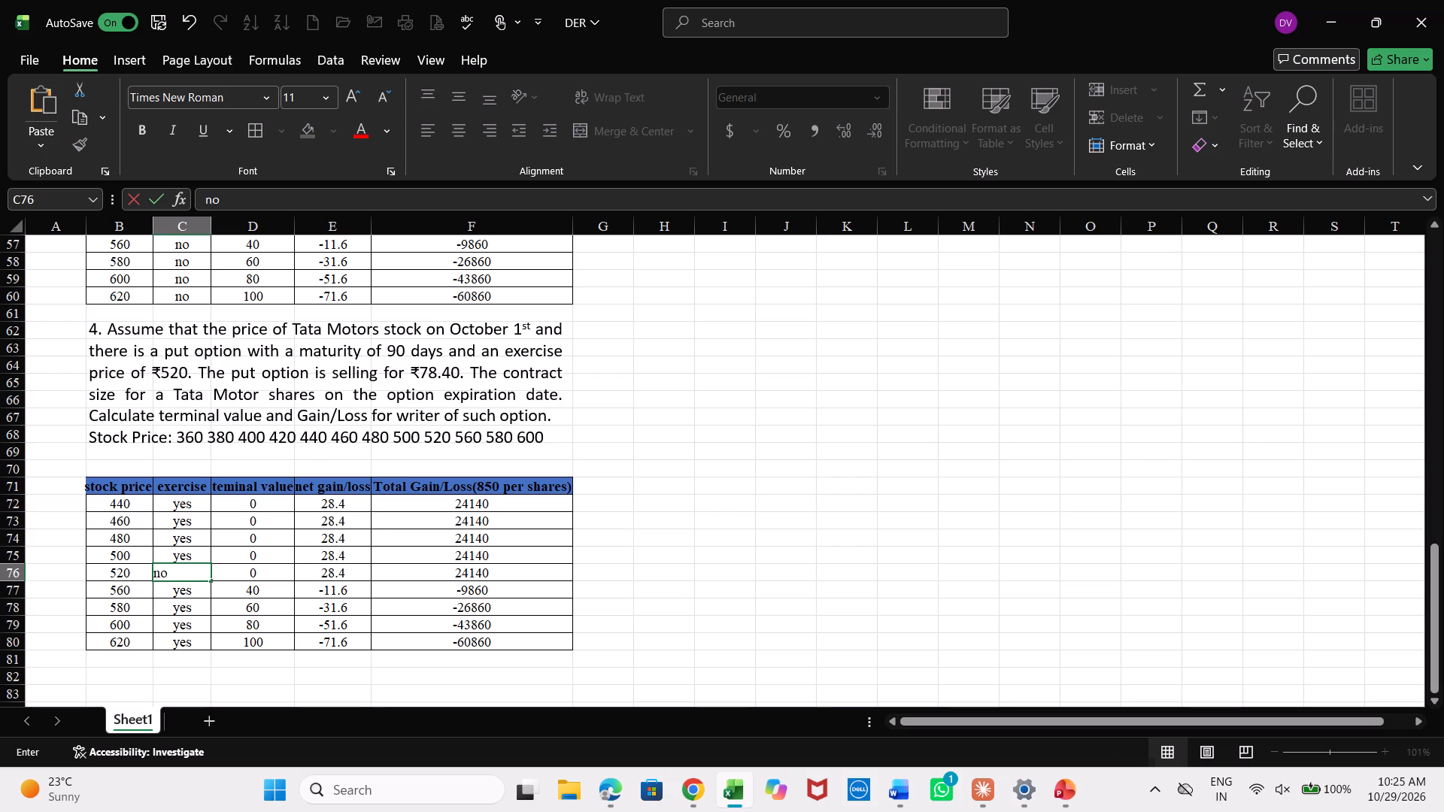
{"action": "scroll", "coordinate": [194, 580], "scroll_direction": "up", "scroll_amount": 1}
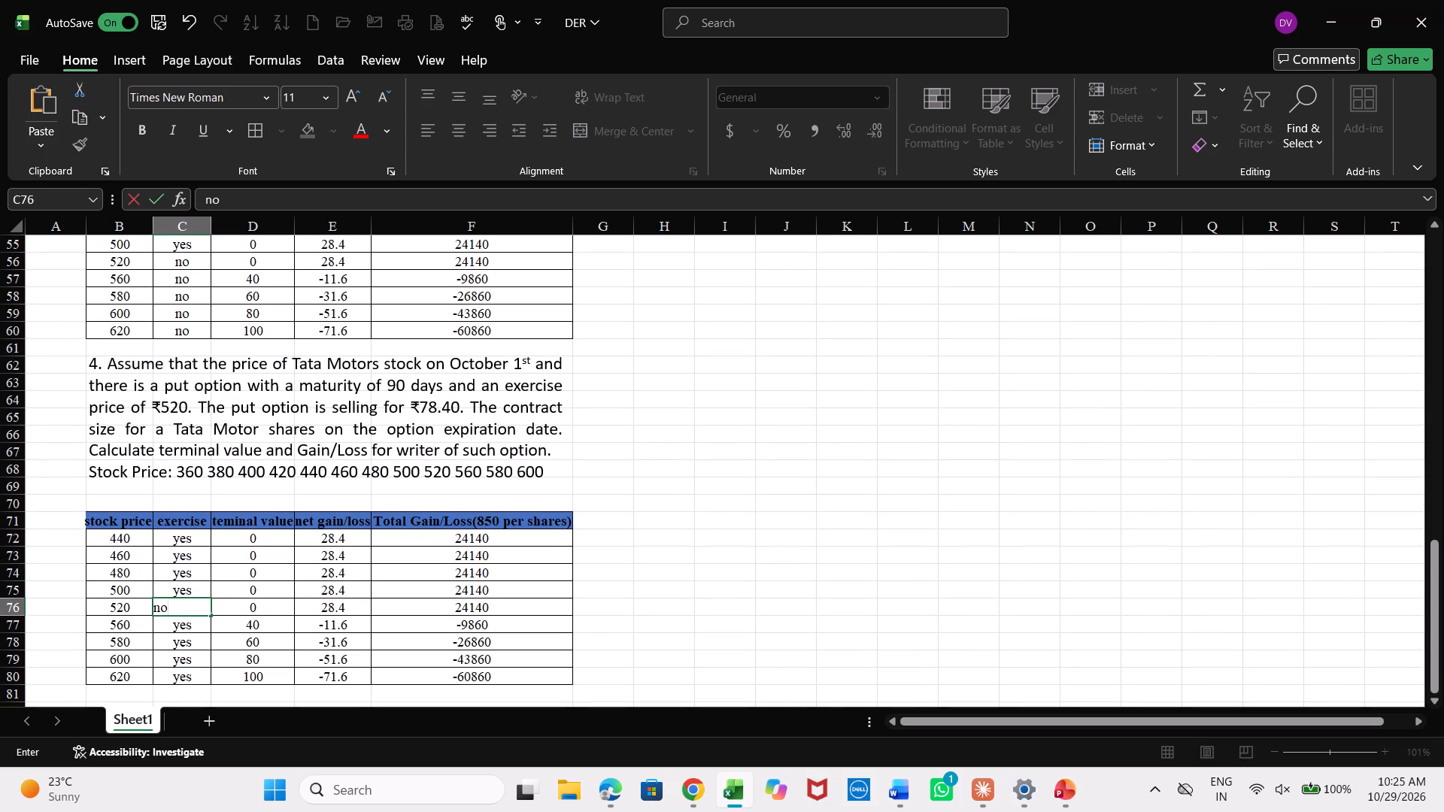
{"action": "left_click_drag", "start_coordinate": [211, 613], "coordinate": [220, 678]}
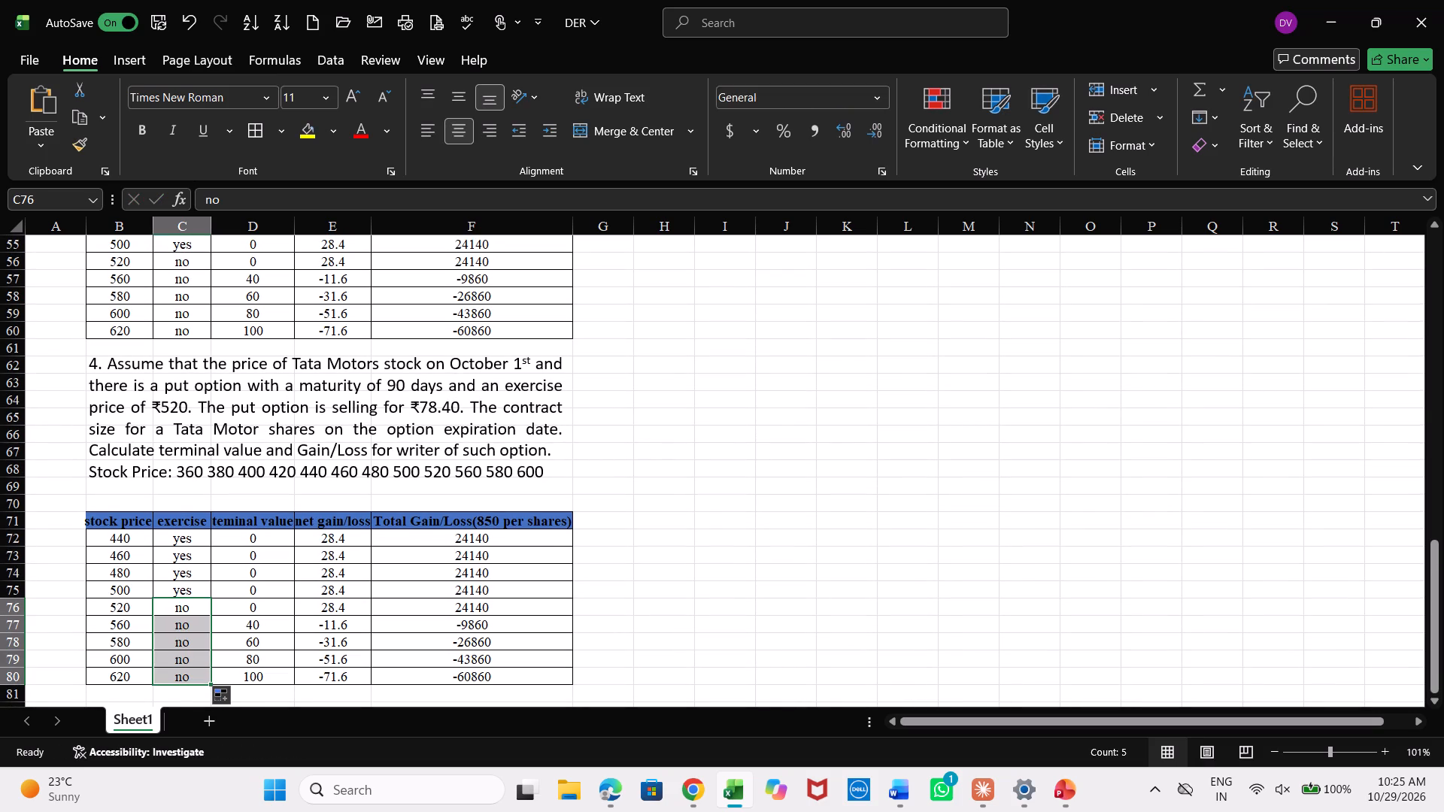
In problem 3's table, enter the terminal value formula =520-B52 in D52 and fill it down to D60.
{"action": "double_click", "coordinate": [256, 541]}
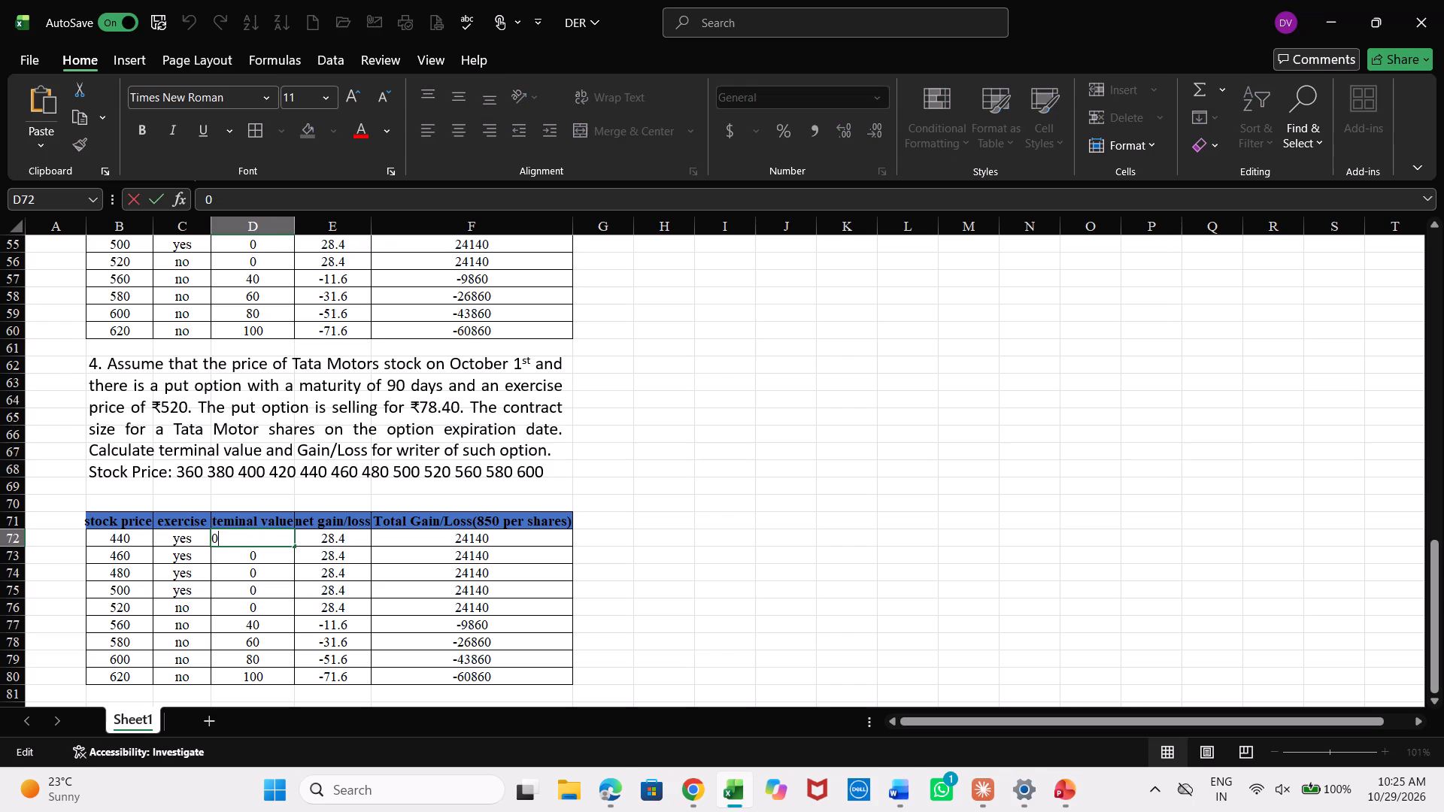
{"action": "scroll", "coordinate": [256, 541], "scroll_direction": "up", "scroll_amount": 1}
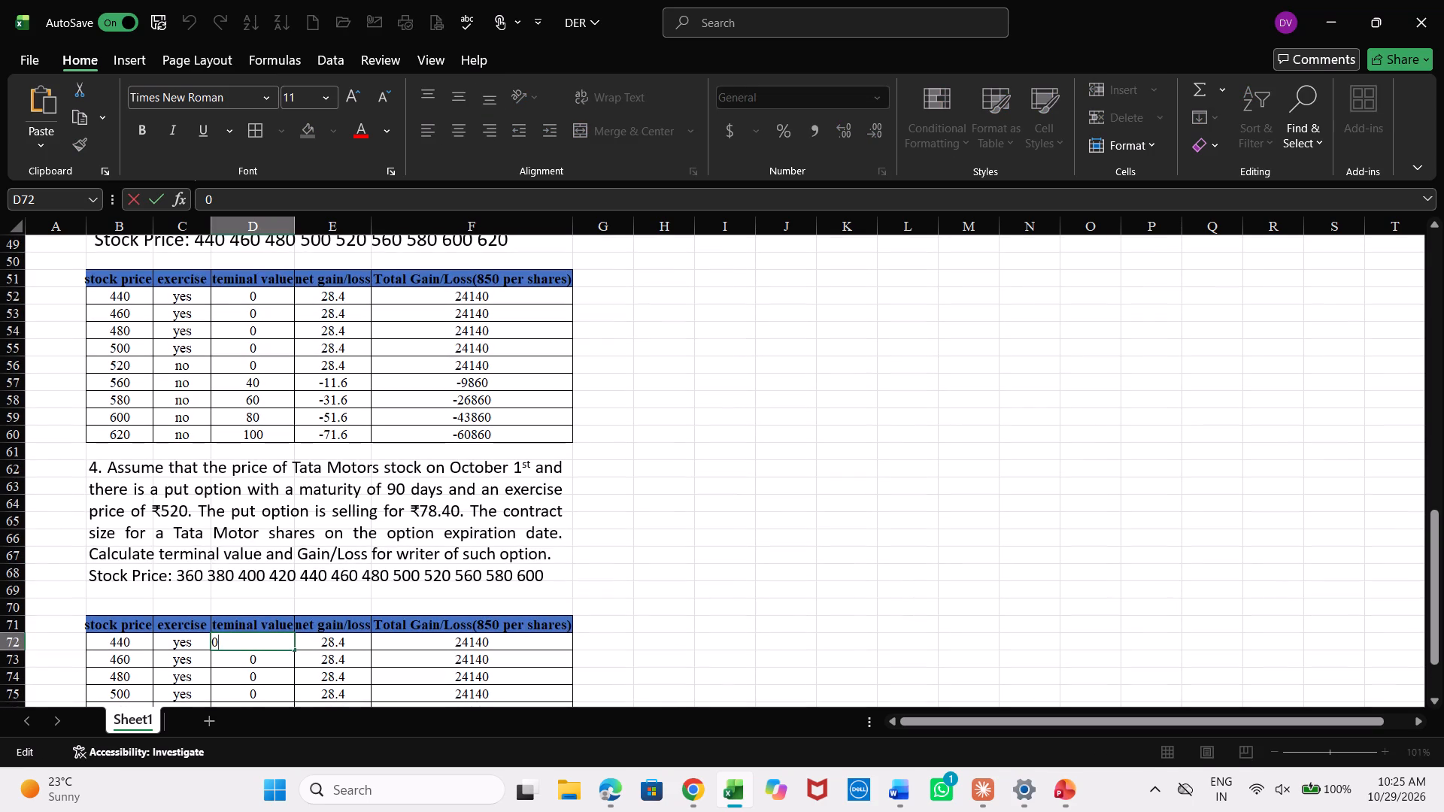
{"action": "double_click", "coordinate": [253, 297]}
{"action": "key", "text": "BackSpace"}
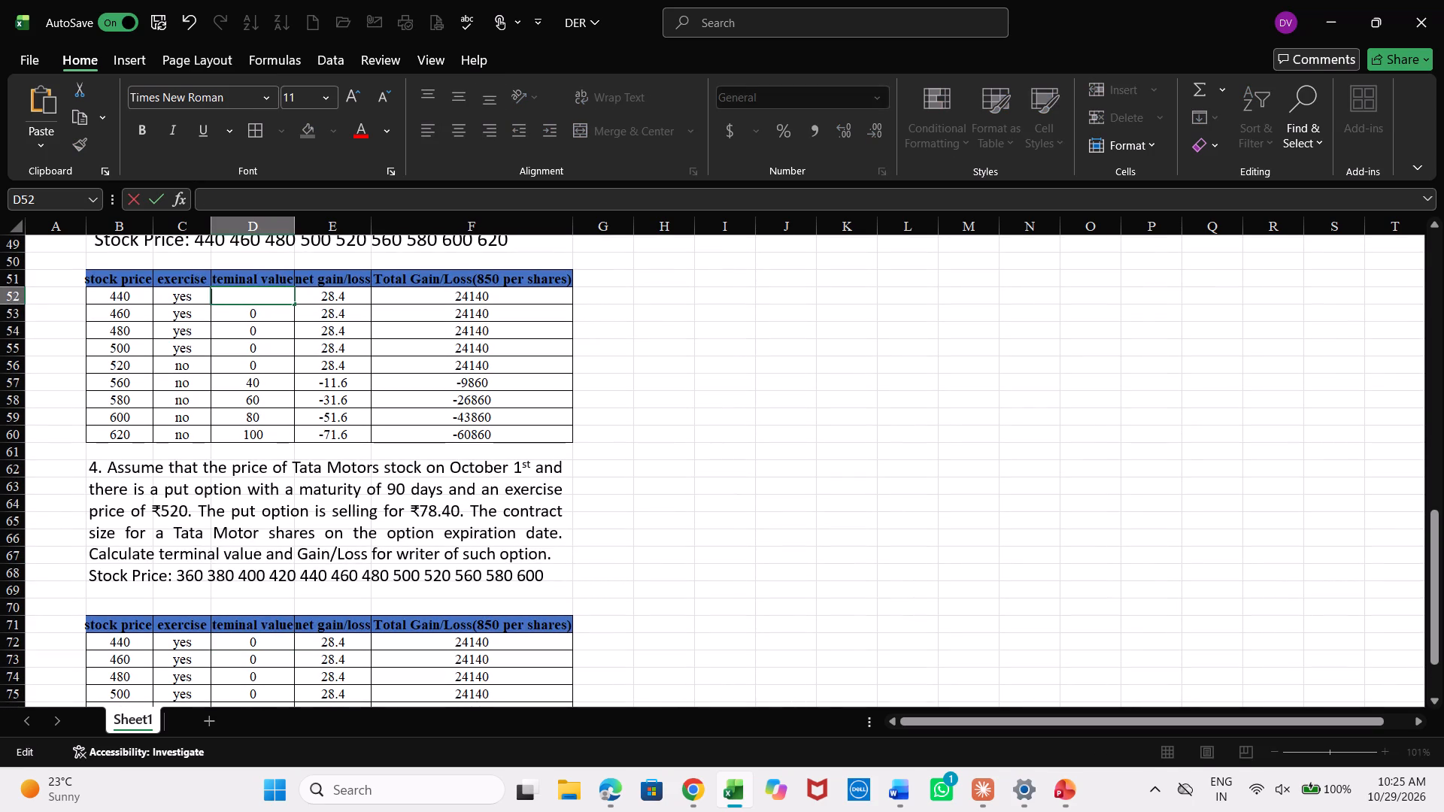
{"action": "key", "text": "BackSpace"}
{"action": "key", "text": "equal"}
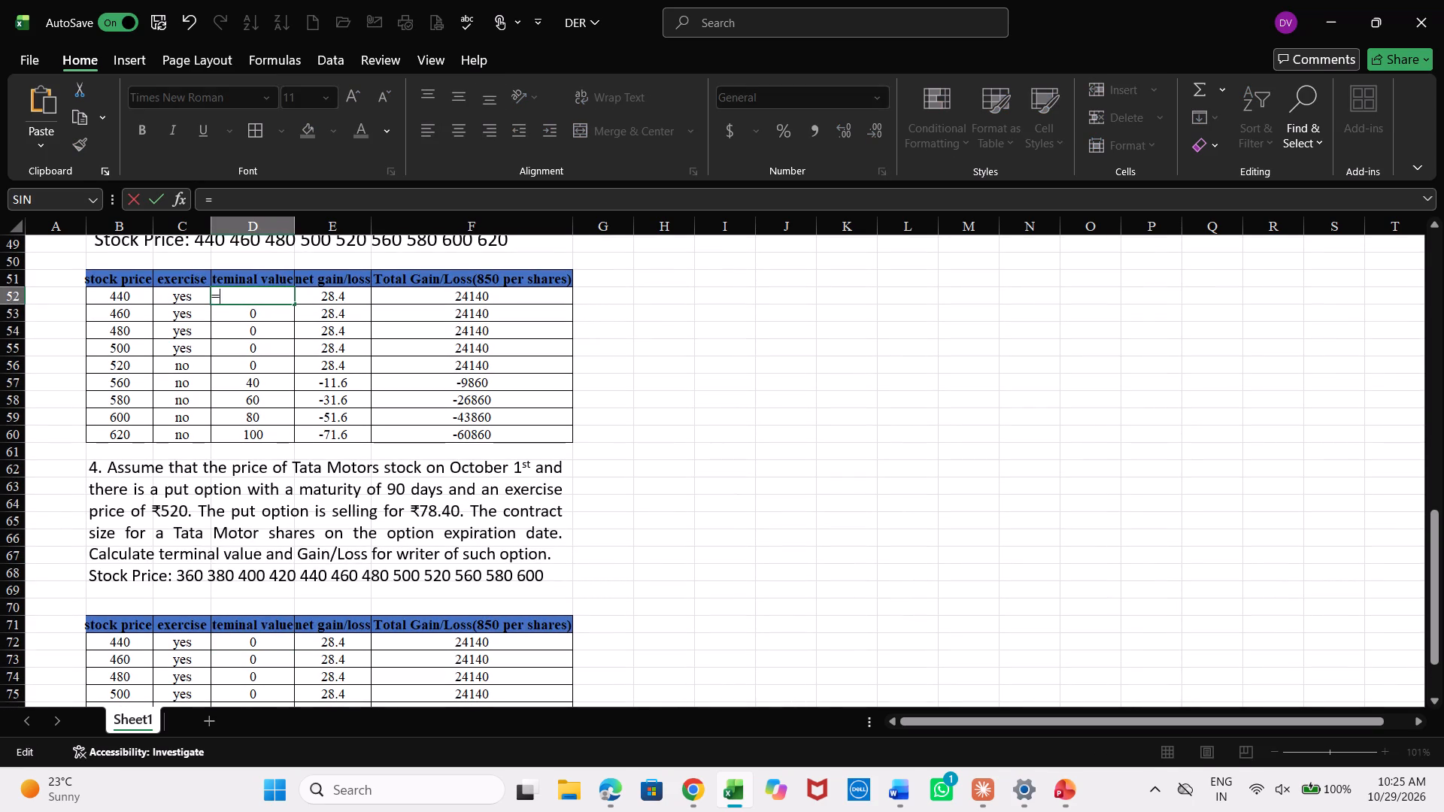
{"action": "type", "text": "502"}
{"action": "key", "text": "BackSpace"}
{"action": "key", "text": "BackSpace"}
{"action": "type", "text": "20"}
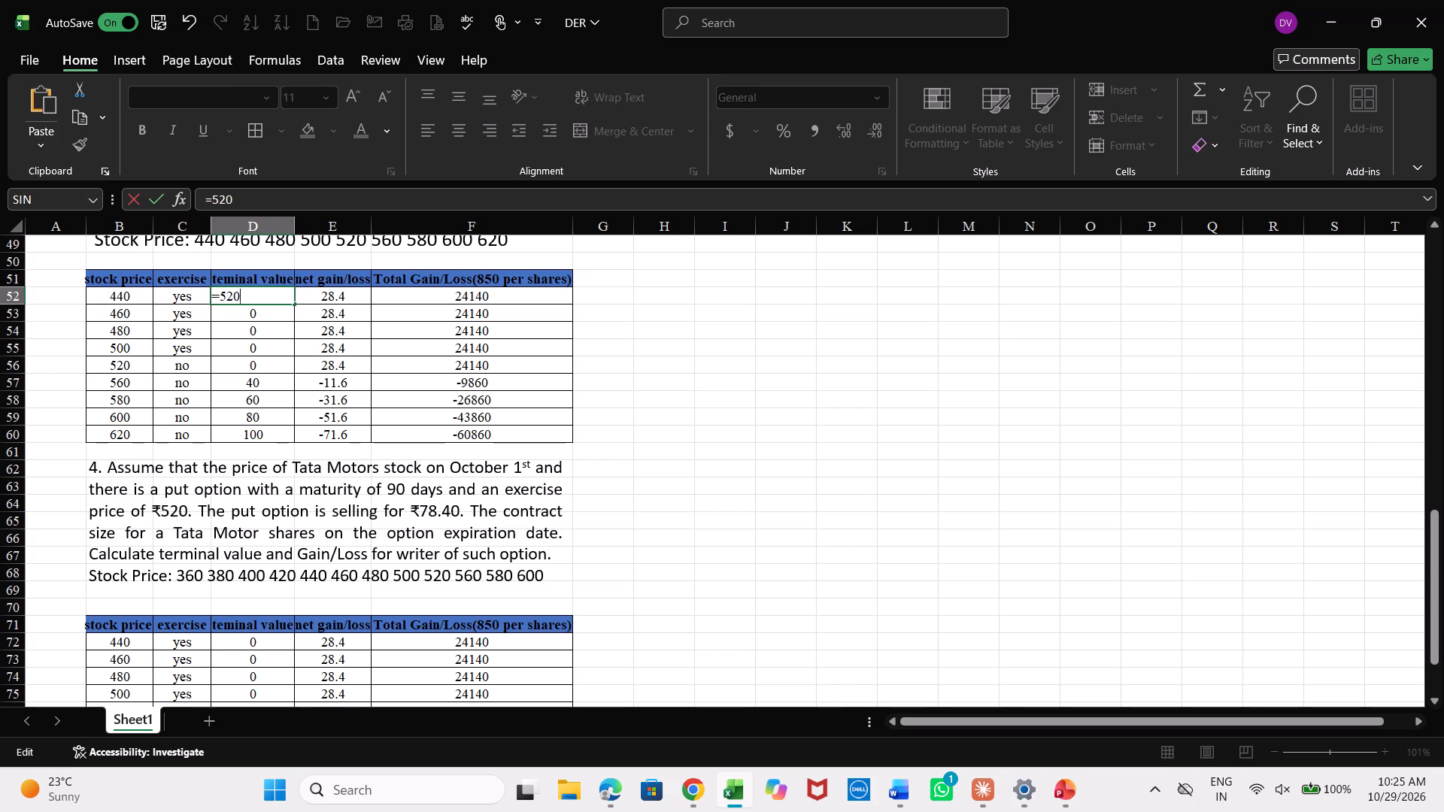
{"action": "key", "text": "minus"}
{"action": "left_click", "coordinate": [126, 300]}
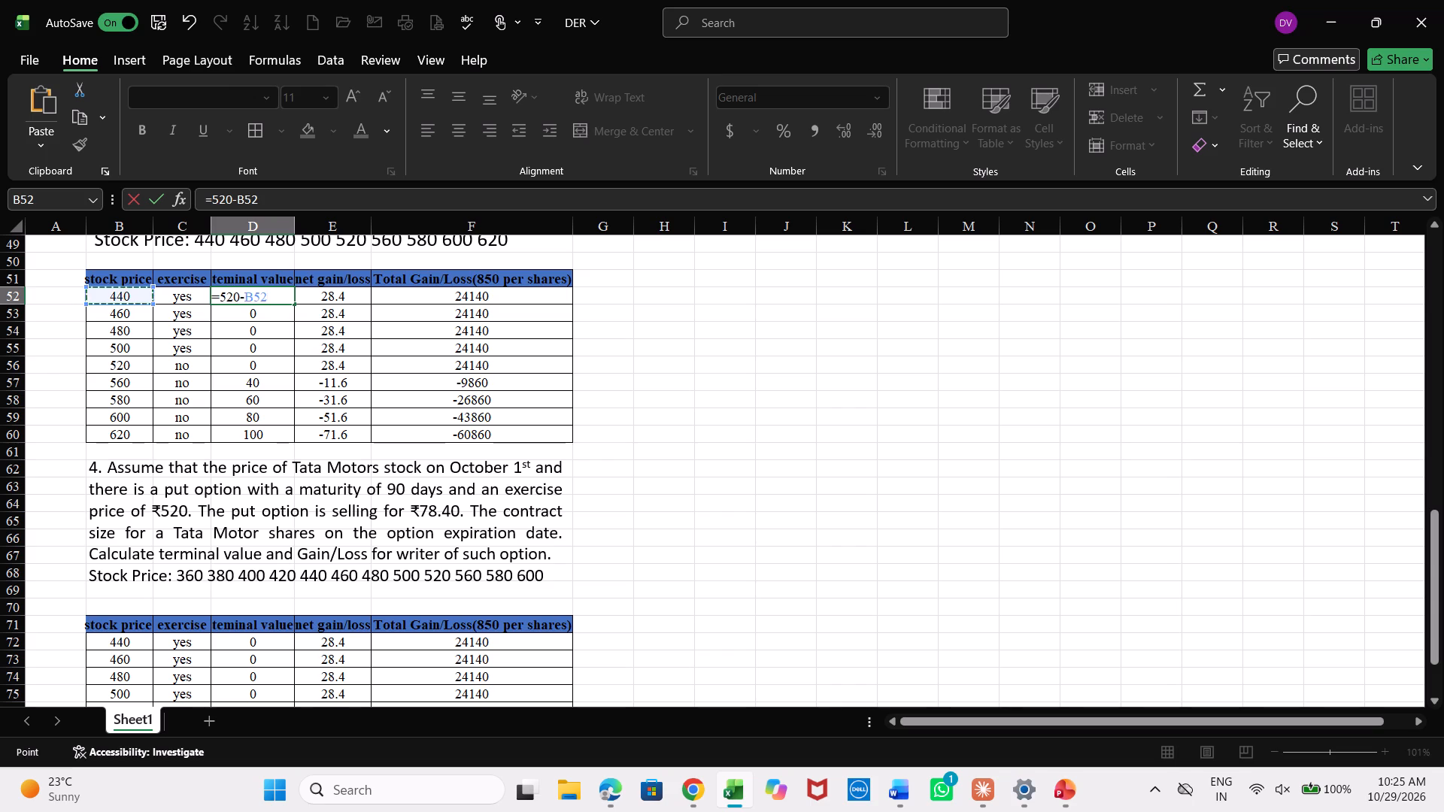
{"action": "key", "text": "Return"}
{"action": "left_click", "coordinate": [224, 296]}
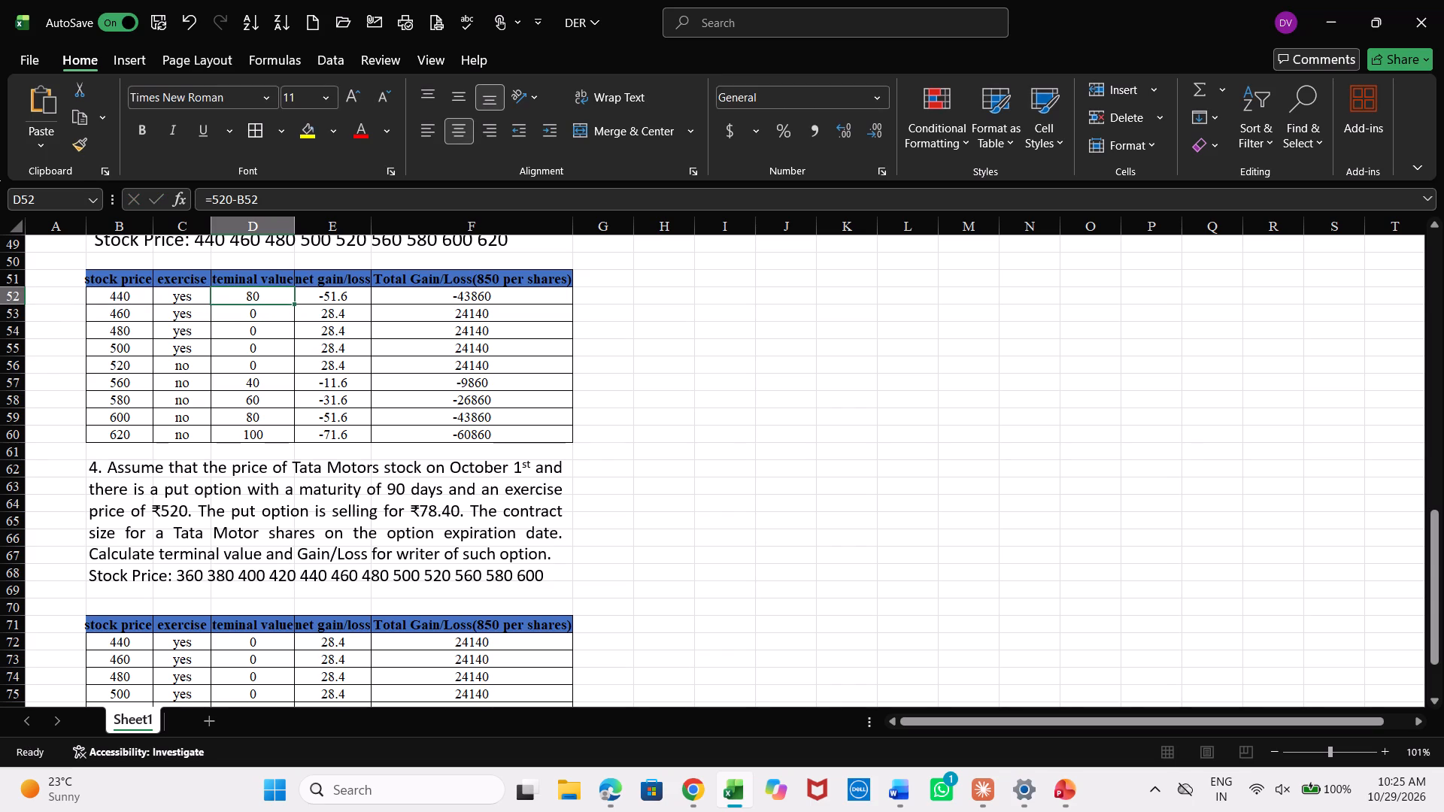
{"action": "left_click_drag", "start_coordinate": [296, 304], "coordinate": [284, 442]}
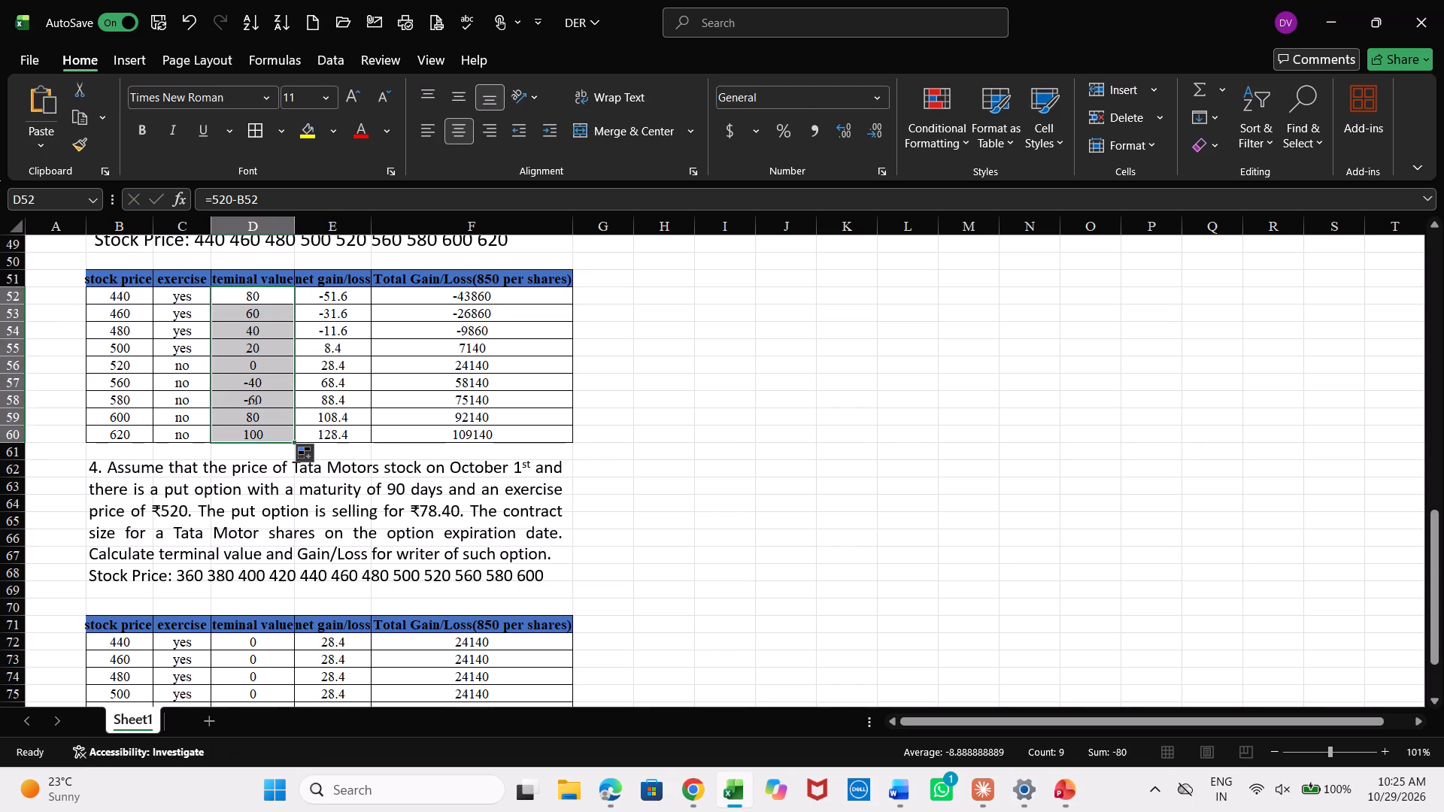
Replace the terminal values of the unexercised rows D57 to D60 with 0.
{"action": "left_click", "coordinate": [274, 388]}
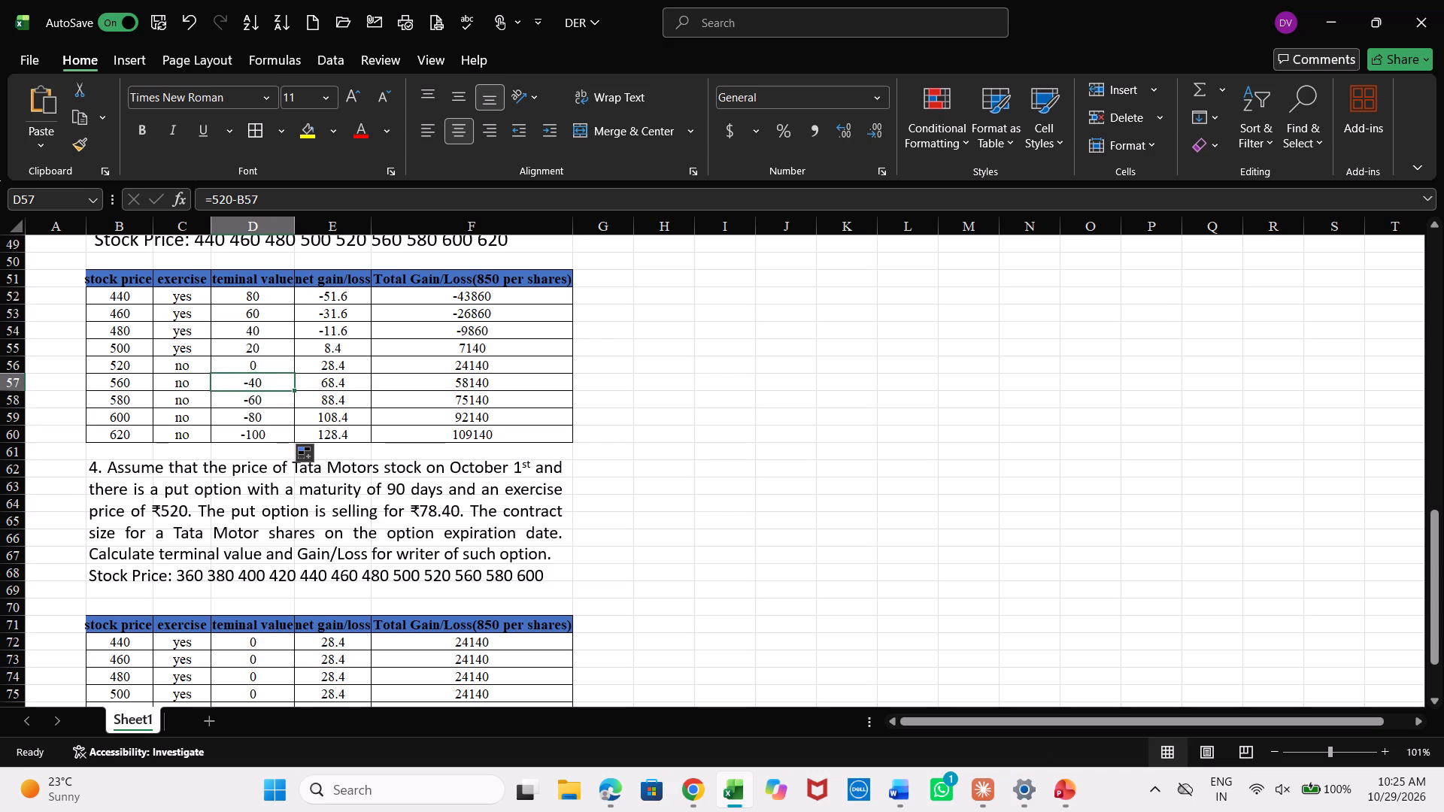
{"action": "key", "text": "0"}
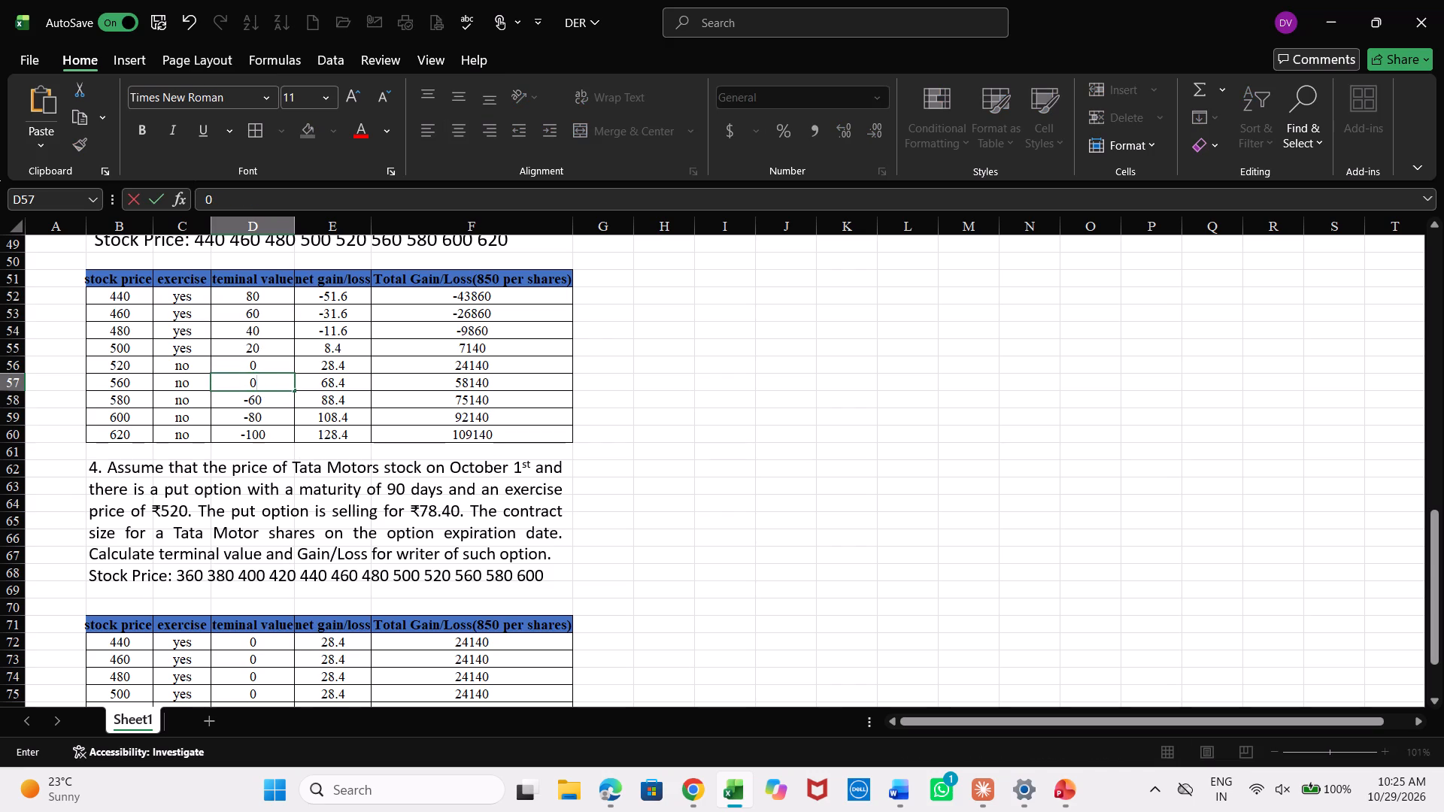
{"action": "key", "text": "Return"}
{"action": "key", "text": "0"}
{"action": "key", "text": "Return"}
{"action": "key", "text": "0"}
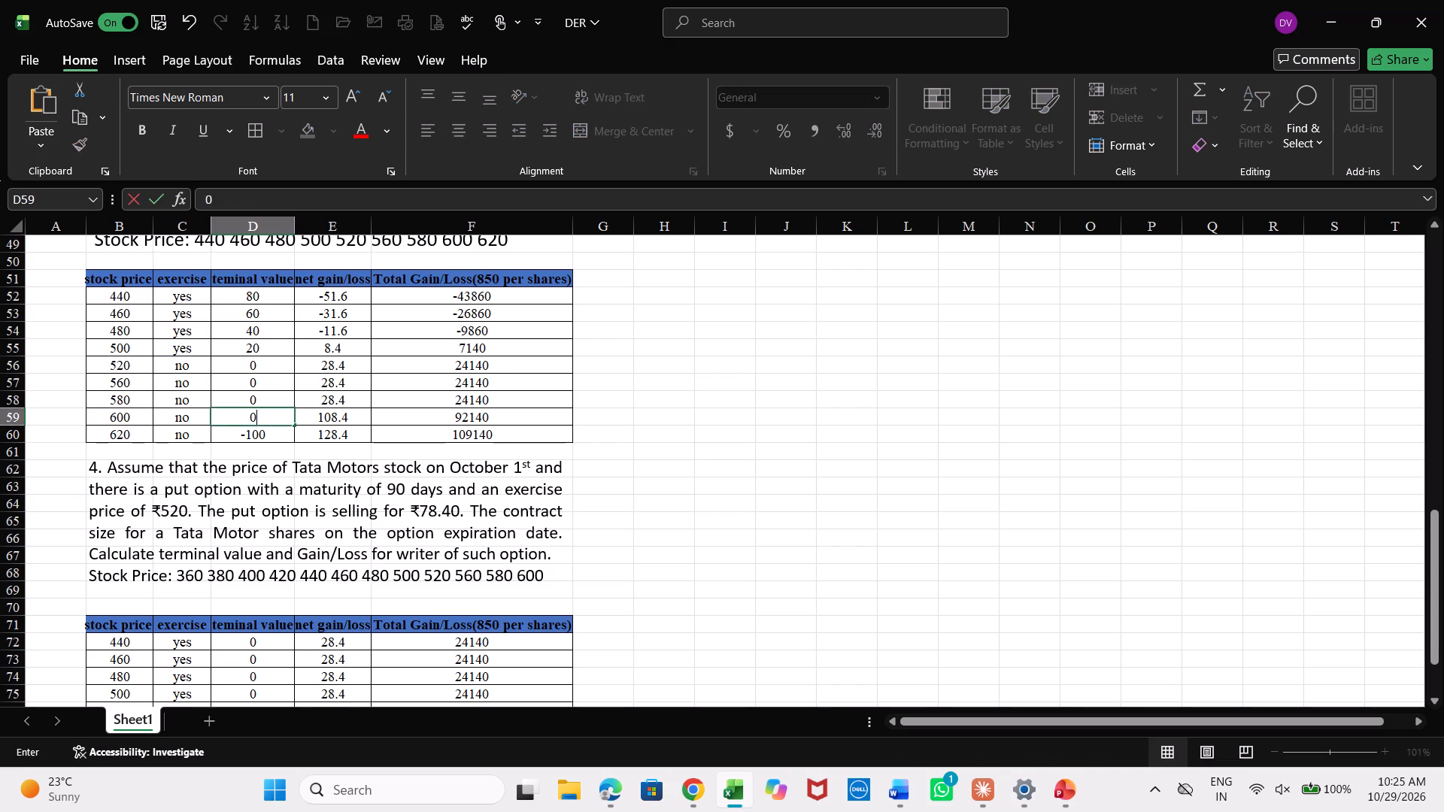
{"action": "key", "text": "Return"}
{"action": "key", "text": "0"}
{"action": "key", "text": "Return"}
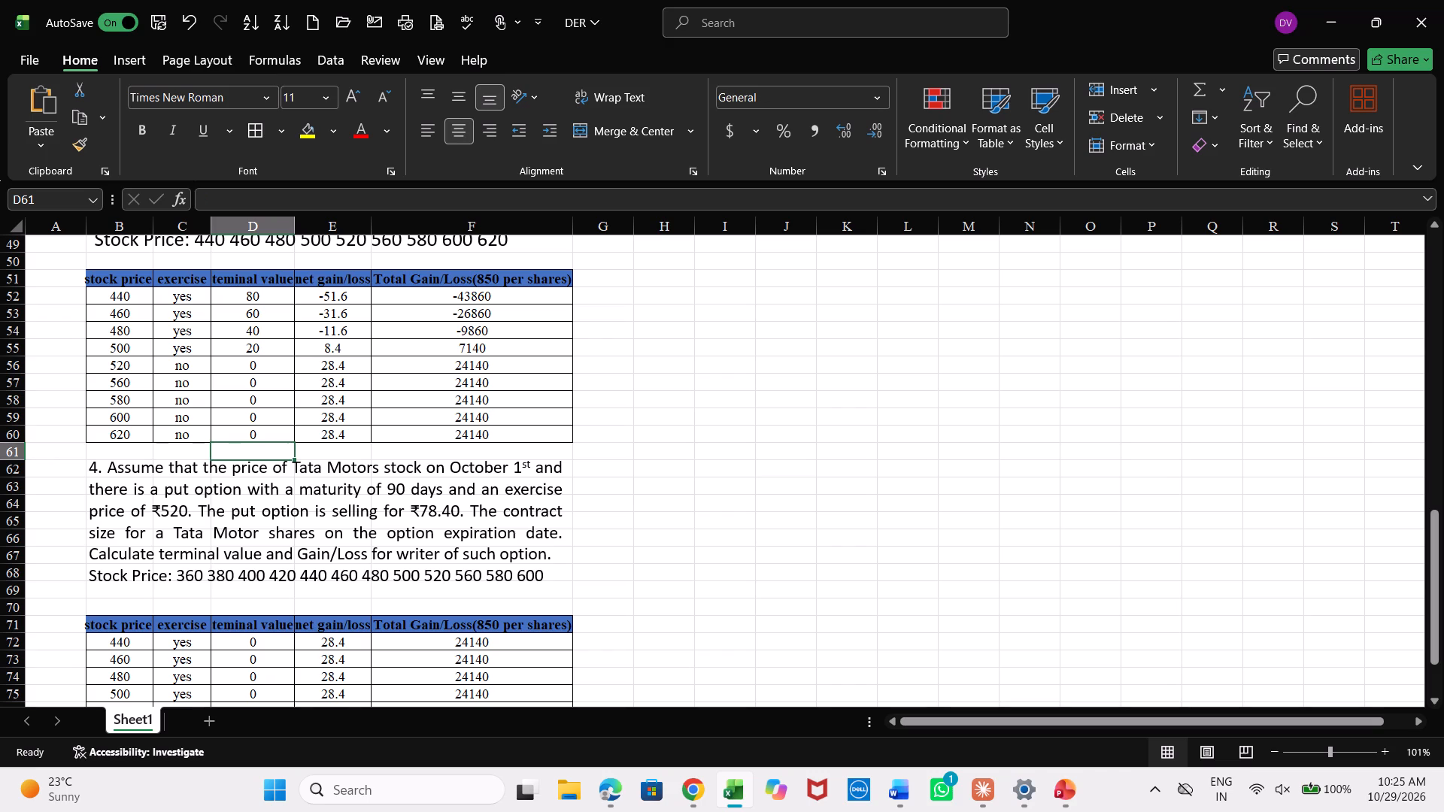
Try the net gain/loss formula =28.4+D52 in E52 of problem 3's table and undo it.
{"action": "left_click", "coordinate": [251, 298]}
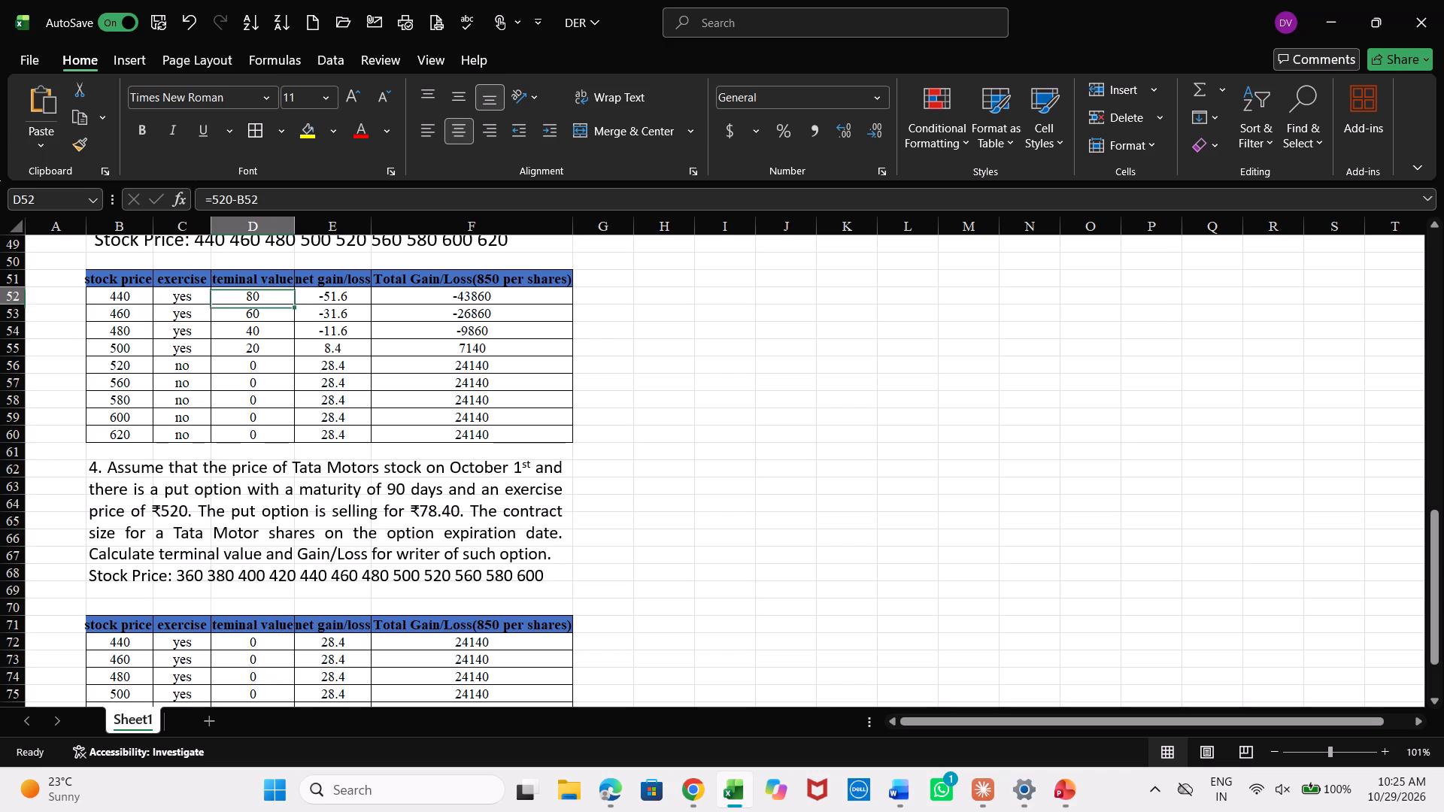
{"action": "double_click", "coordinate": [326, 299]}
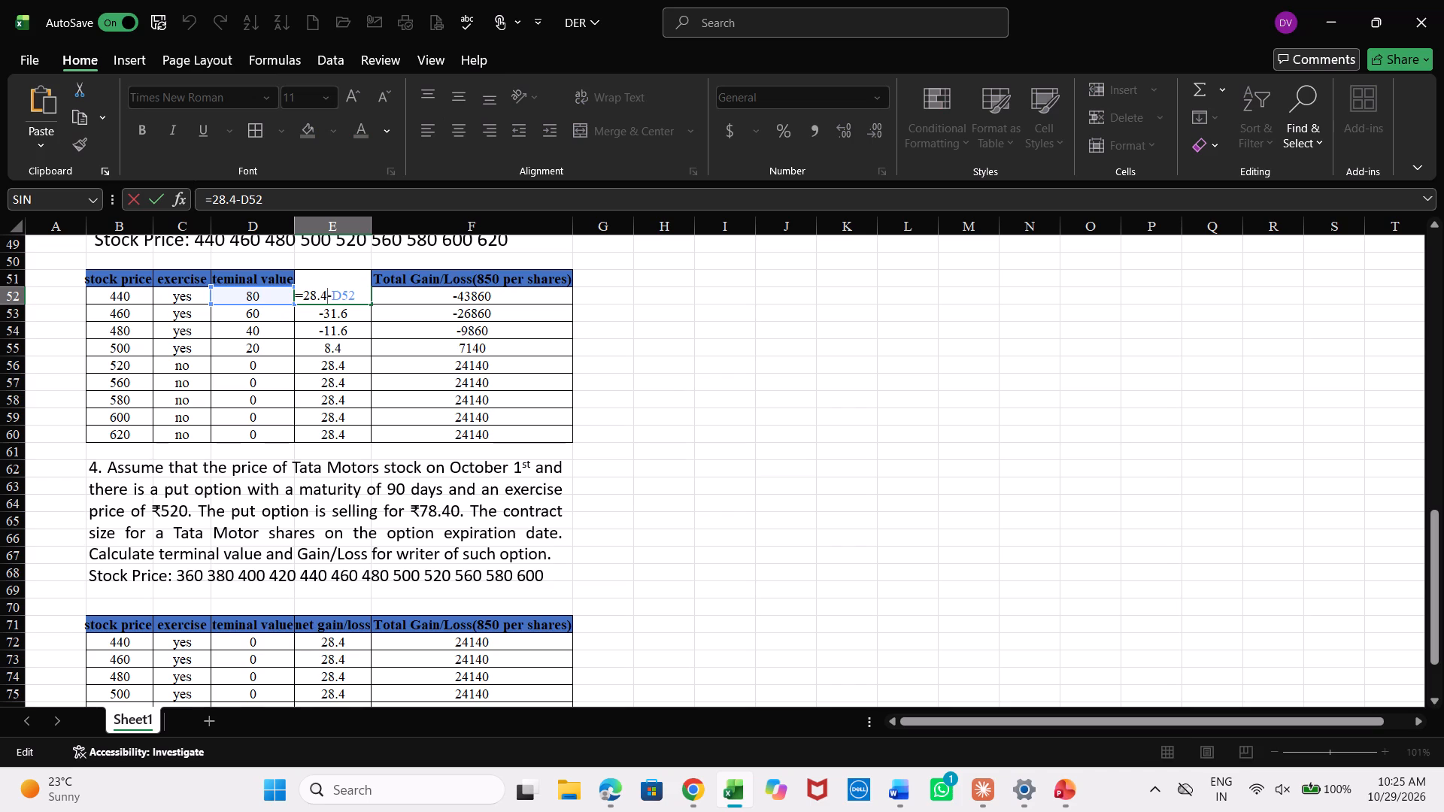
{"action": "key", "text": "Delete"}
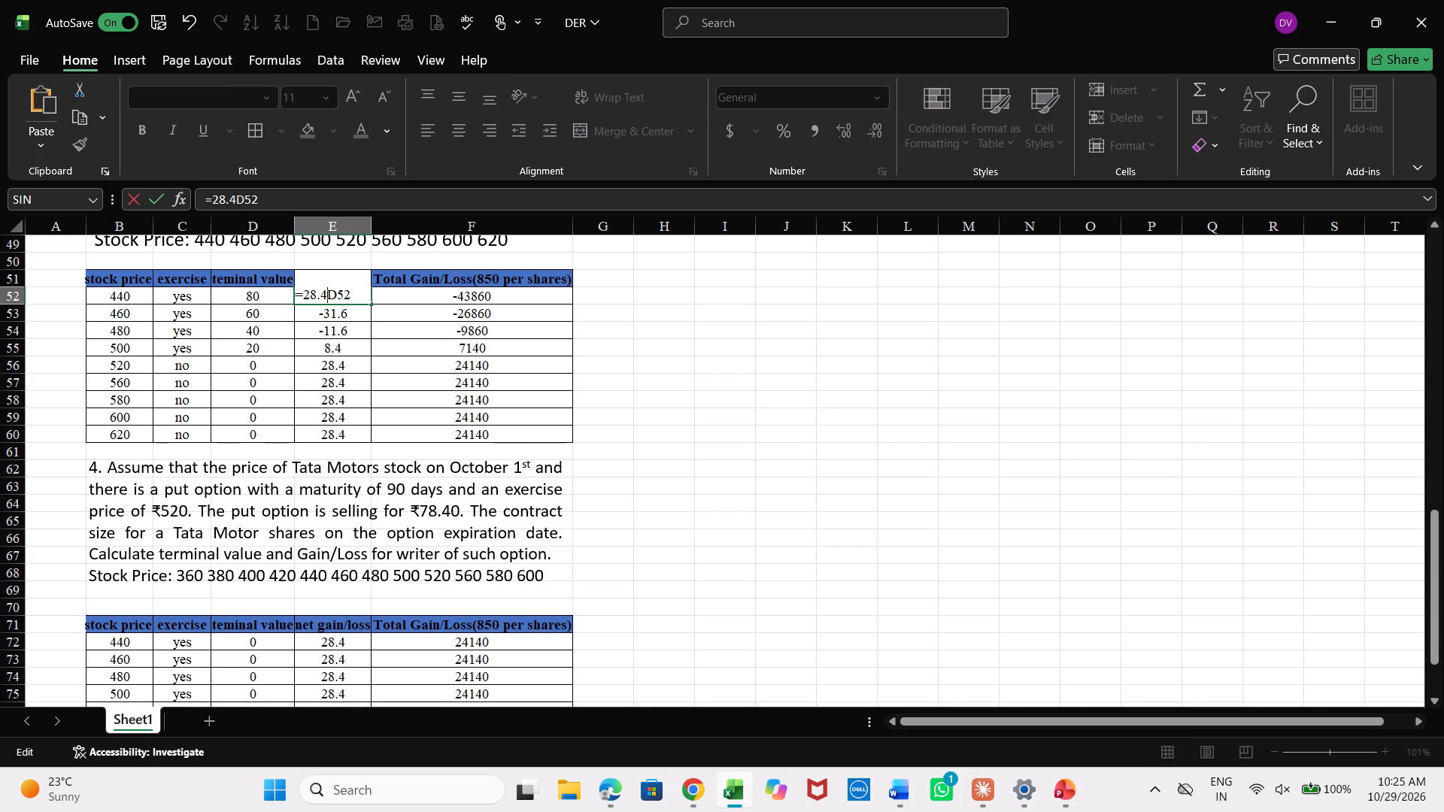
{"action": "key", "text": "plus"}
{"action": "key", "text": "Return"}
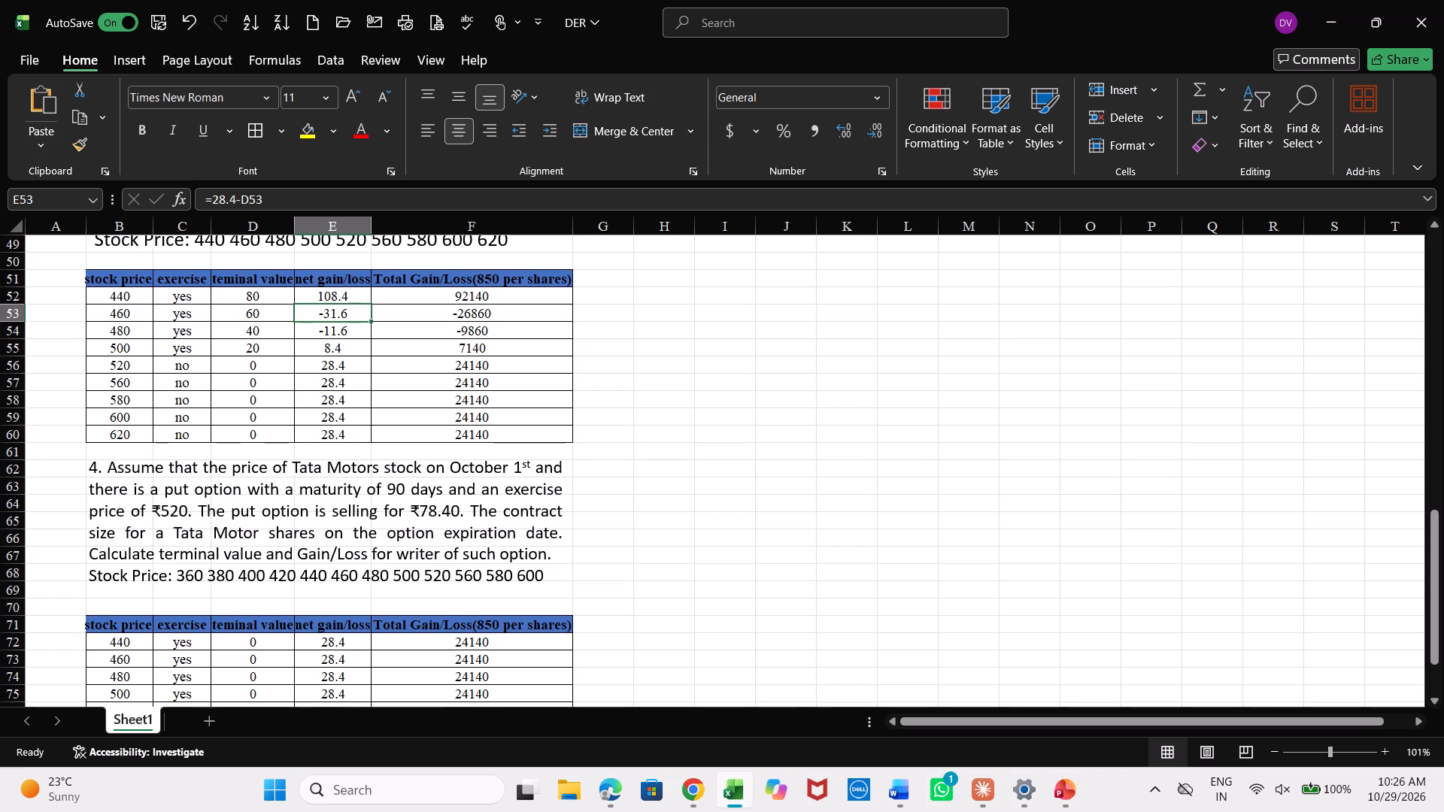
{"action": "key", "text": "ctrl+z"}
In problem 3's table, change the net gain/loss formula in E52 to =D52-28.40 and fill it down to E60.
{"action": "double_click", "coordinate": [335, 298]}
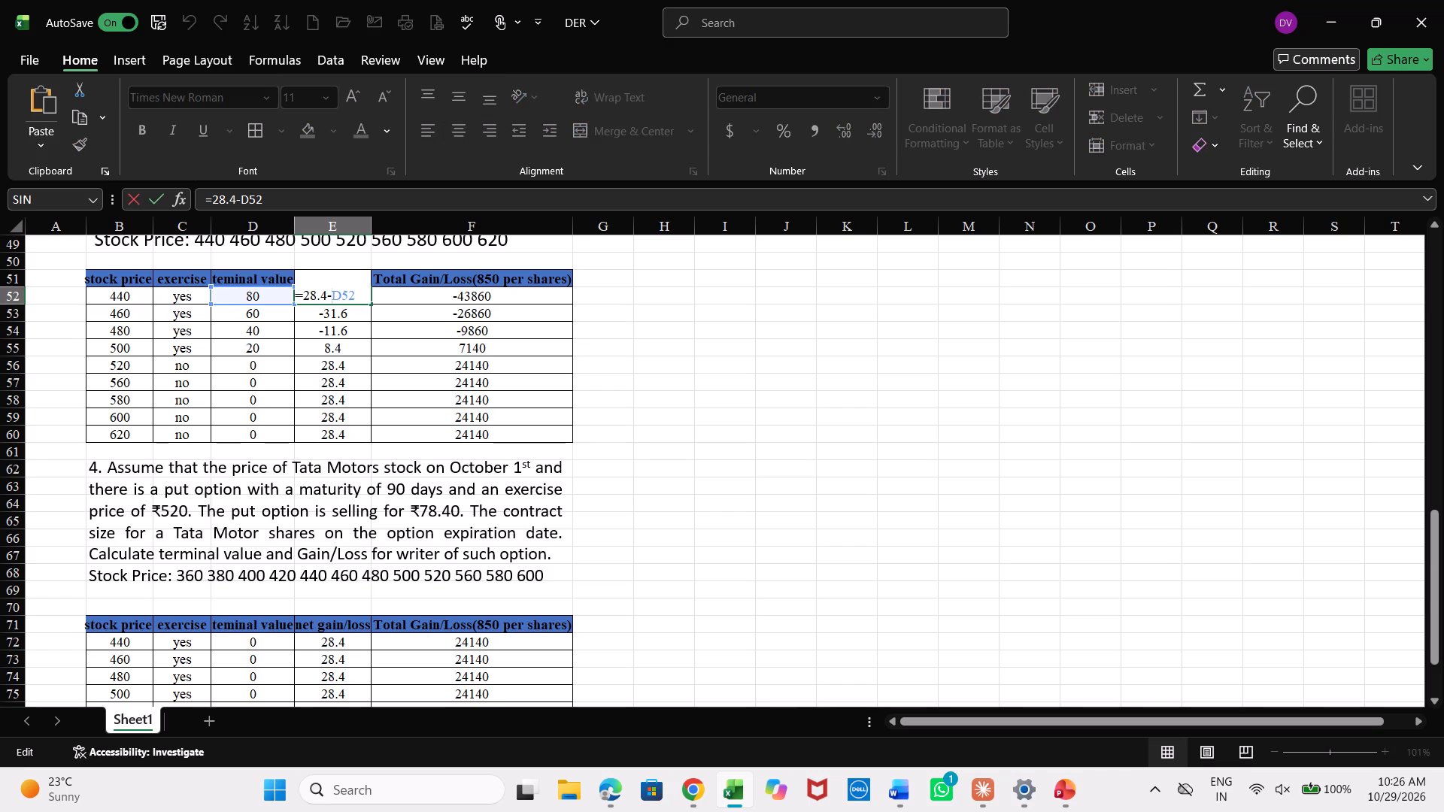
{"action": "key", "text": "BackSpace"}
{"action": "key", "text": "BackSpace"}
{"action": "key", "text": "BackSpace"}
{"action": "key", "text": "BackSpace"}
{"action": "key", "text": "BackSpace"}
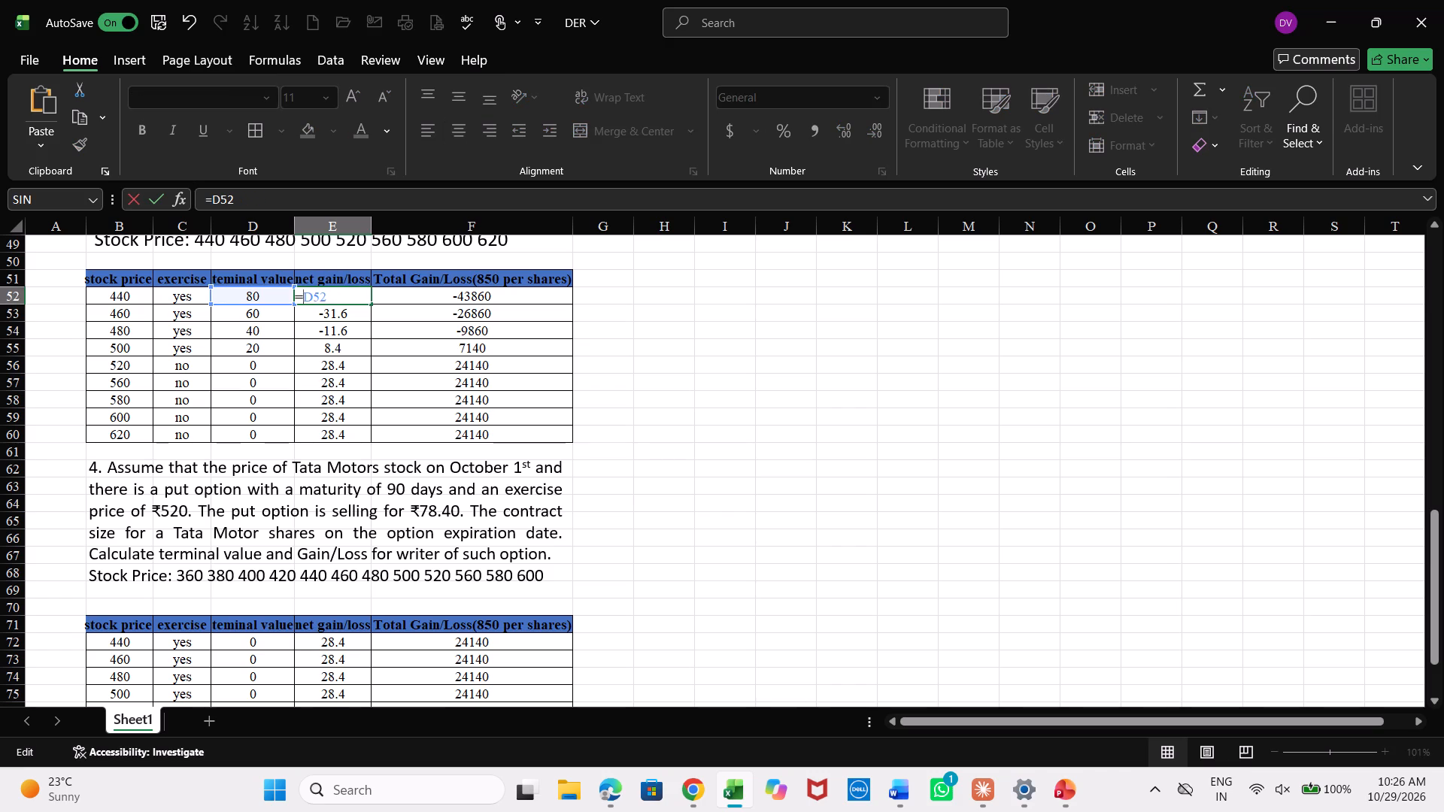
{"action": "key", "text": "Right"}
{"action": "key", "text": "Right"}
{"action": "key", "text": "Right"}
{"action": "key", "text": "minus"}
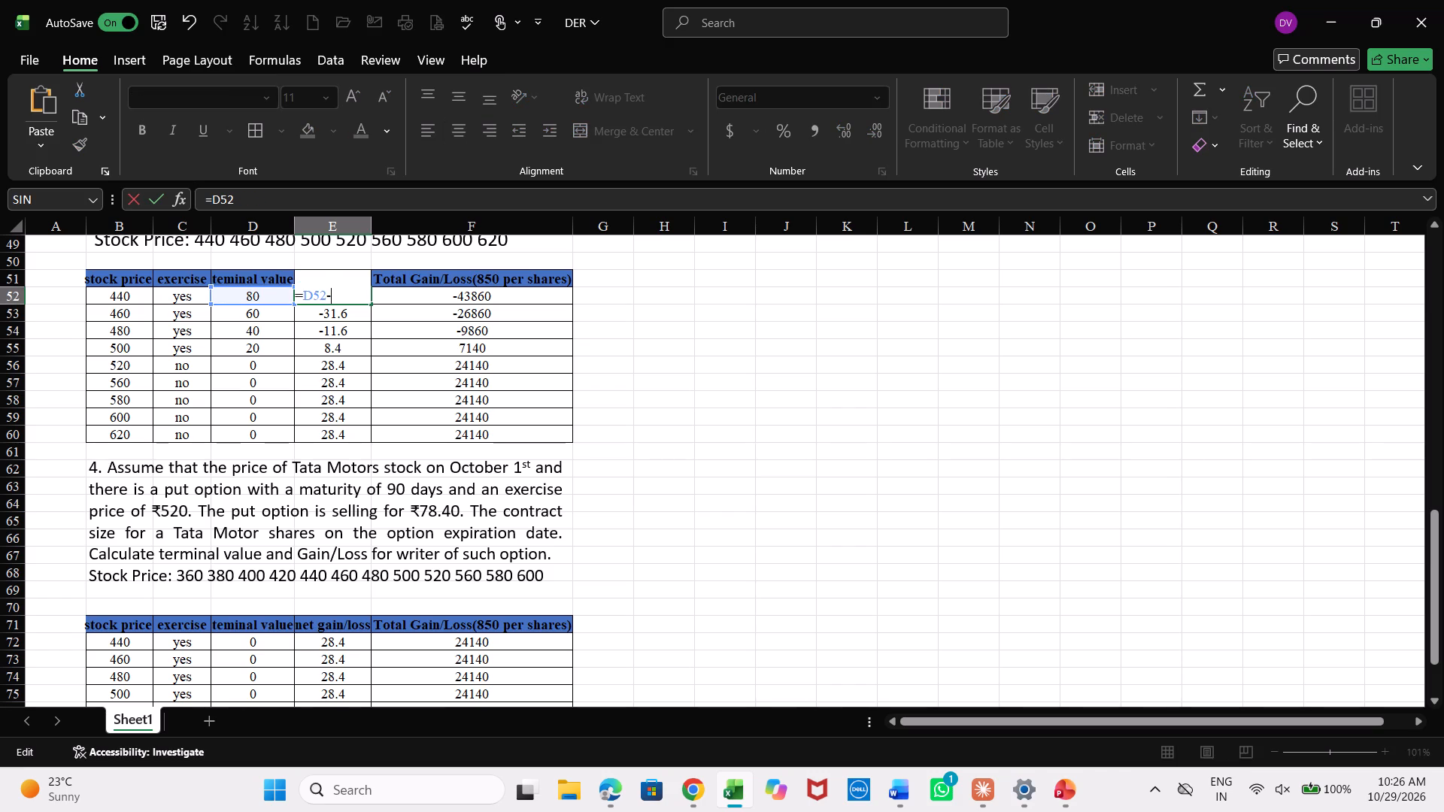
{"action": "type", "text": "28"}
{"action": "key", "text": "period"}
{"action": "scroll", "coordinate": [336, 298], "scroll_direction": "up", "scroll_amount": 1}
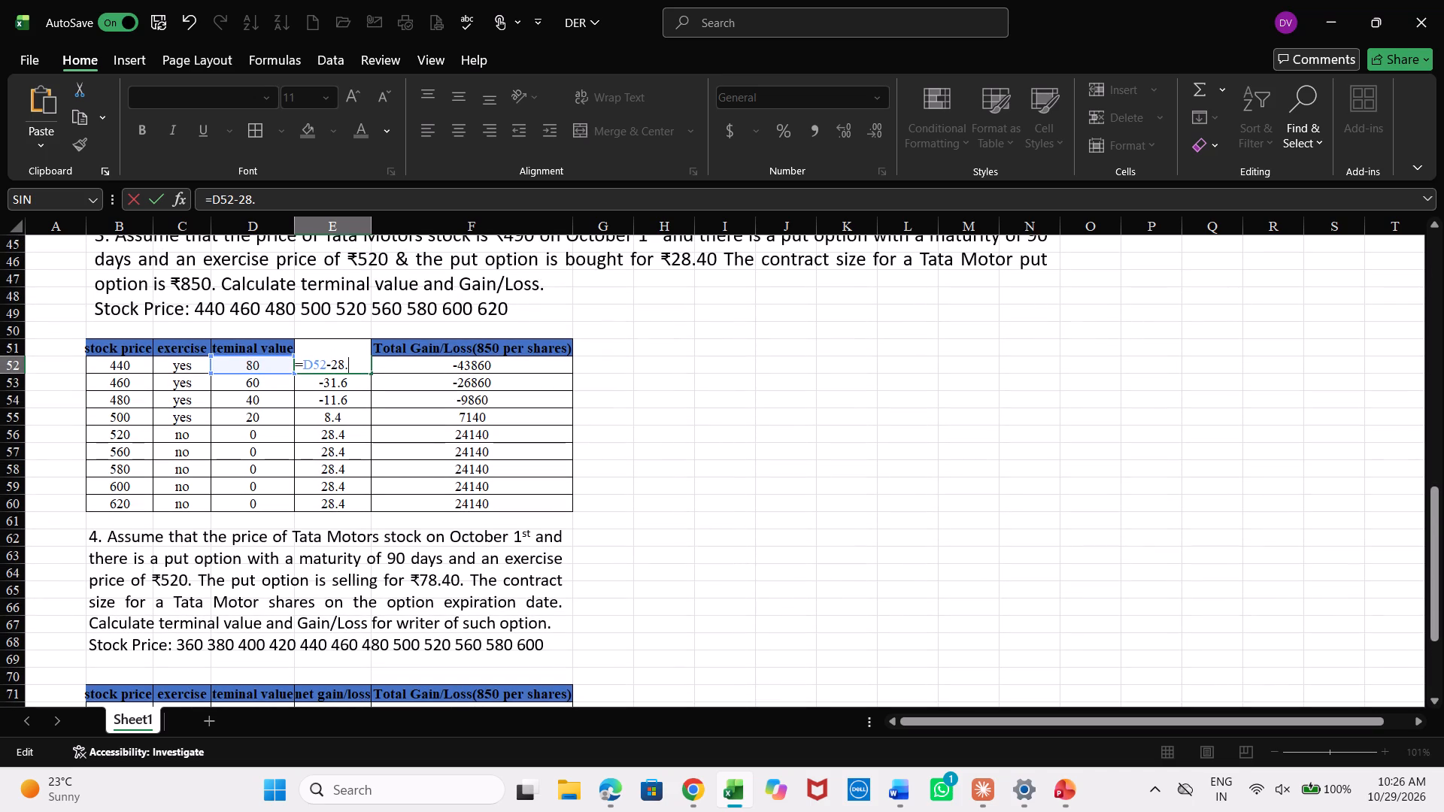
{"action": "type", "text": "40"}
{"action": "key", "text": "Return"}
{"action": "left_click", "coordinate": [356, 368]}
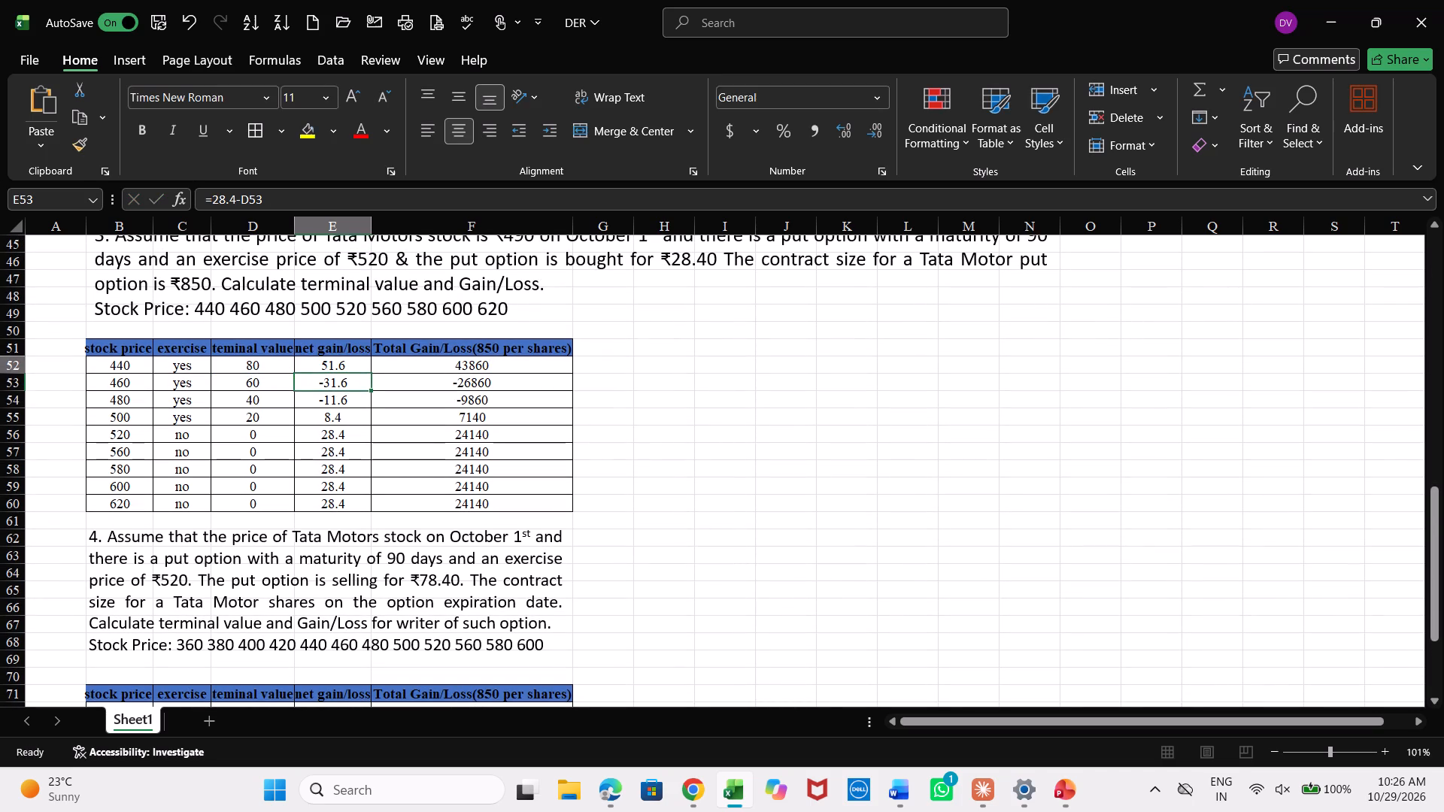
{"action": "left_click_drag", "start_coordinate": [372, 373], "coordinate": [372, 508]}
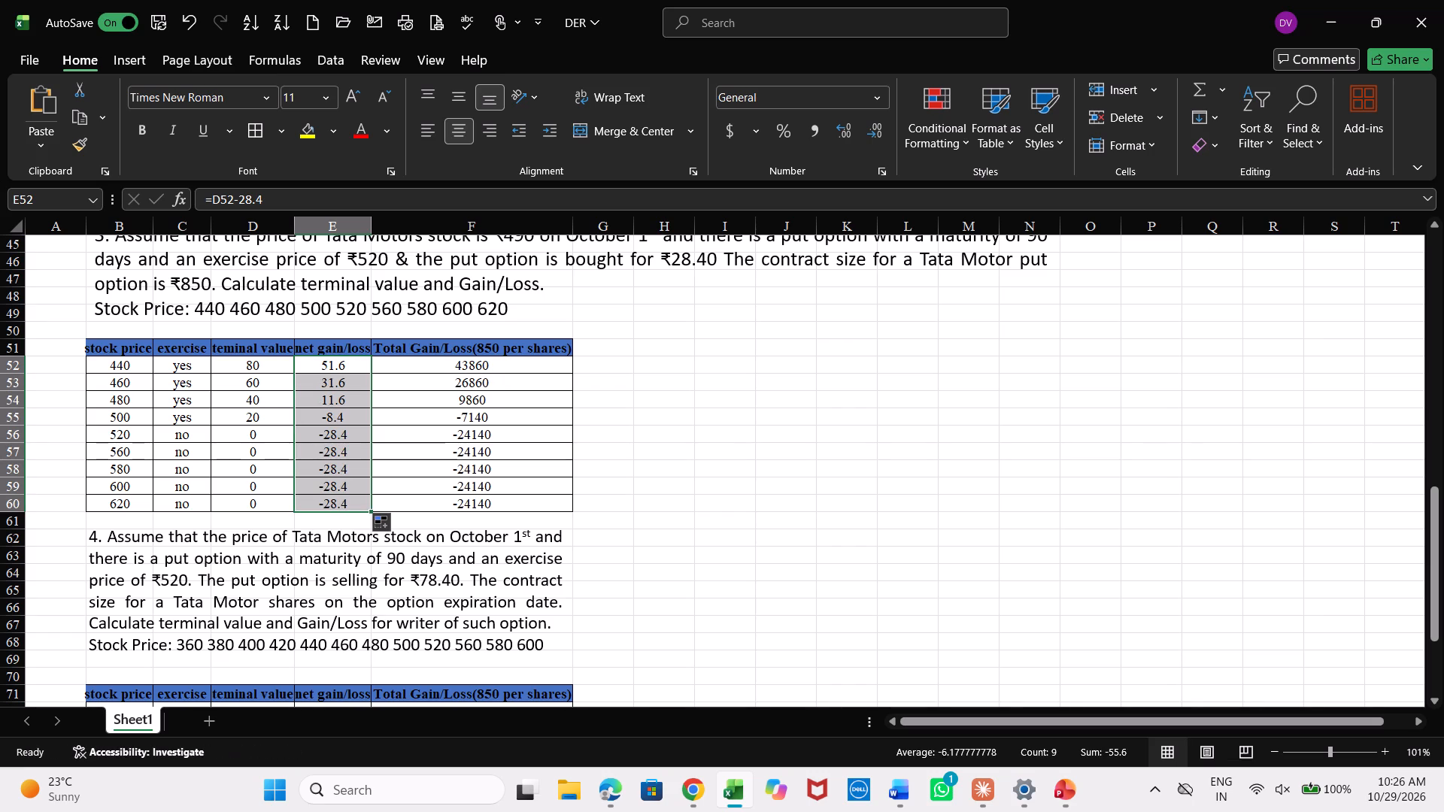
In problem 4's table, change the net gain/loss formula in E72 to =D72-28.40 and fill it down to E80.
{"action": "scroll", "coordinate": [470, 453], "scroll_direction": "down", "scroll_amount": 3}
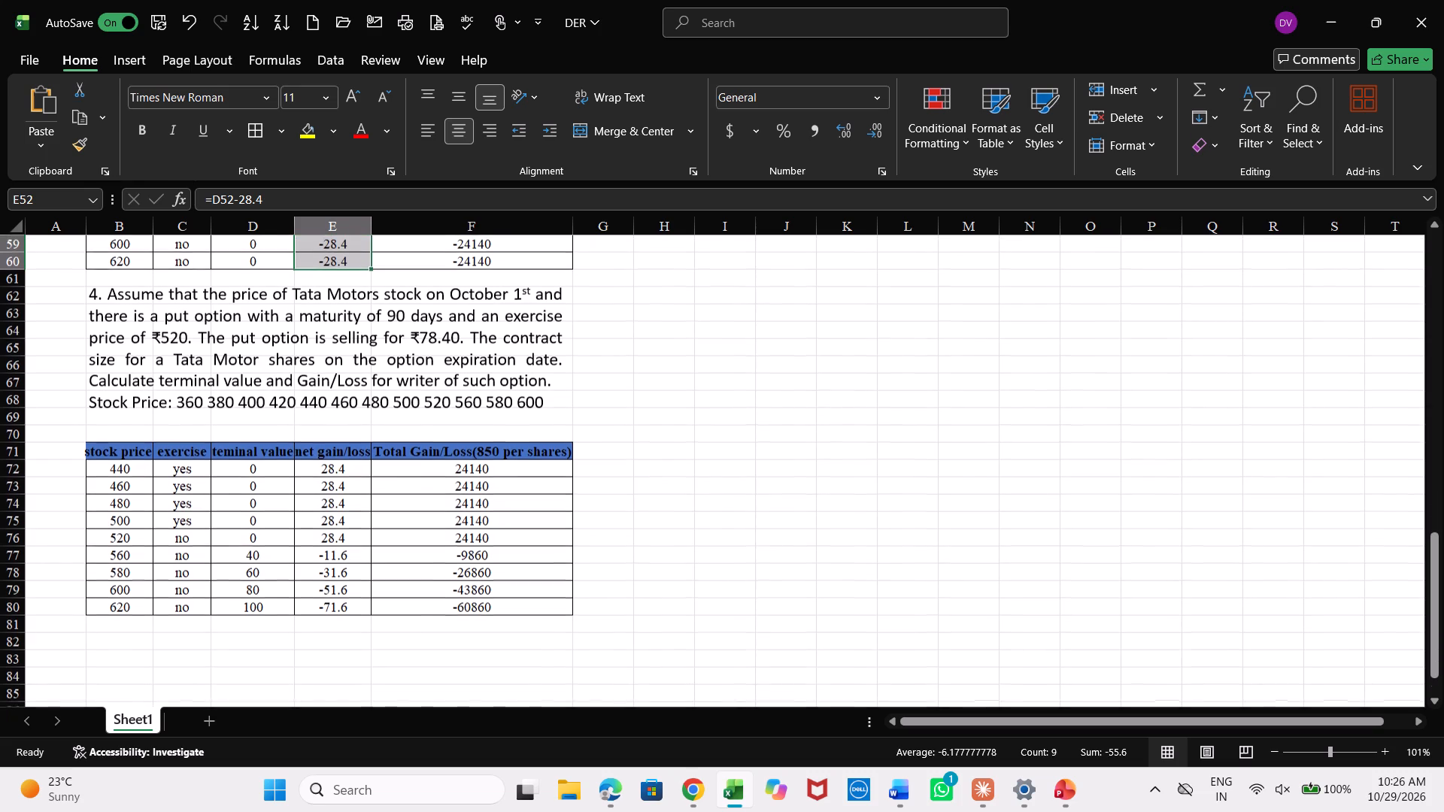
{"action": "double_click", "coordinate": [347, 468]}
{"action": "left_click", "coordinate": [332, 468]}
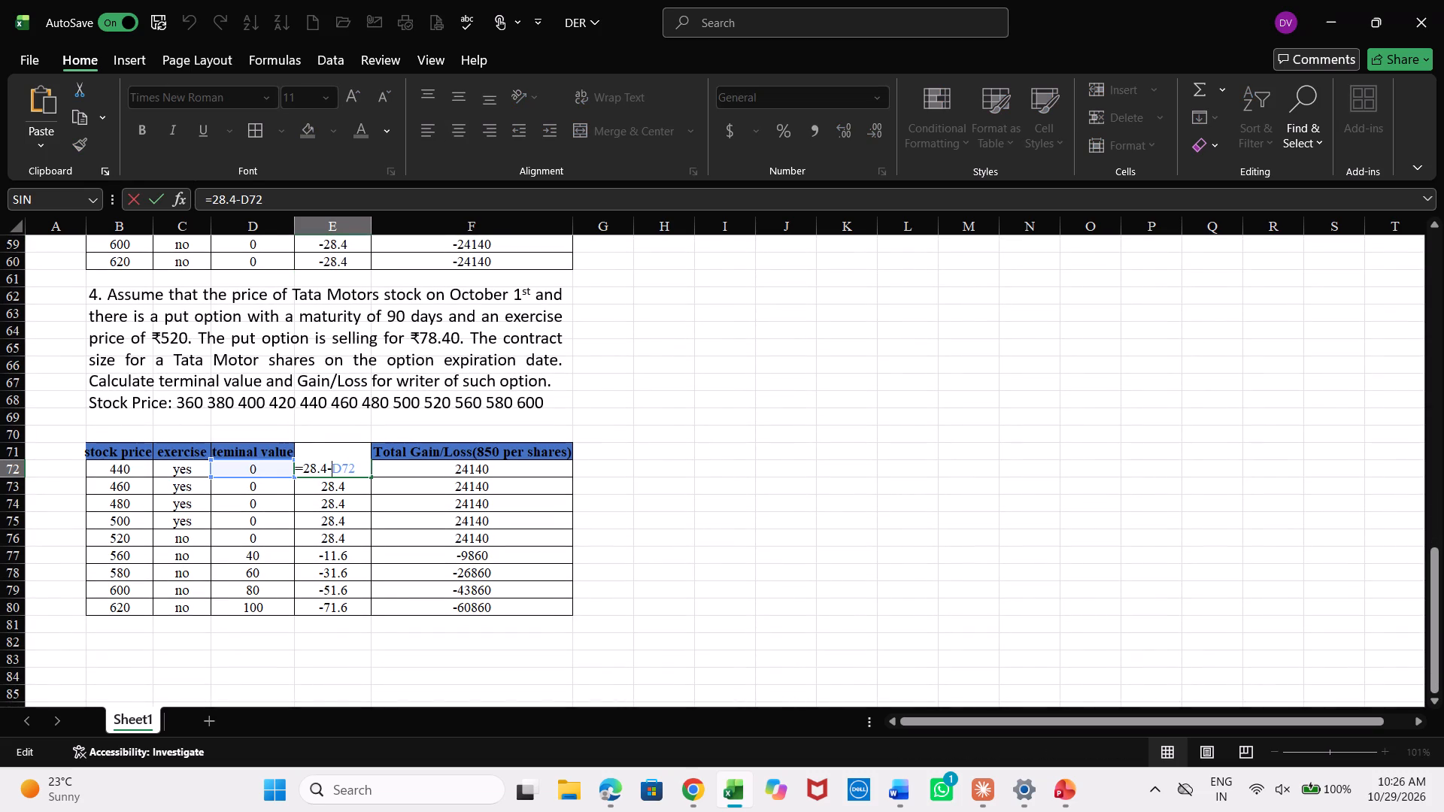
{"action": "key", "text": "BackSpace"}
{"action": "key", "text": "BackSpace"}
{"action": "key", "text": "BackSpace"}
{"action": "key", "text": "BackSpace"}
{"action": "key", "text": "BackSpace"}
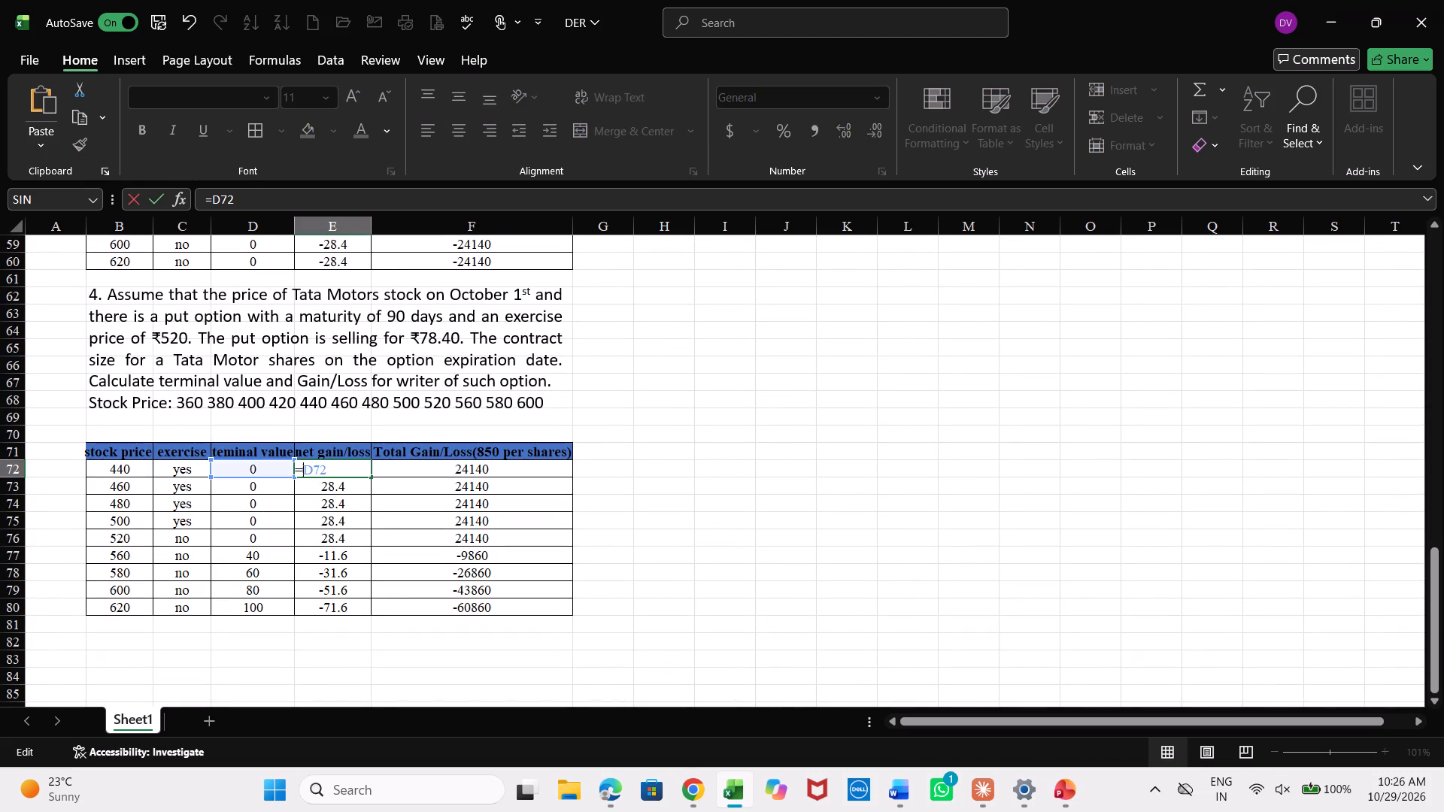
{"action": "key", "text": "Right"}
{"action": "key", "text": "Right"}
{"action": "key", "text": "Right"}
{"action": "key", "text": "Right"}
{"action": "key", "text": "minus"}
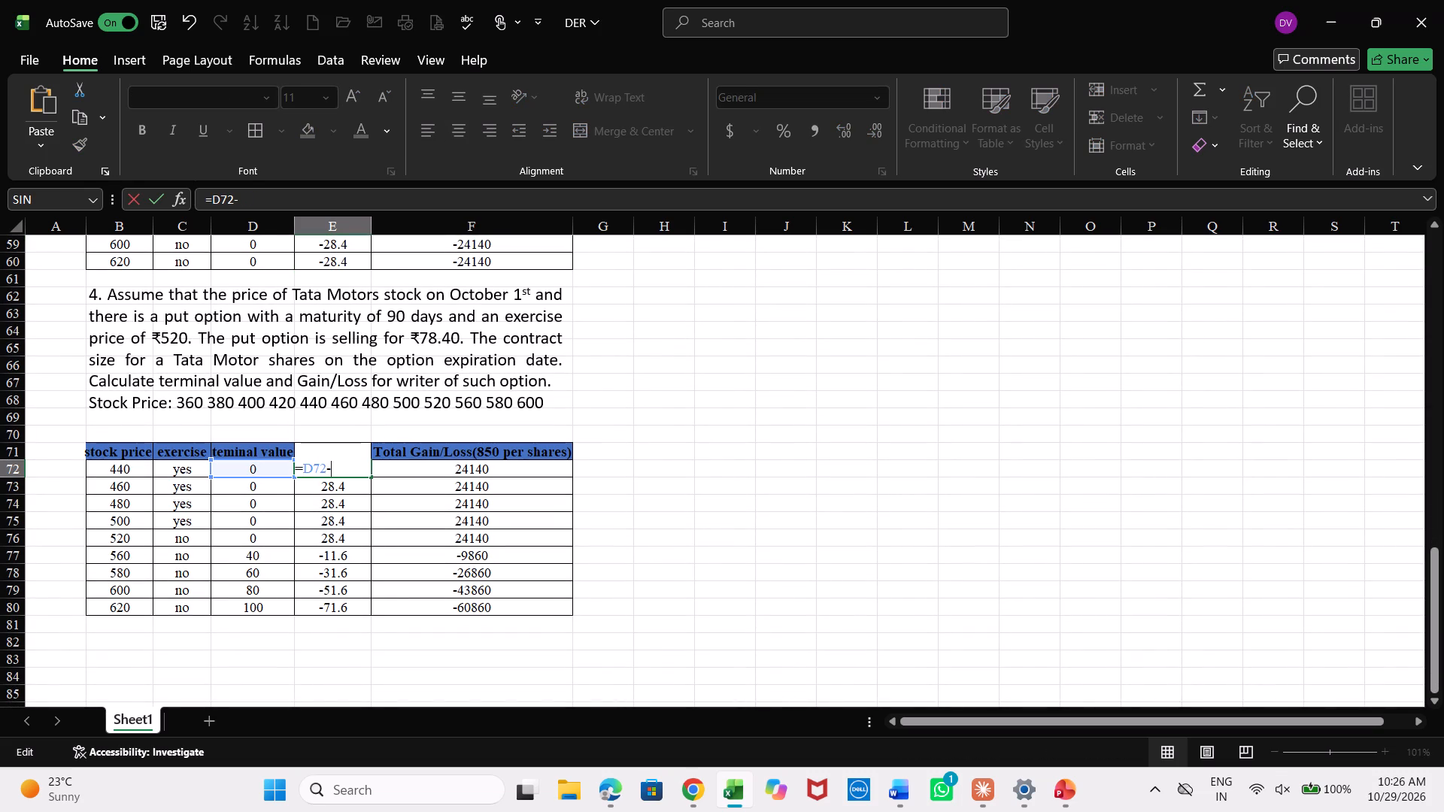
{"action": "key", "text": "2"}
{"action": "type", "text": "4."}
{"action": "key", "text": "BackSpace"}
{"action": "key", "text": "BackSpace"}
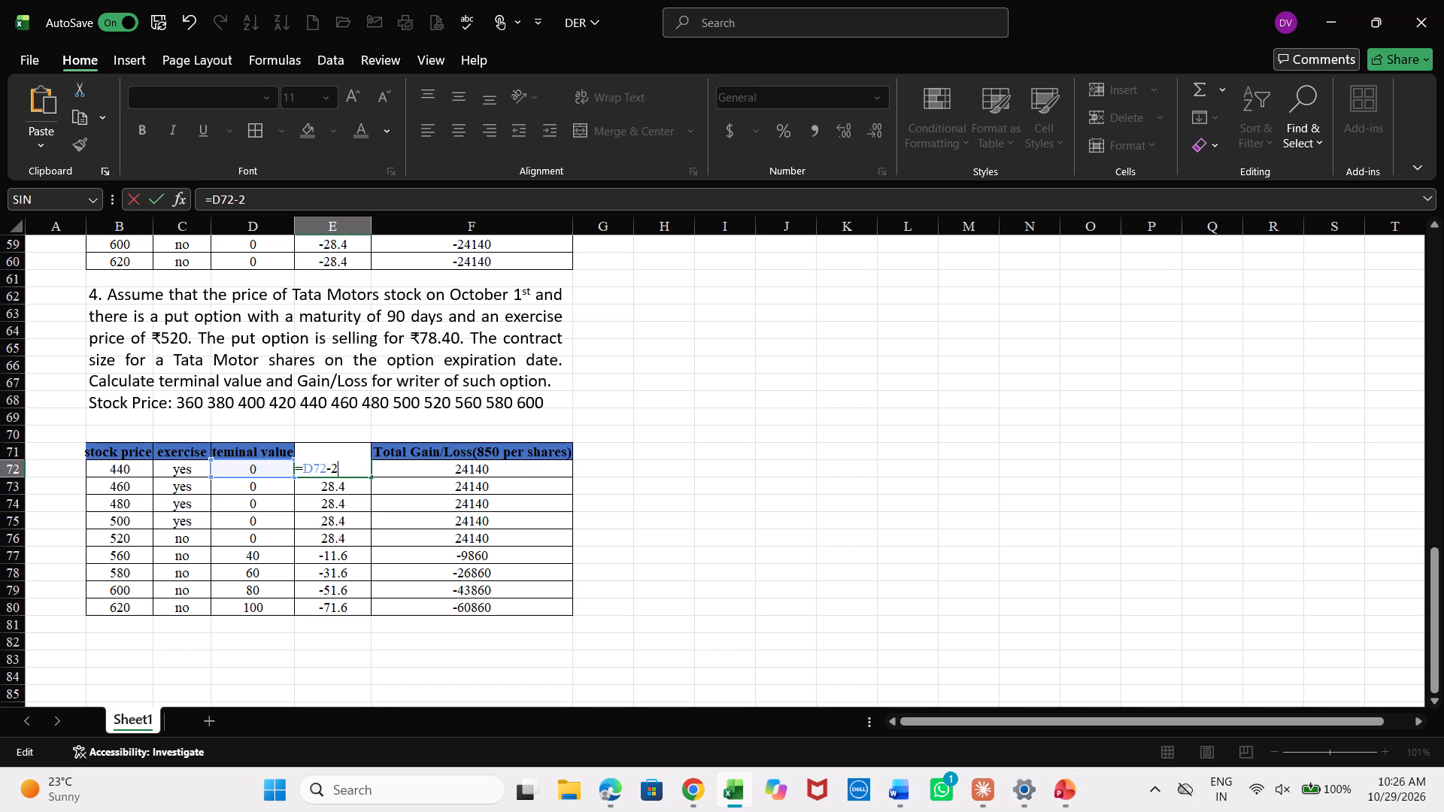
{"action": "type", "text": "8.40"}
{"action": "key", "text": "Return"}
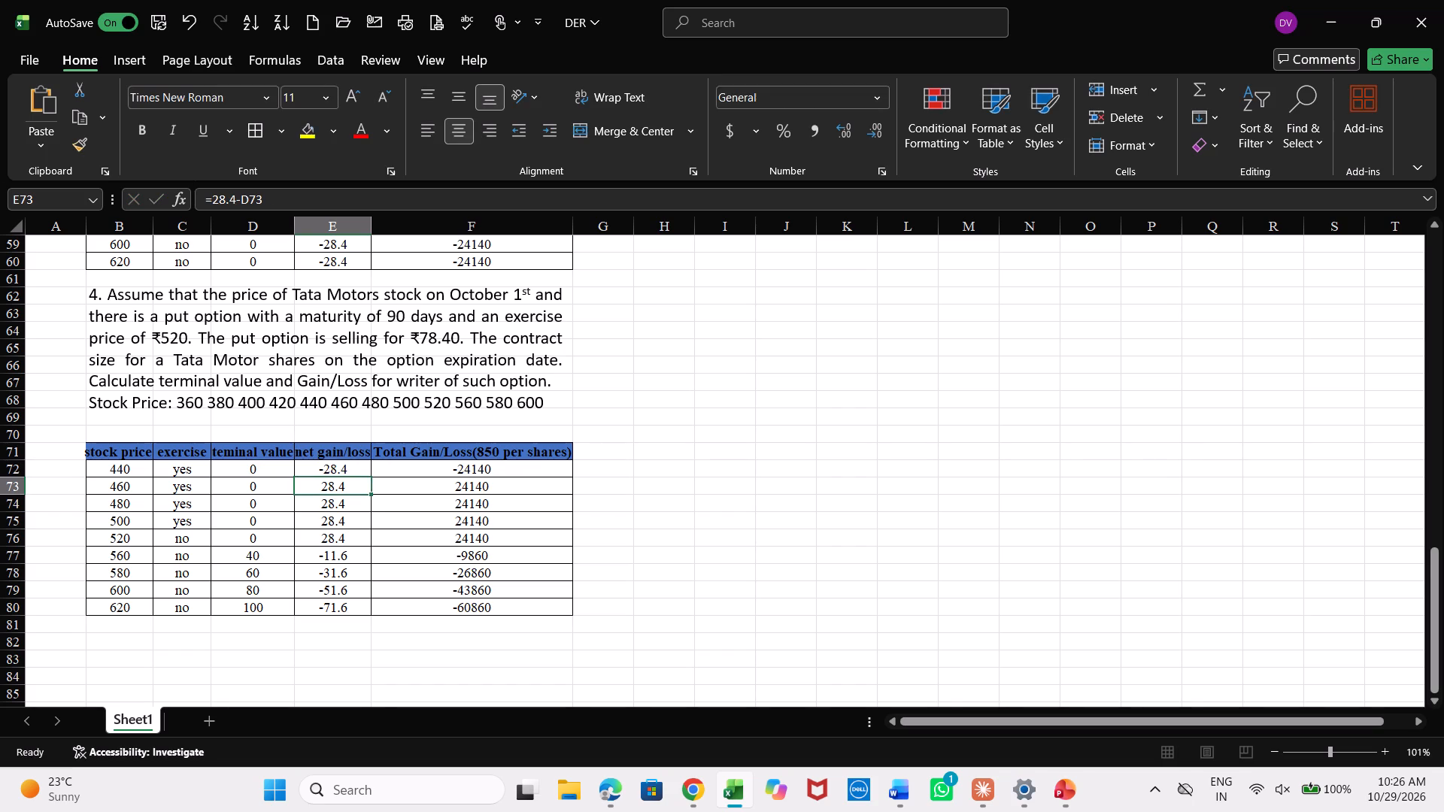
{"action": "left_click", "coordinate": [354, 468]}
{"action": "left_click_drag", "start_coordinate": [369, 475], "coordinate": [369, 498]}
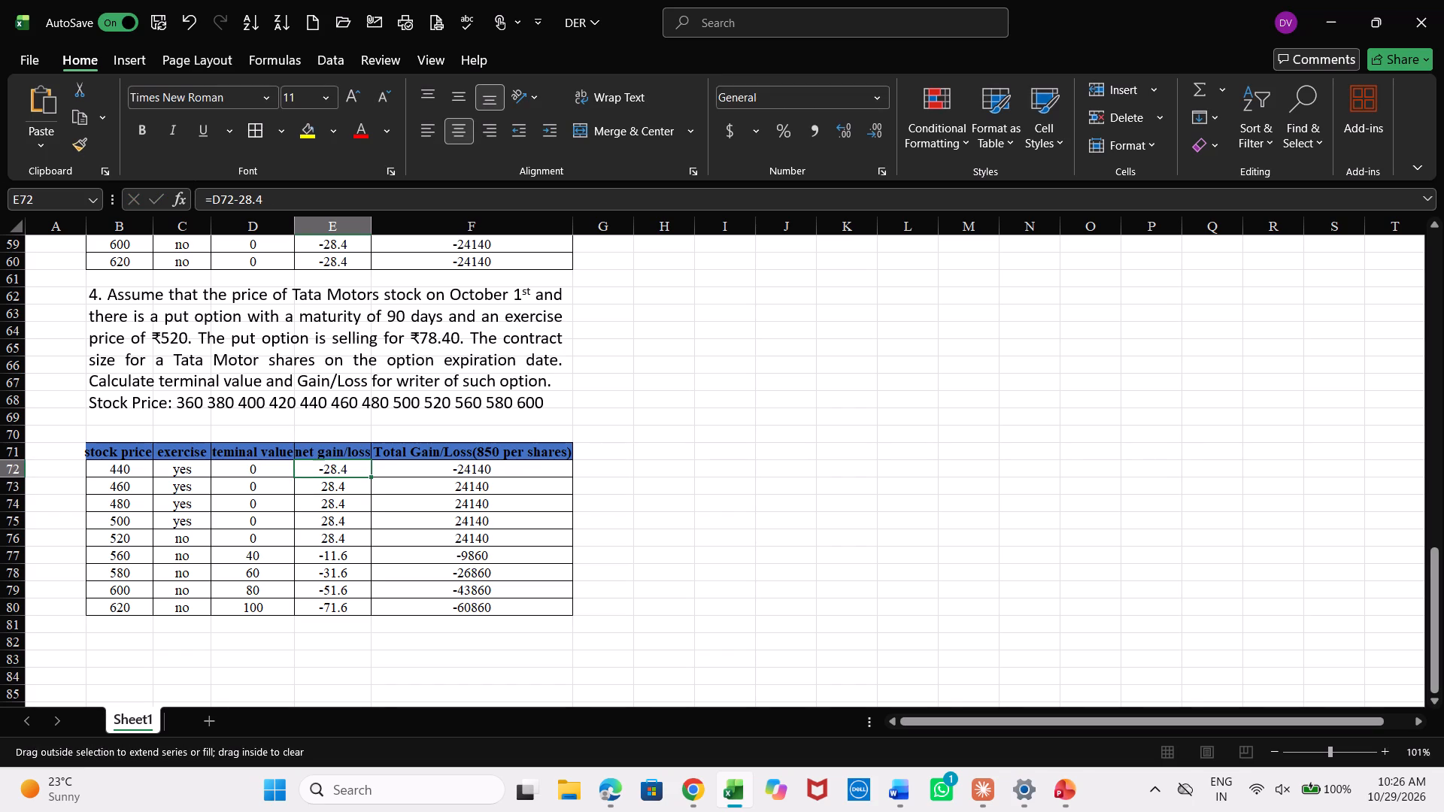
{"action": "left_click_drag", "start_coordinate": [369, 498], "coordinate": [369, 611]}
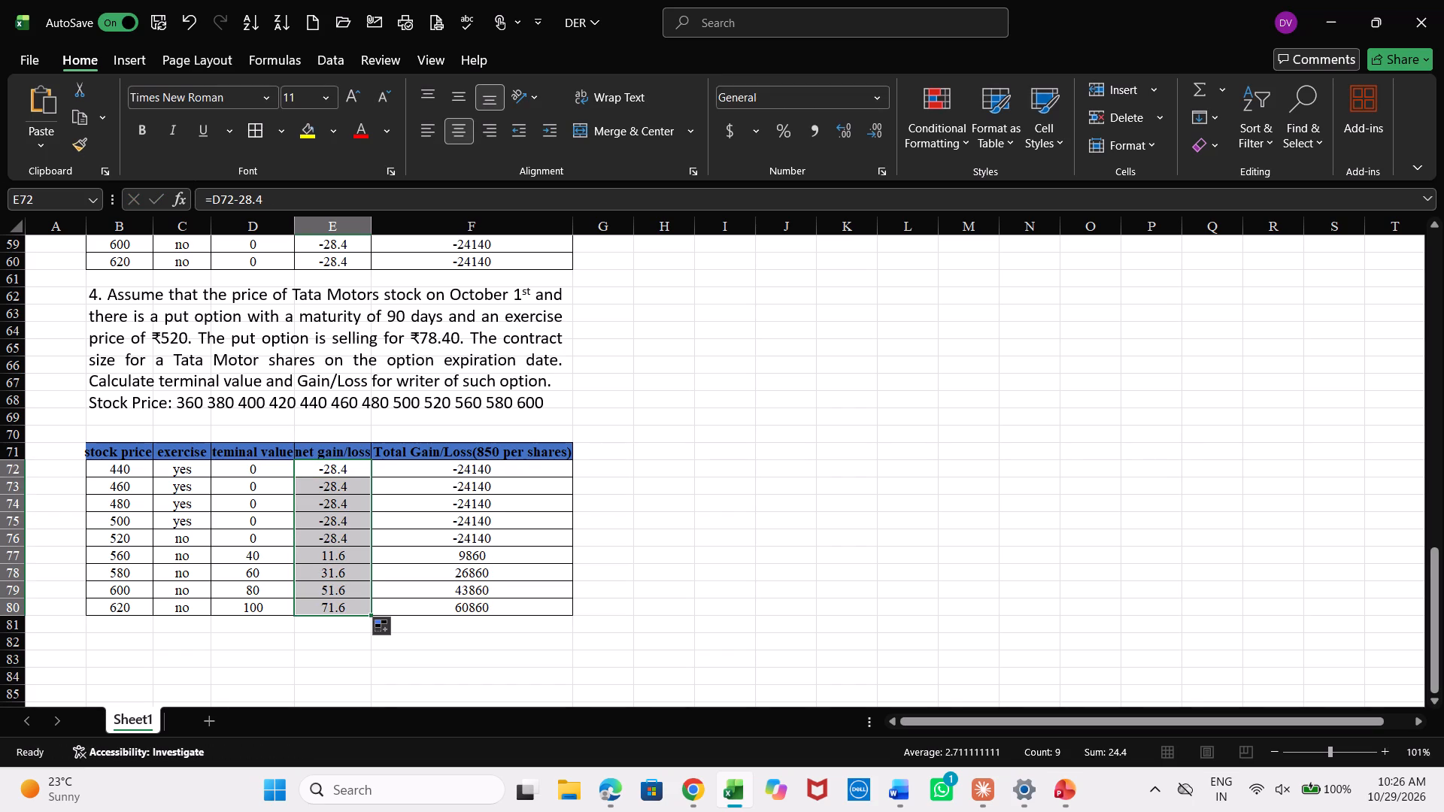
In problem 4's table, replace the terminal value in D72 with the formula =520-B72 and fill it down to D80.
{"action": "left_click_drag", "start_coordinate": [259, 553], "coordinate": [253, 604]}
{"action": "key", "text": "BackSpace"}
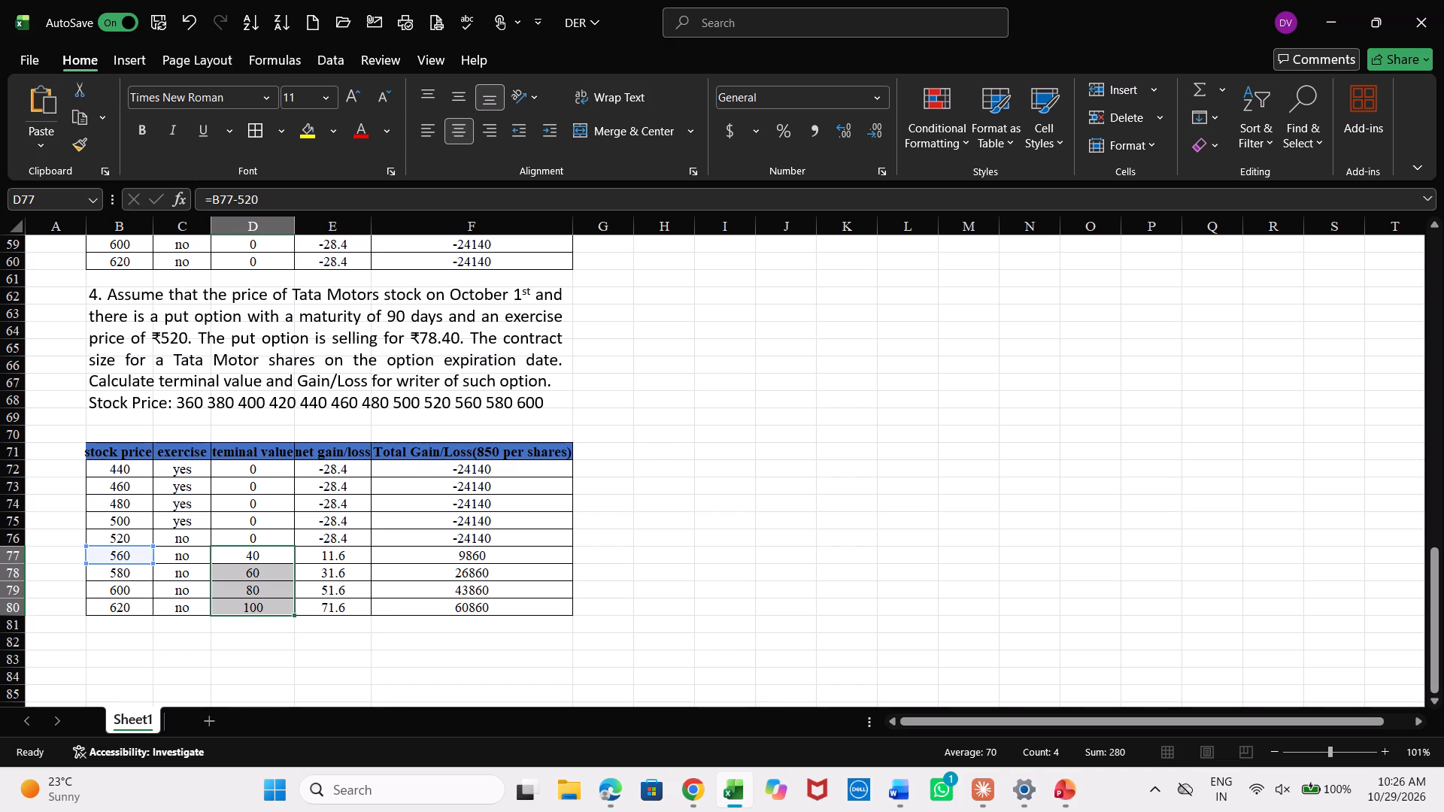
{"action": "left_click", "coordinate": [258, 469]}
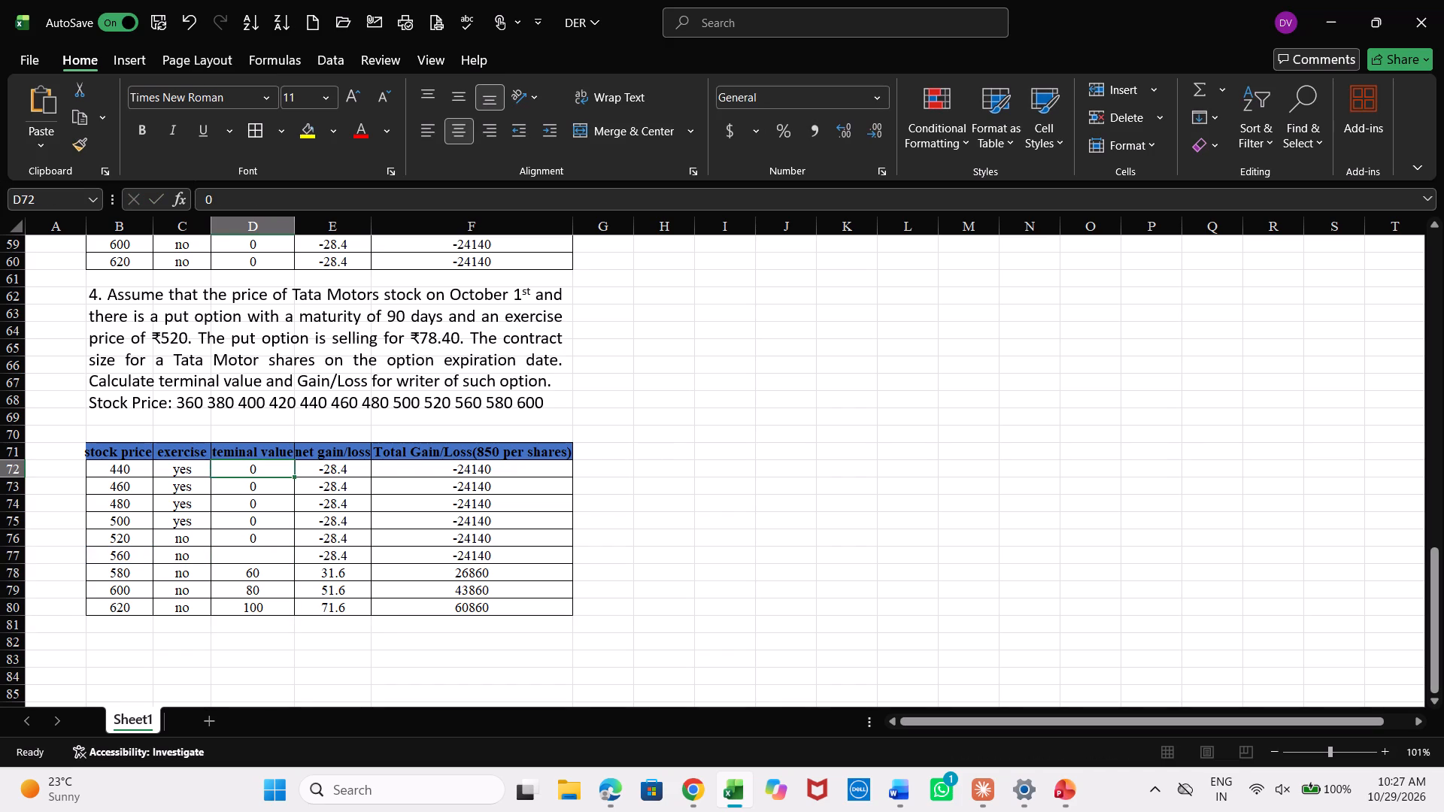
{"action": "key", "text": "BackSpace"}
{"action": "key", "text": "equal"}
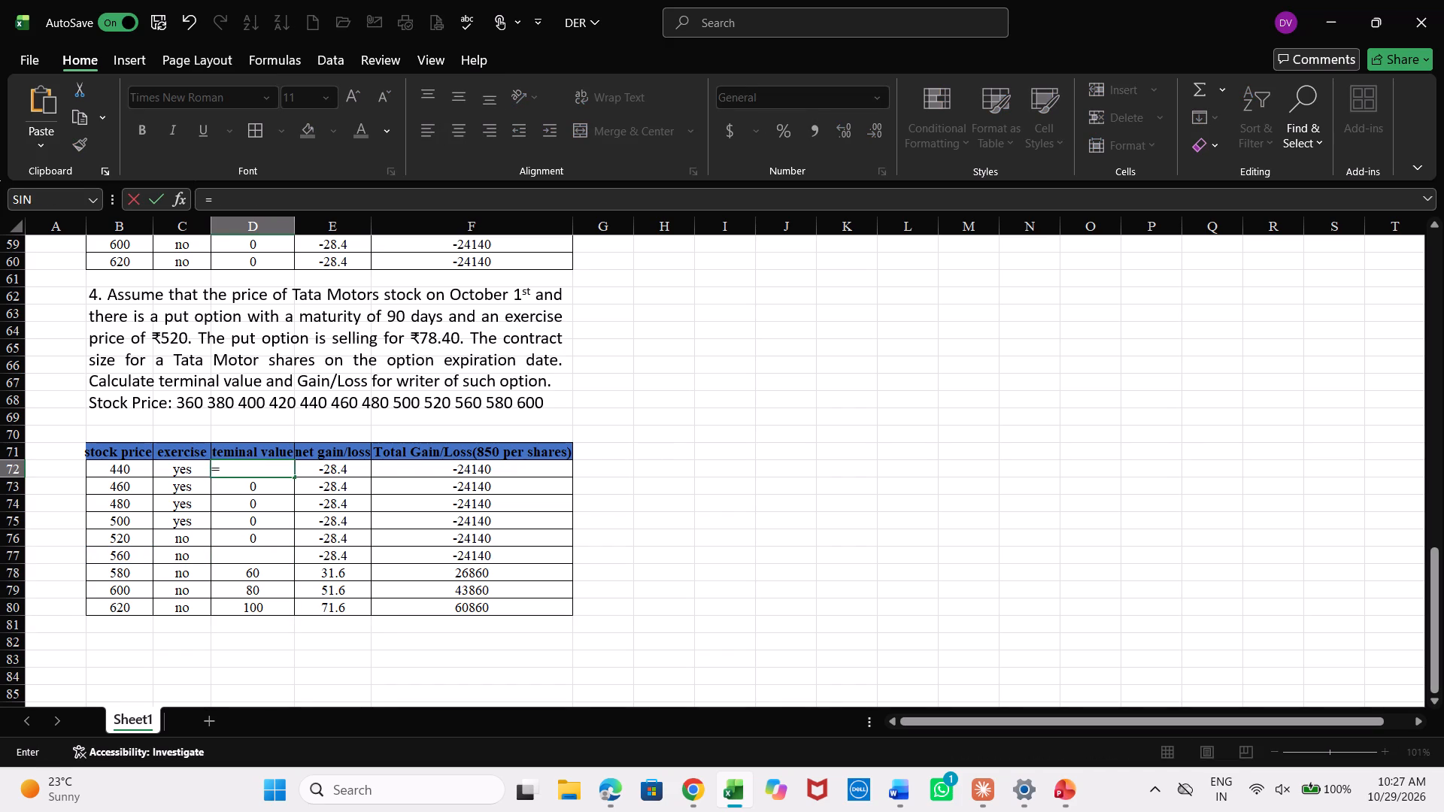
{"action": "key", "text": "5"}
{"action": "key", "text": "BackSpace"}
{"action": "type", "text": "440"}
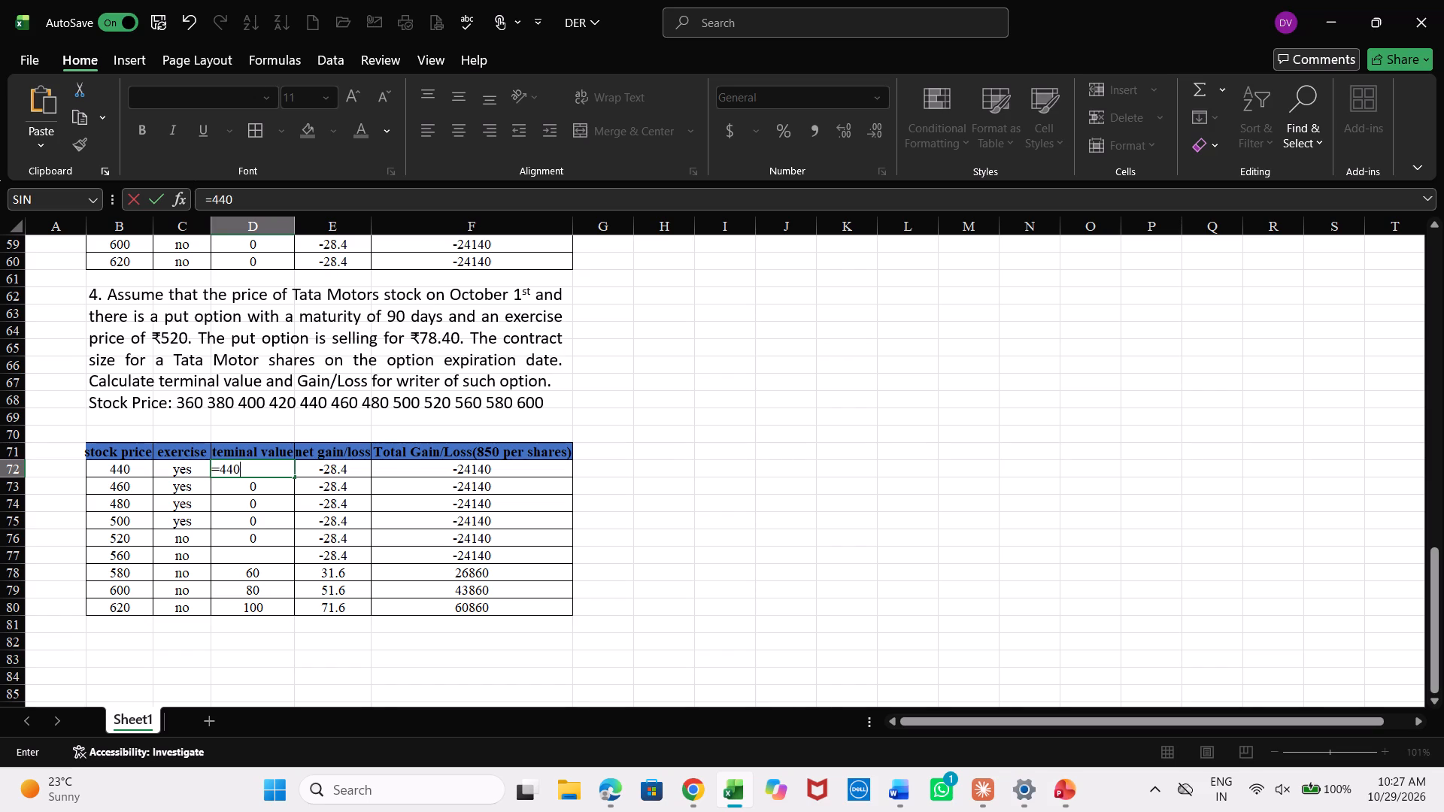
{"action": "key", "text": "BackSpace"}
{"action": "key", "text": "BackSpace"}
{"action": "key", "text": "BackSpace"}
{"action": "type", "text": "520"}
{"action": "key", "text": "minus"}
{"action": "left_click", "coordinate": [126, 474]}
{"action": "key", "text": "Return"}
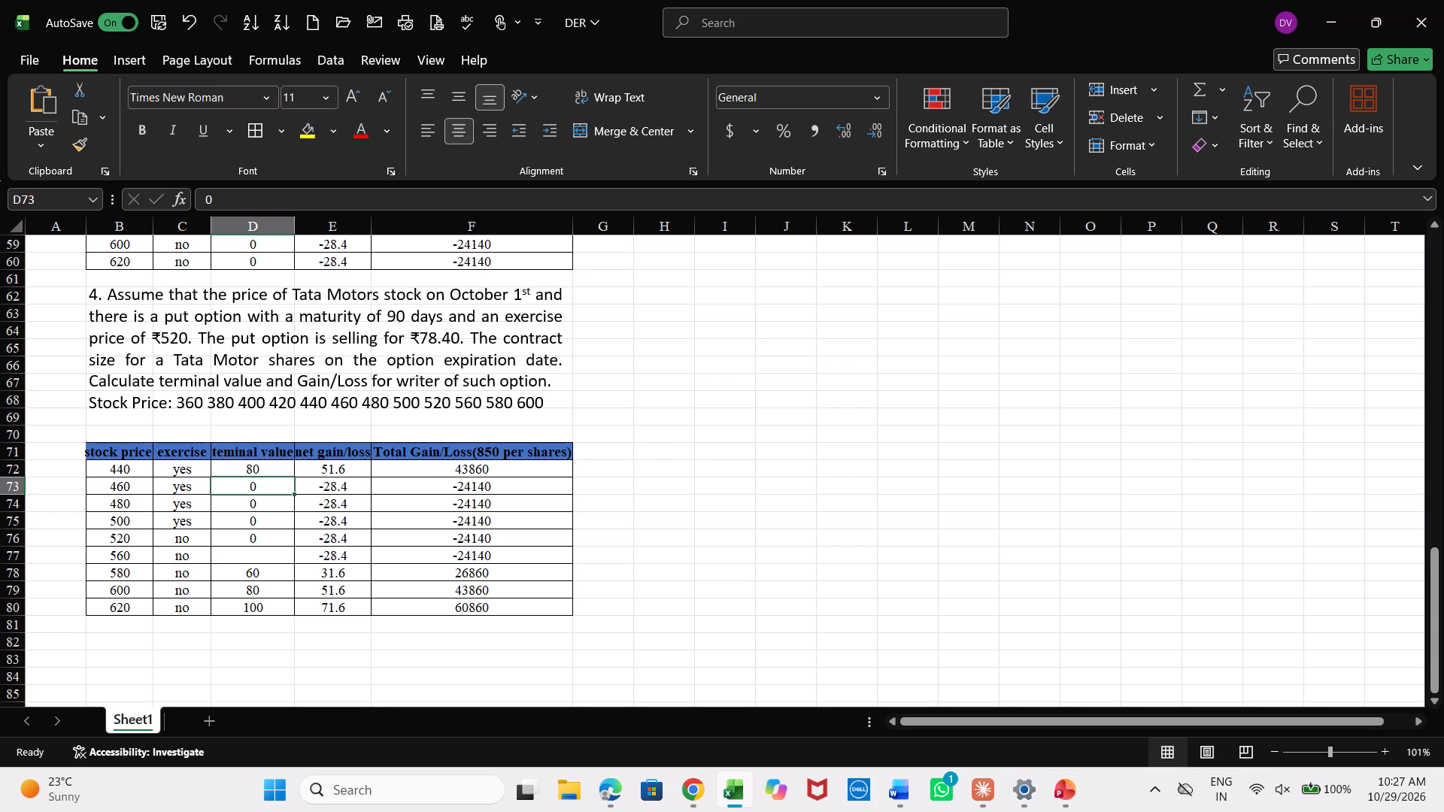
{"action": "left_click", "coordinate": [289, 472]}
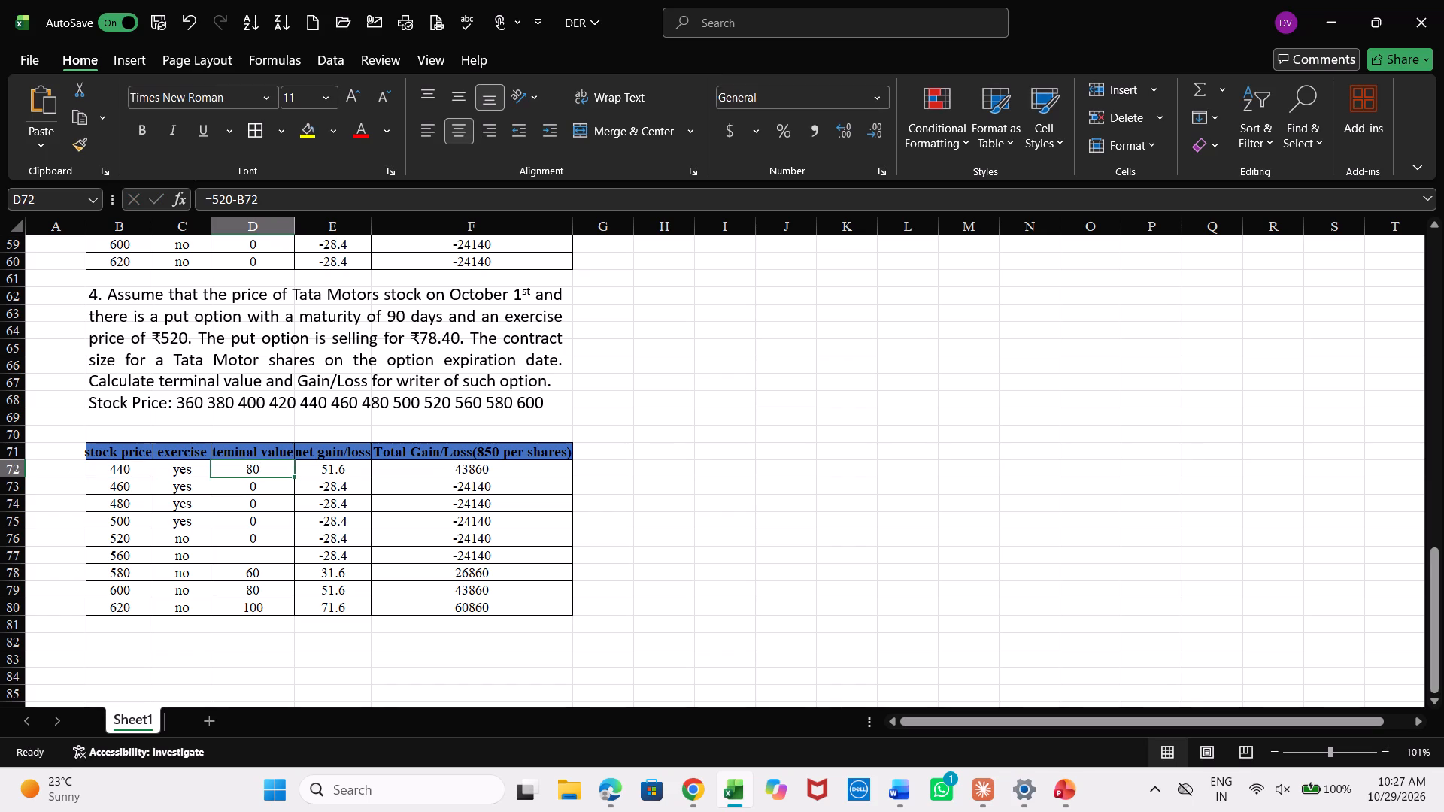
{"action": "left_click_drag", "start_coordinate": [295, 476], "coordinate": [284, 611]}
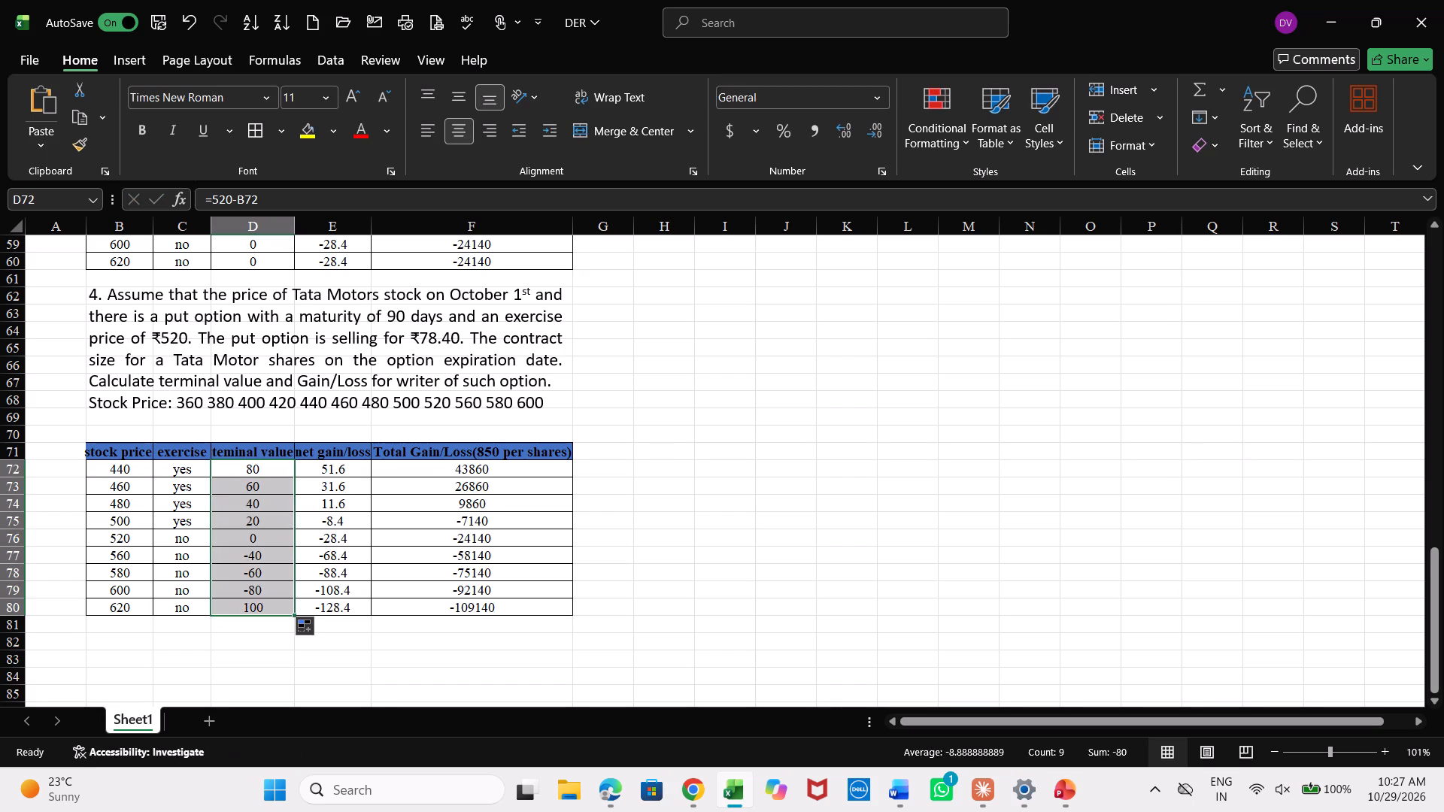
Replace the terminal values of problem 4's unexercised rows D77 to D80 with 0.
{"action": "left_click", "coordinate": [250, 555]}
{"action": "key", "text": "0"}
{"action": "key", "text": "Return"}
{"action": "key", "text": "0"}
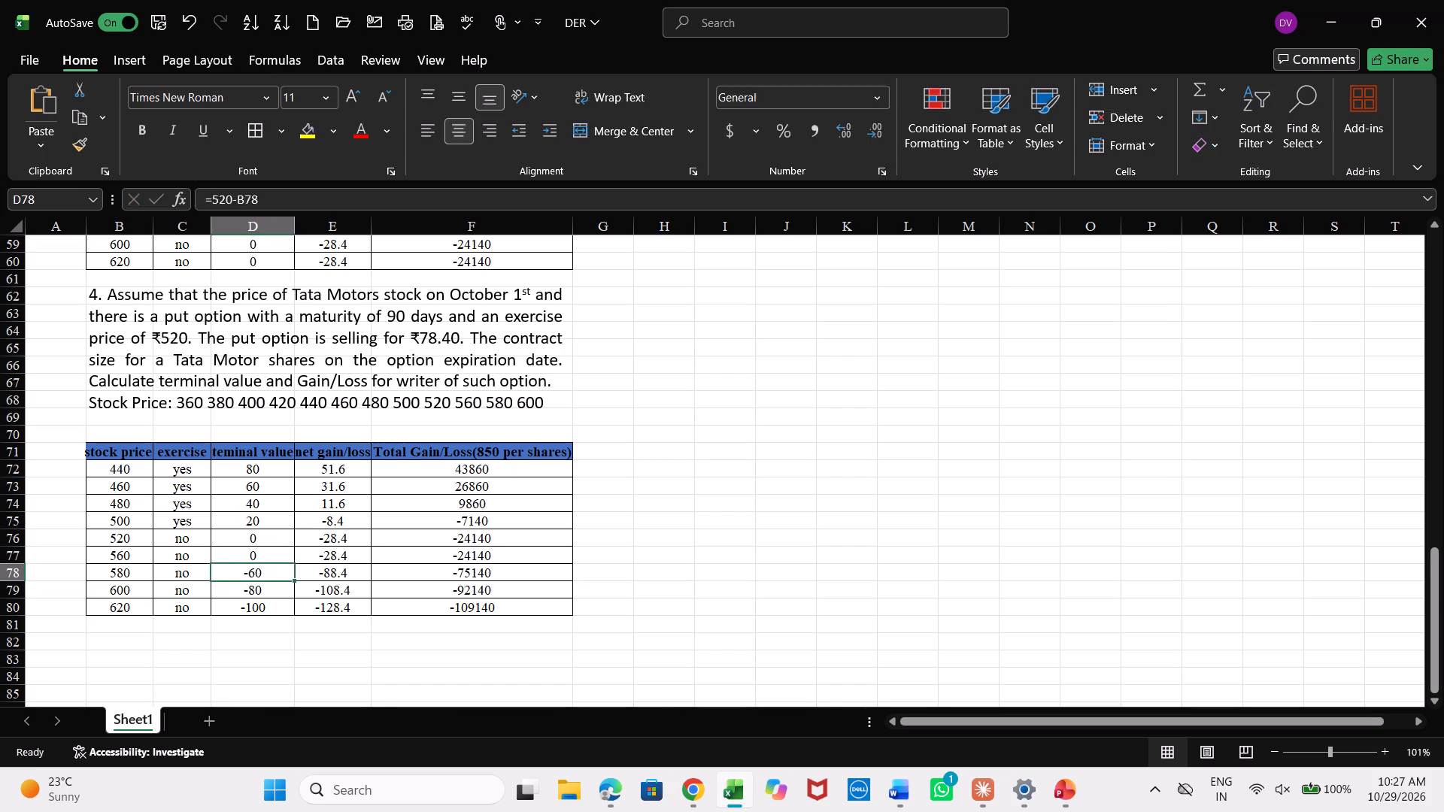
{"action": "key", "text": "Return"}
{"action": "key", "text": "0"}
{"action": "key", "text": "Return"}
{"action": "key", "text": "0"}
{"action": "key", "text": "Return"}
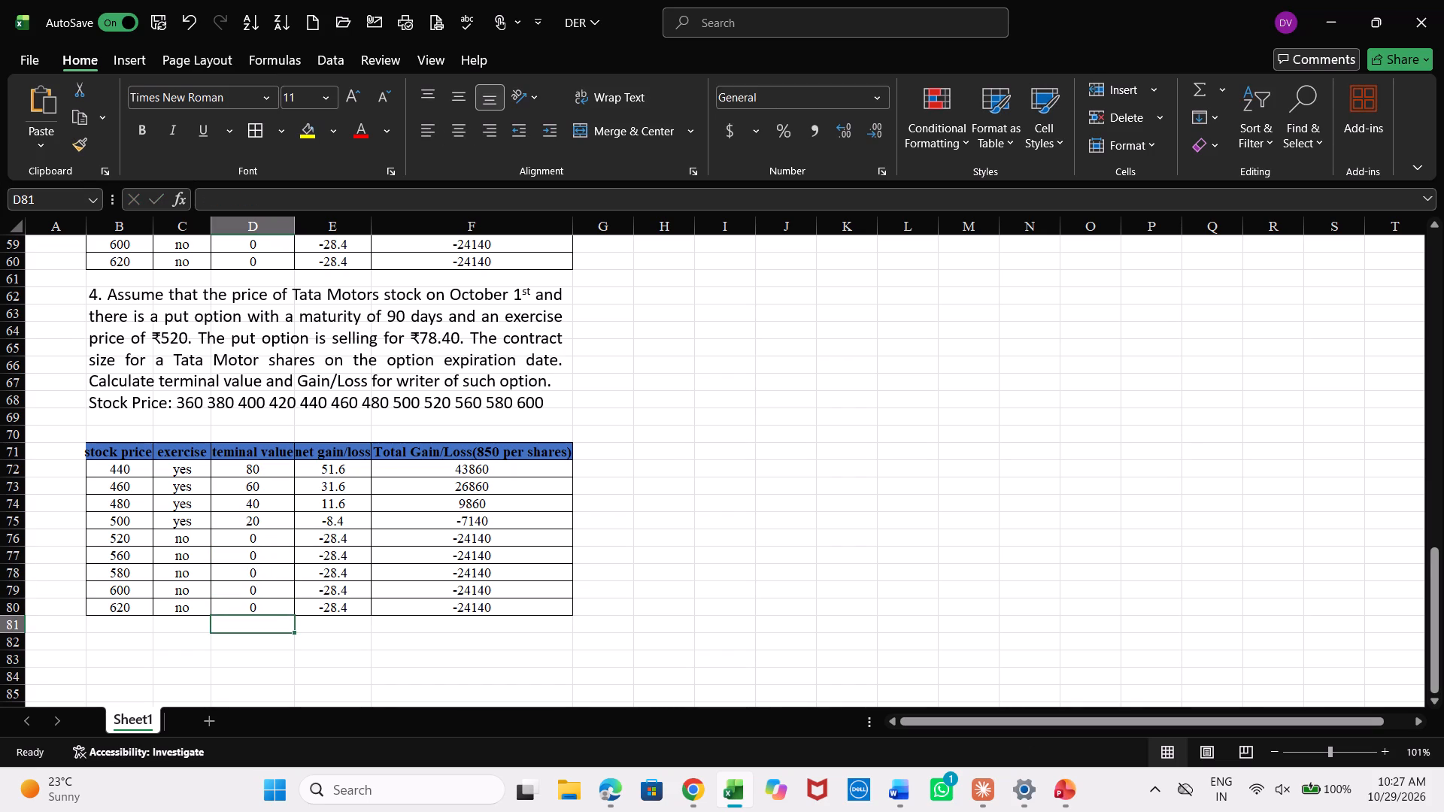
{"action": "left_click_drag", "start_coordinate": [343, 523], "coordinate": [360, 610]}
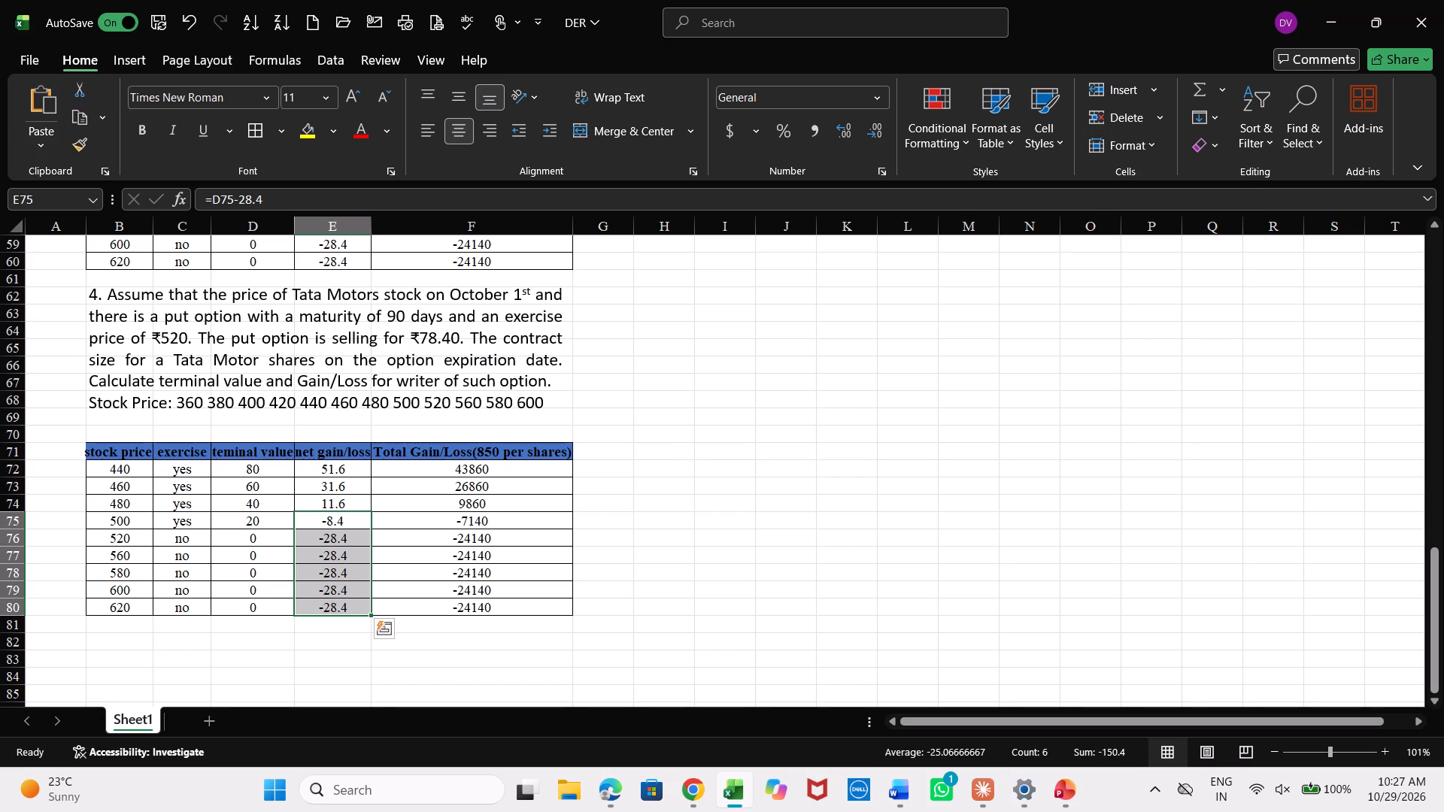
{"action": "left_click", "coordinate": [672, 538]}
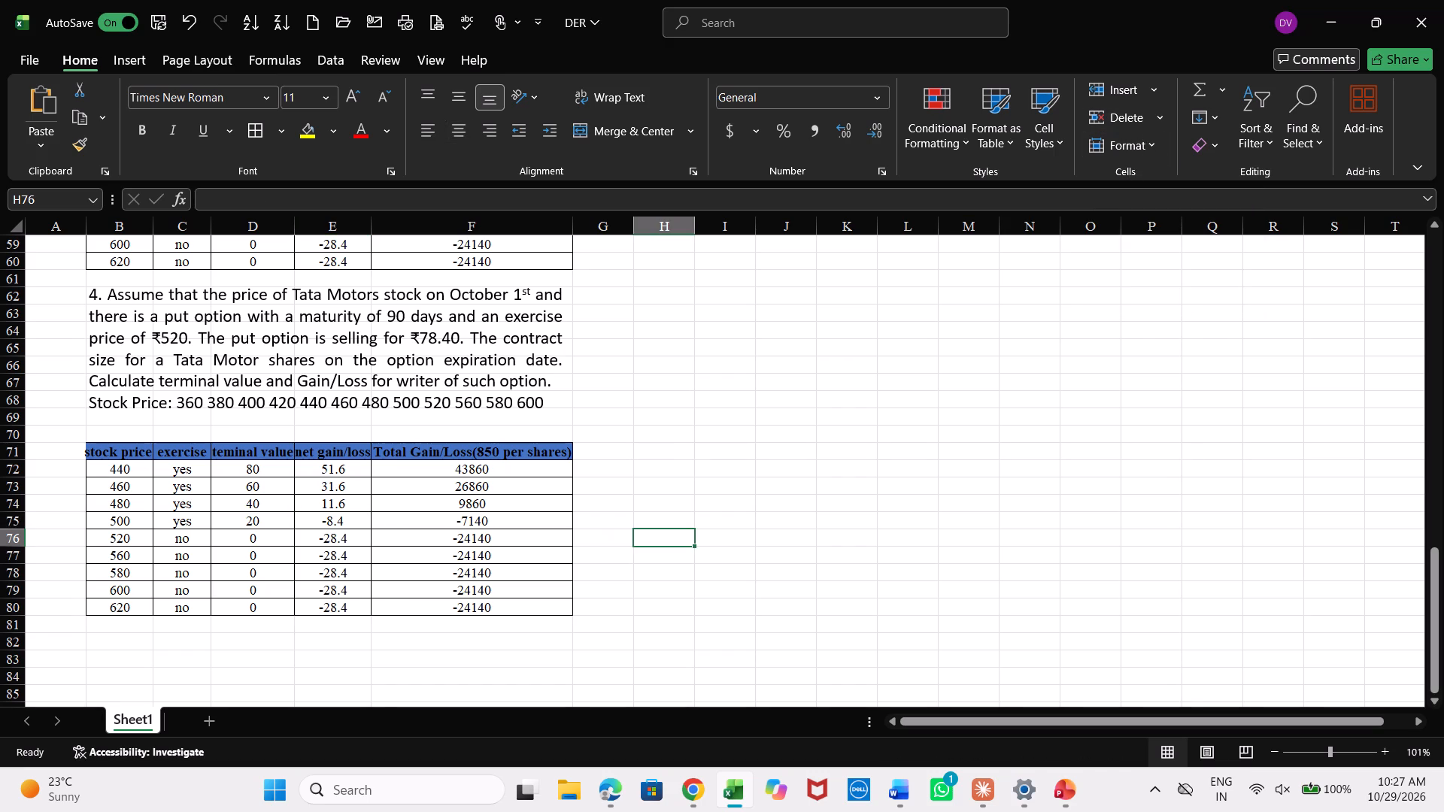
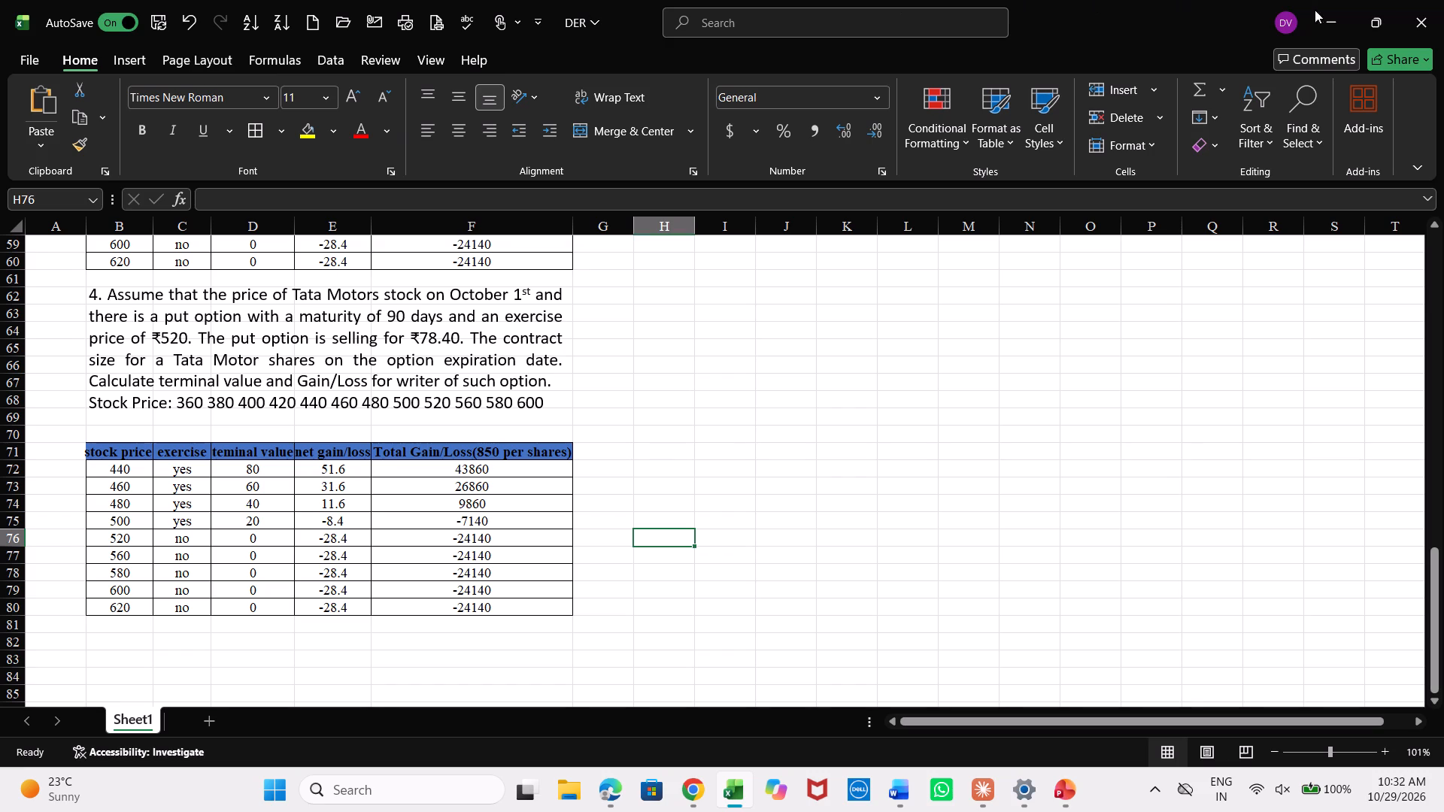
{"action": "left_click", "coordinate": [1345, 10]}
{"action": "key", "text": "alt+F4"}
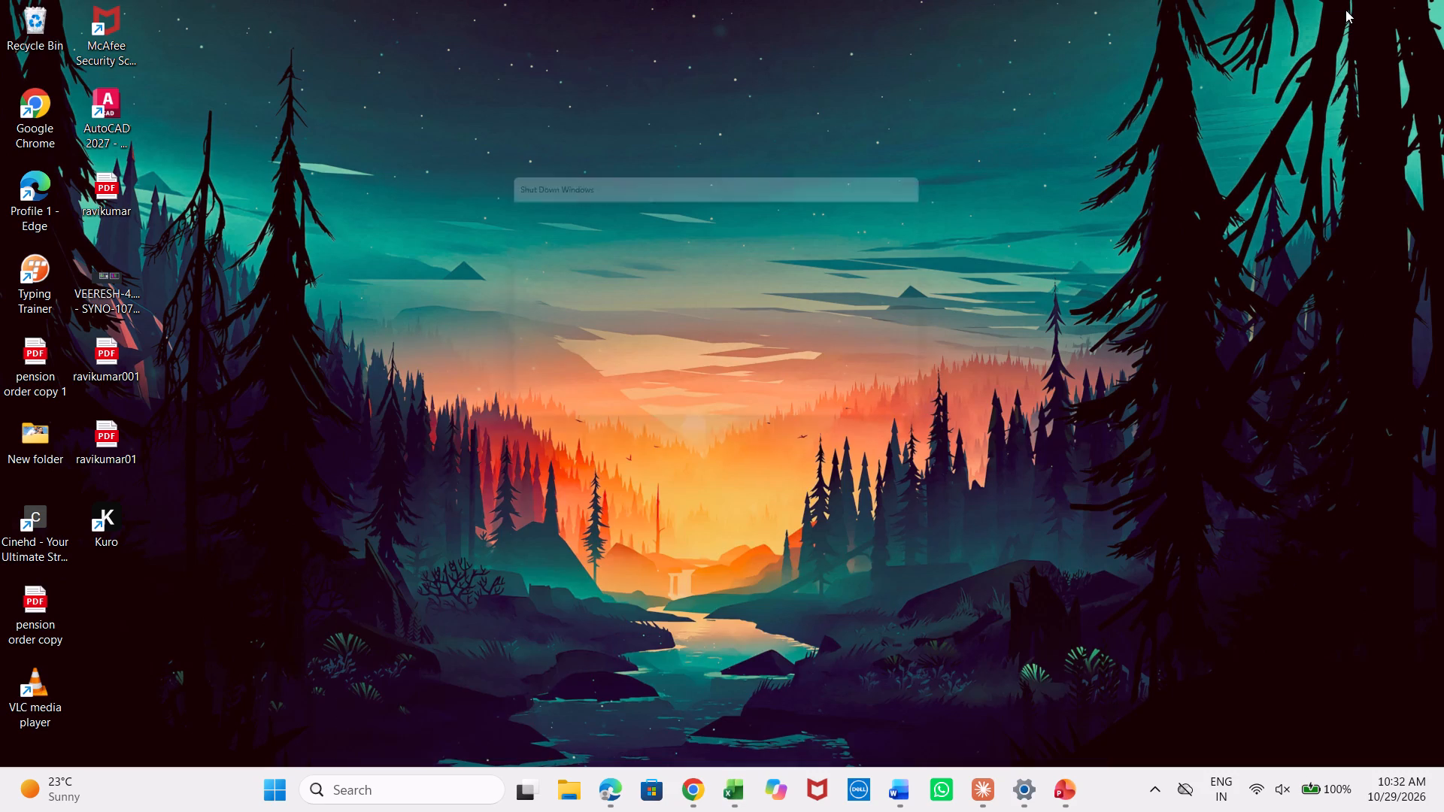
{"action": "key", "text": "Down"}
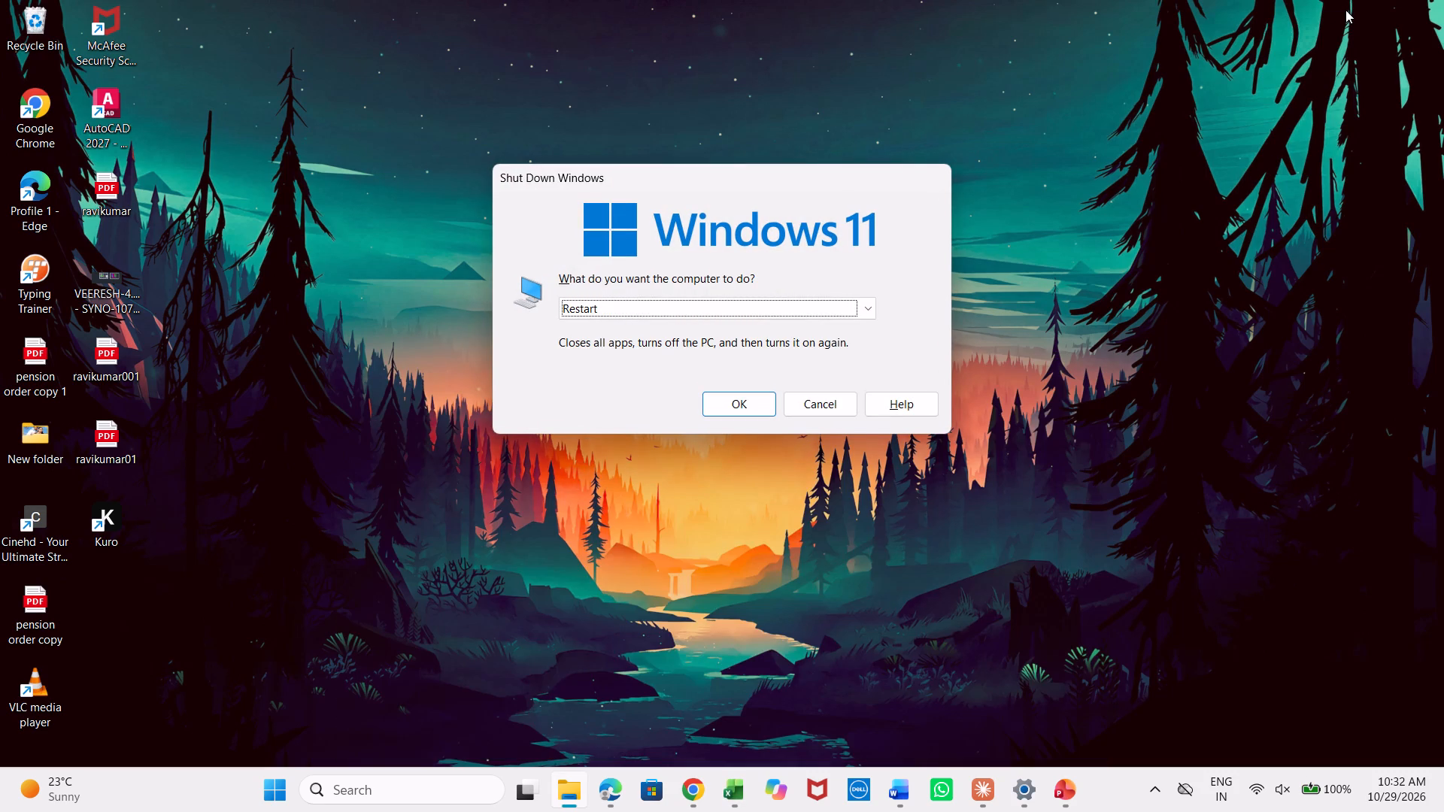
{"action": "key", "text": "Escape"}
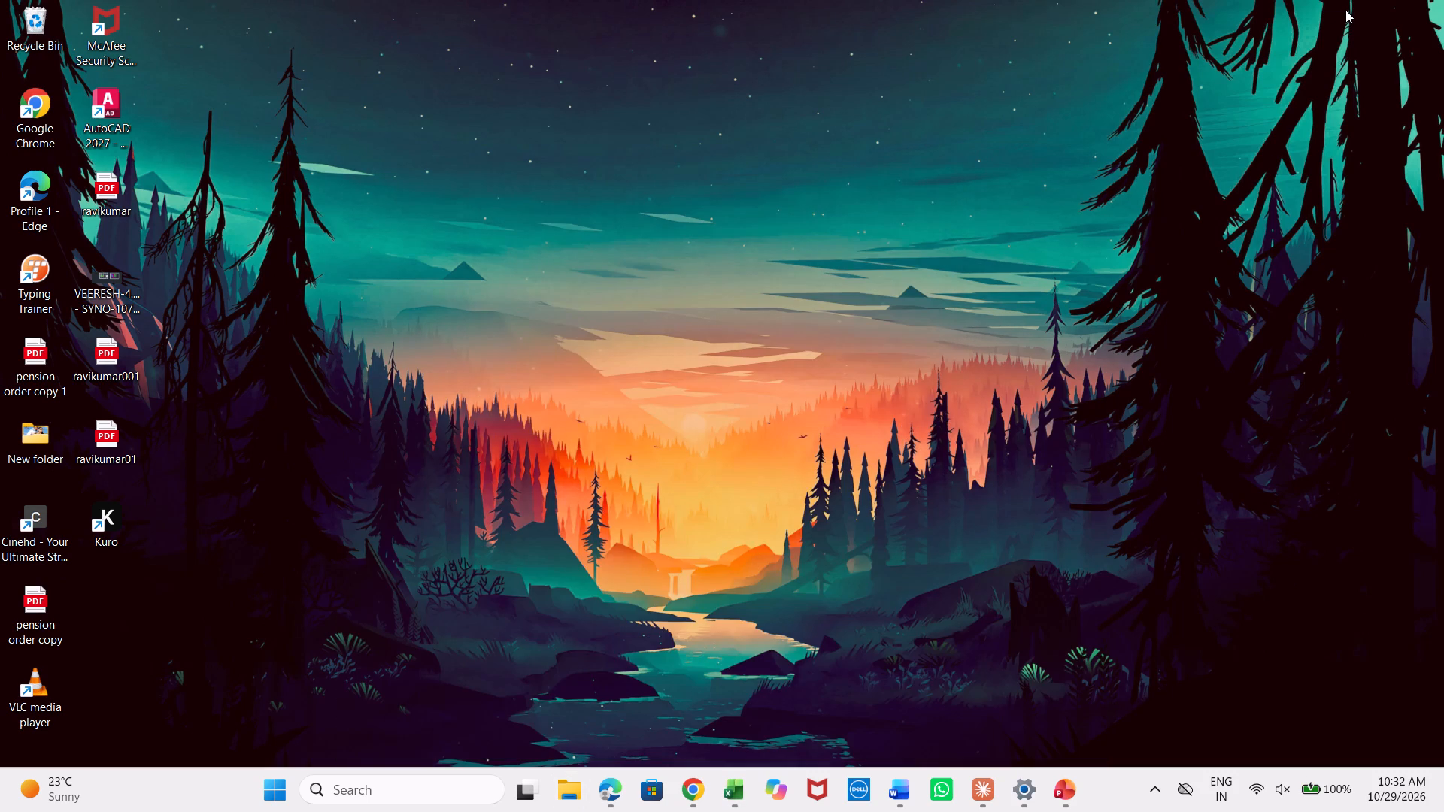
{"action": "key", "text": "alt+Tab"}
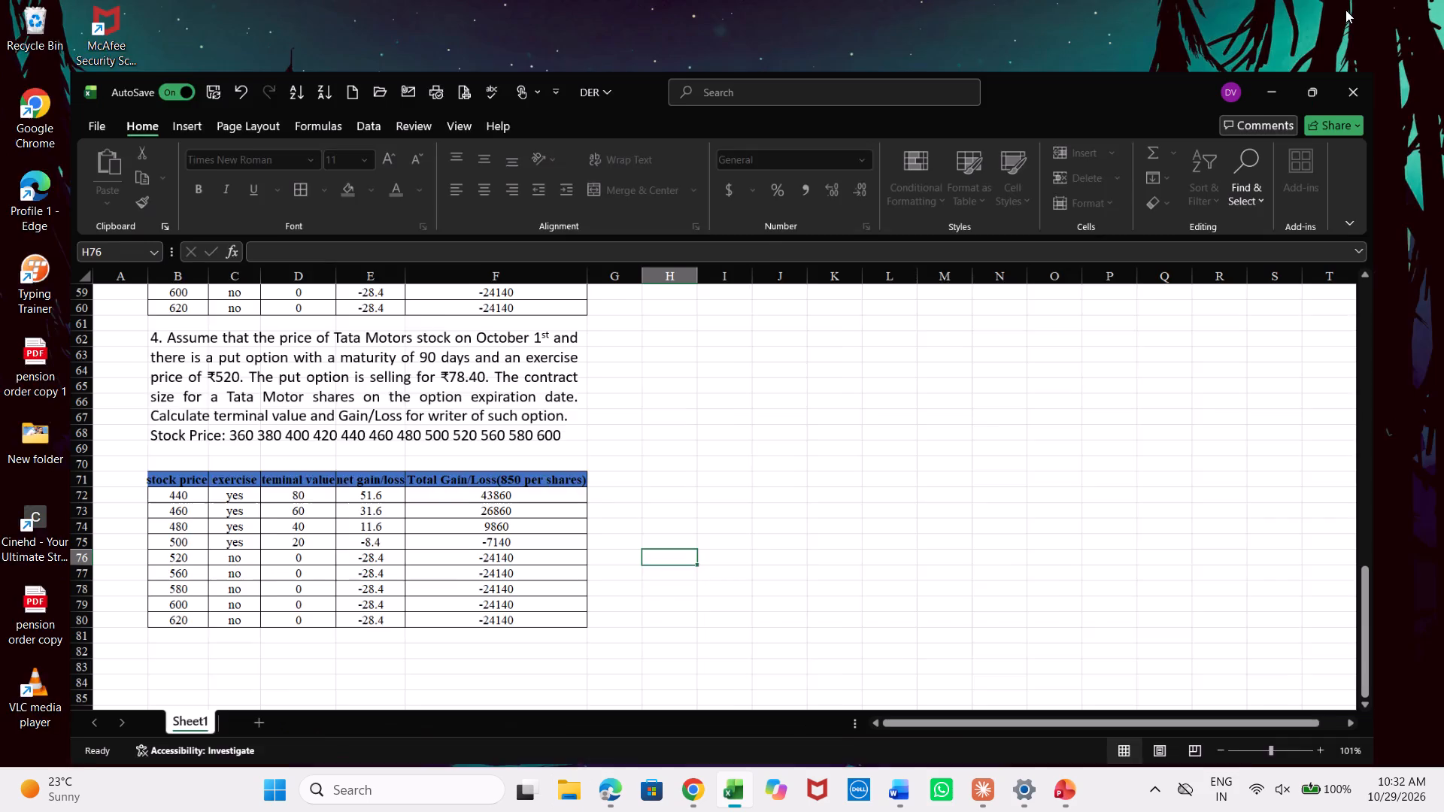
Save the DER workbook.
{"action": "left_click", "coordinate": [156, 25]}
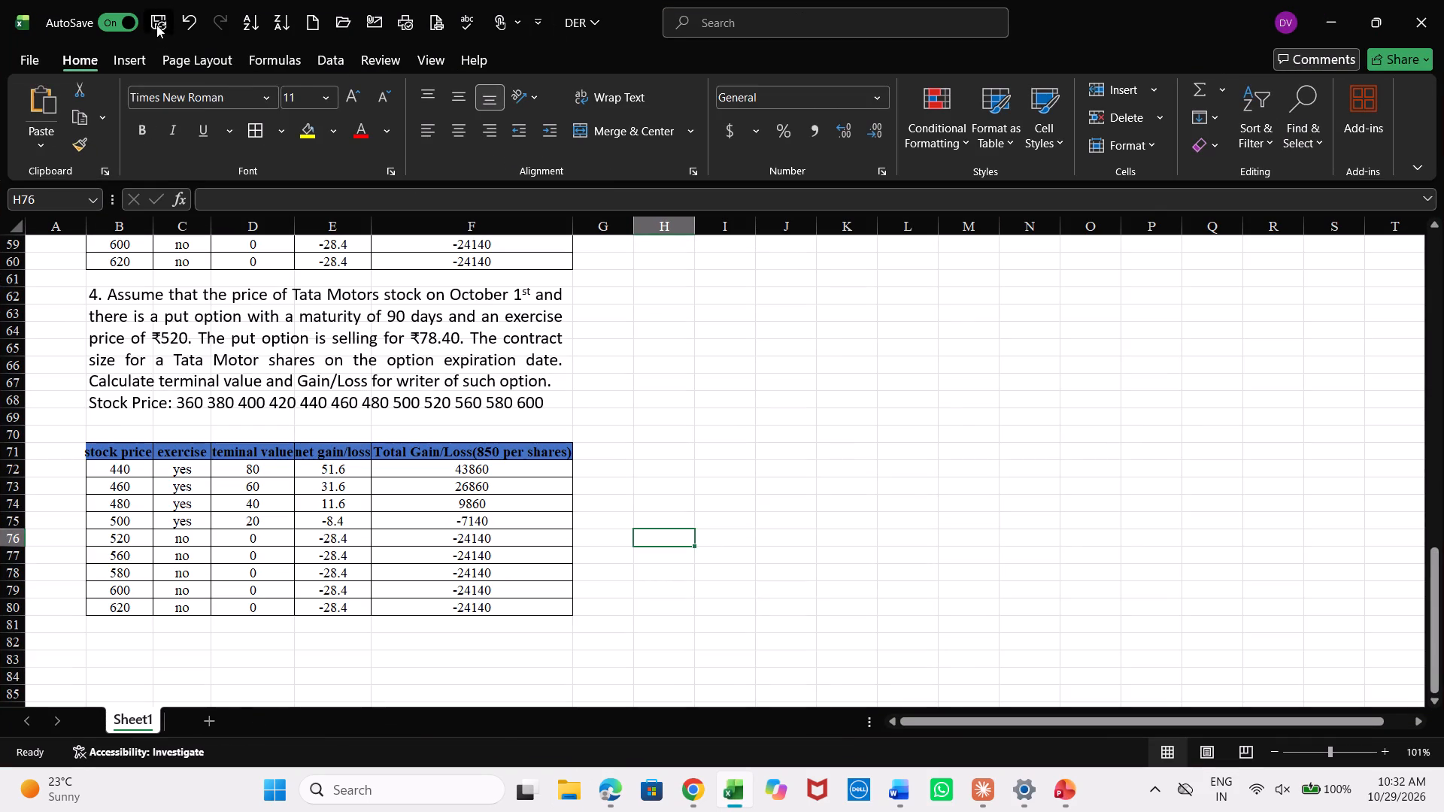
{"action": "left_click", "coordinate": [156, 26]}
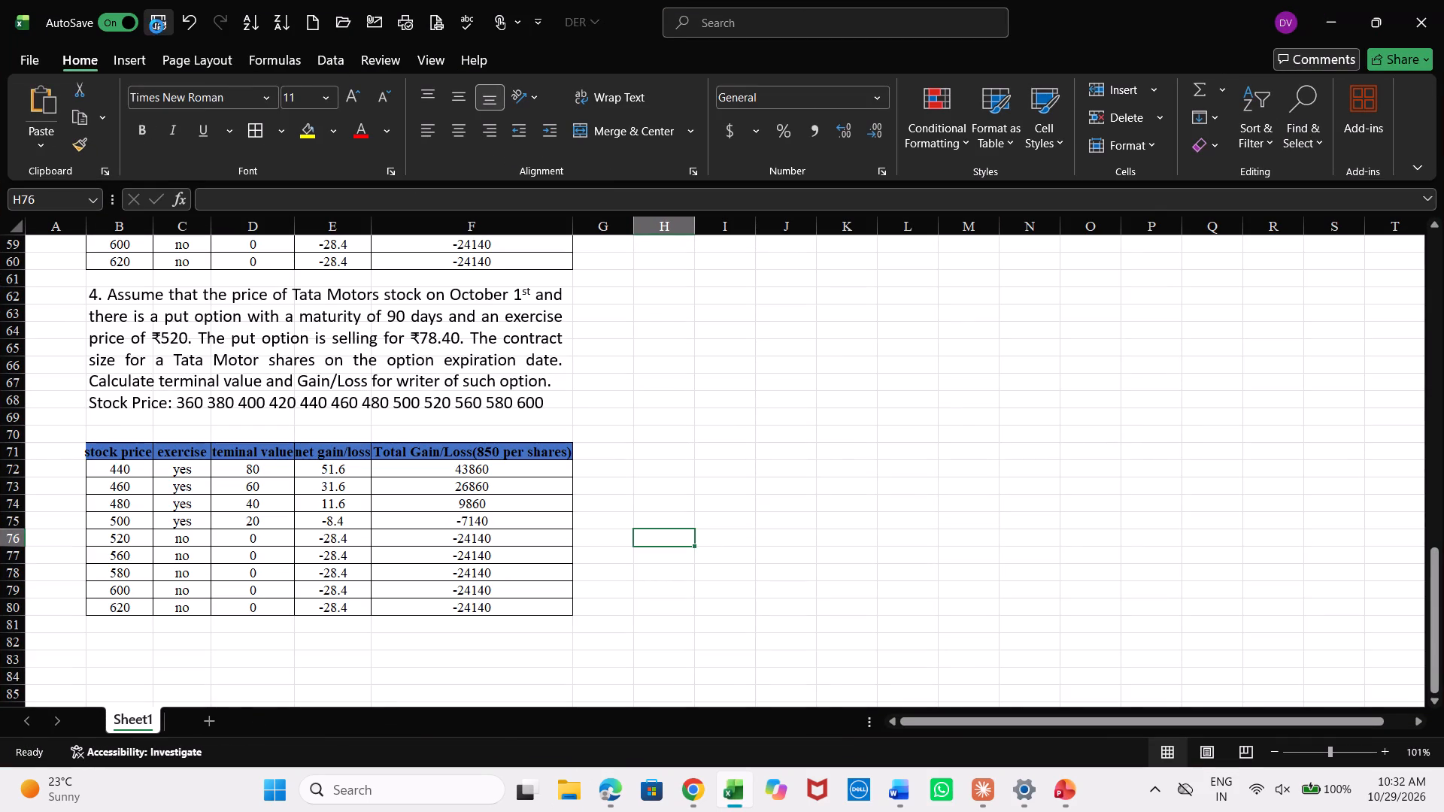
{"action": "triple_click", "coordinate": [156, 26]}
In File Explorer, look through Downloads and the personal OneDrive's Documents folder for the DER workbook, and close the window.
{"action": "left_click", "coordinate": [583, 809]}
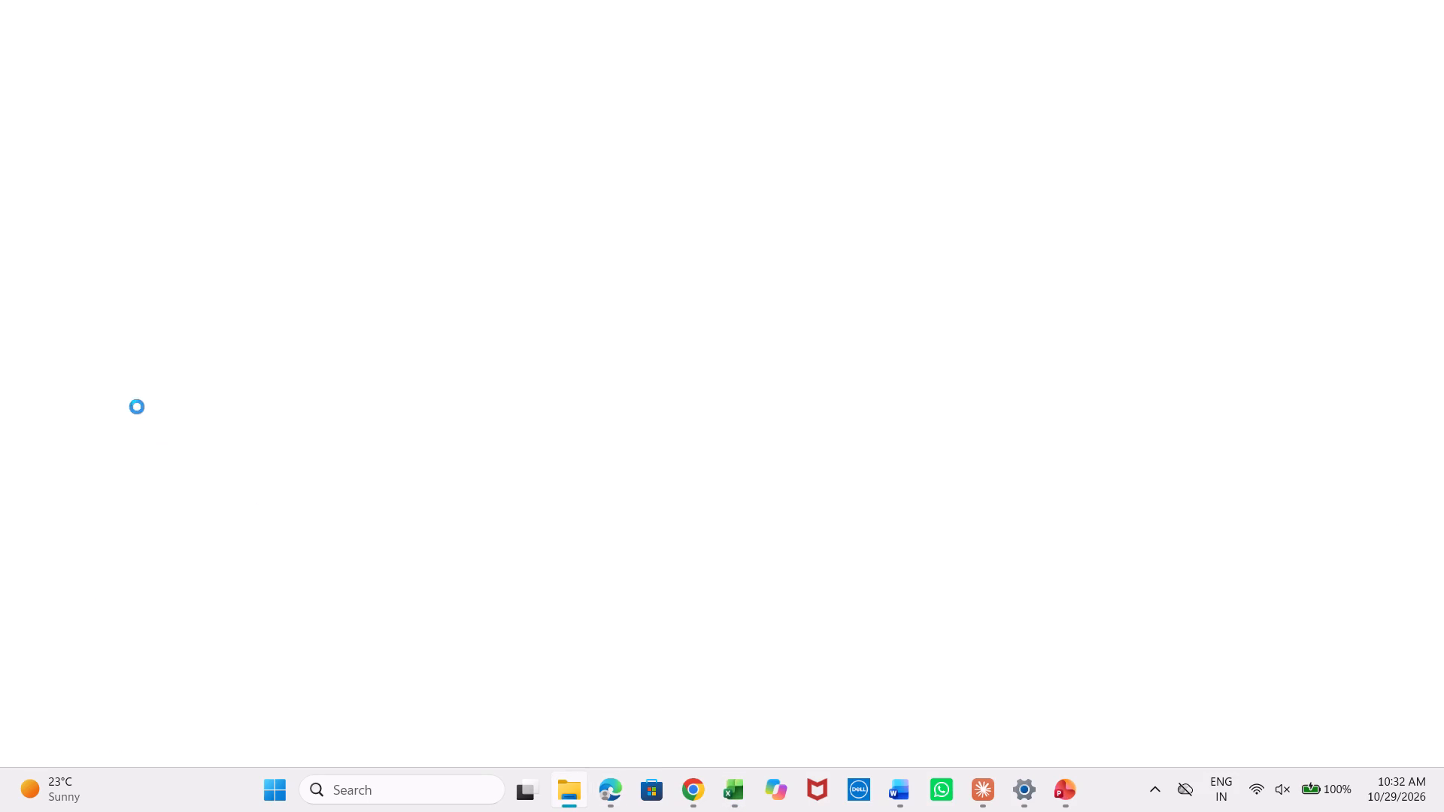
{"action": "left_click", "coordinate": [79, 304]}
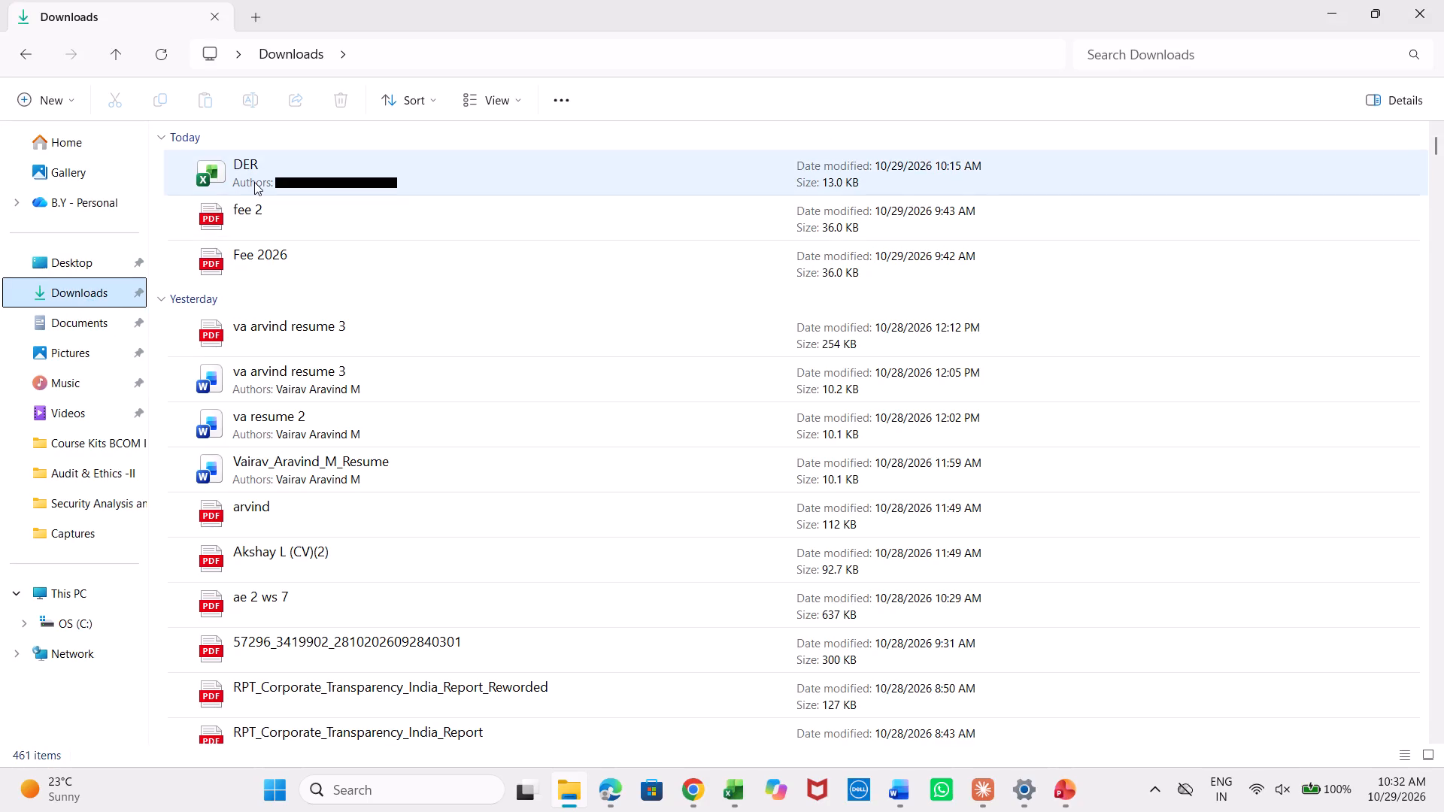
{"action": "left_click", "coordinate": [84, 196]}
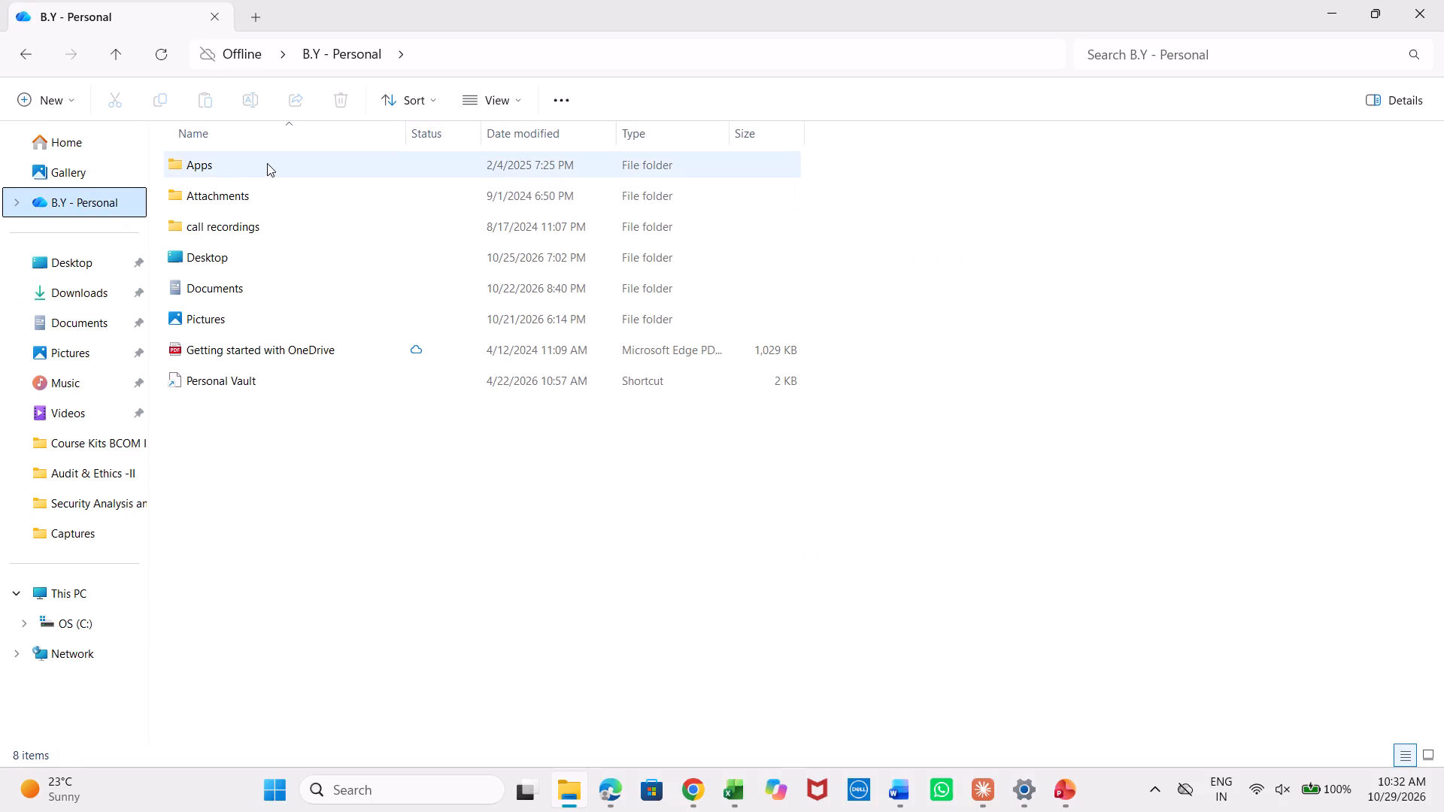
{"action": "left_click", "coordinate": [235, 301]}
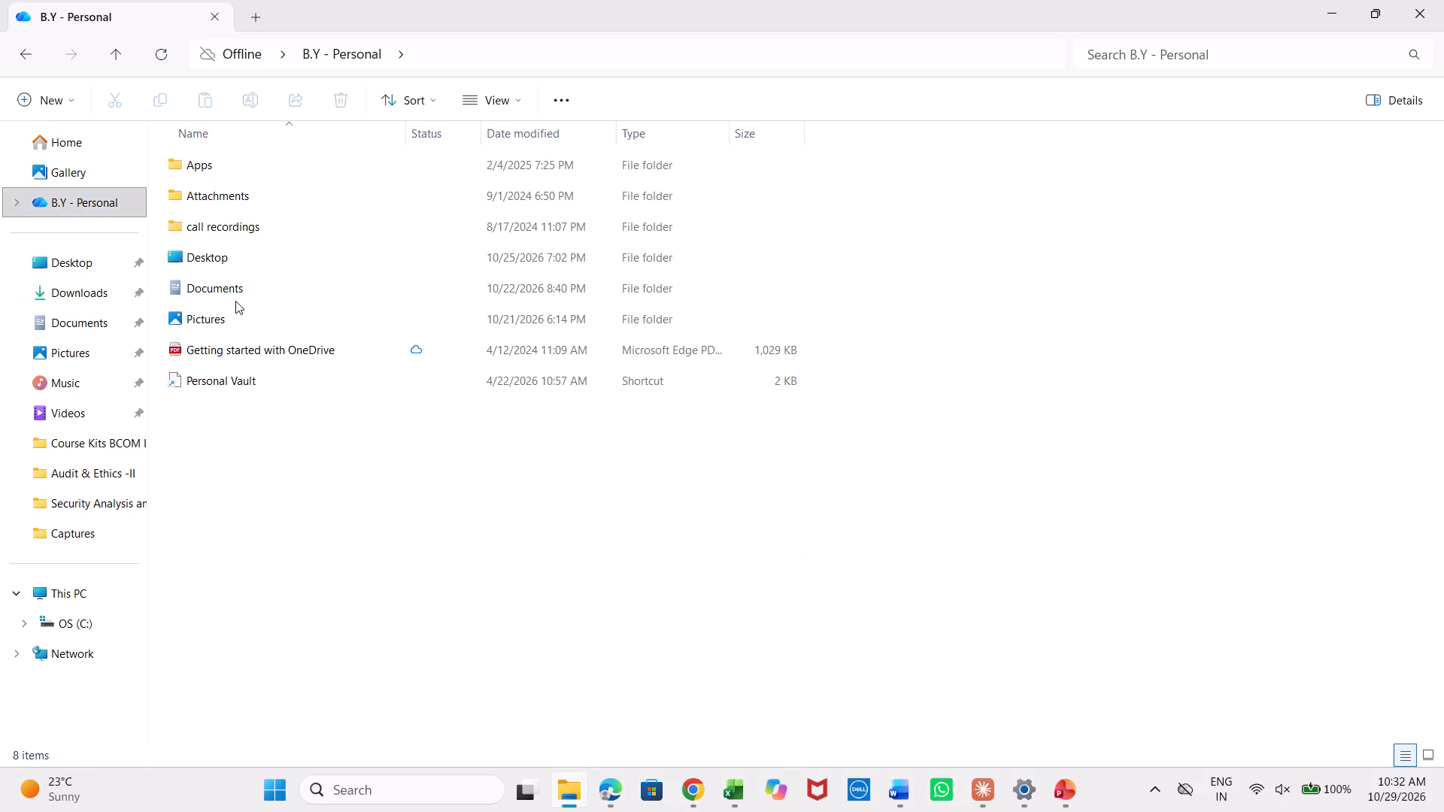
{"action": "double_click", "coordinate": [248, 292]}
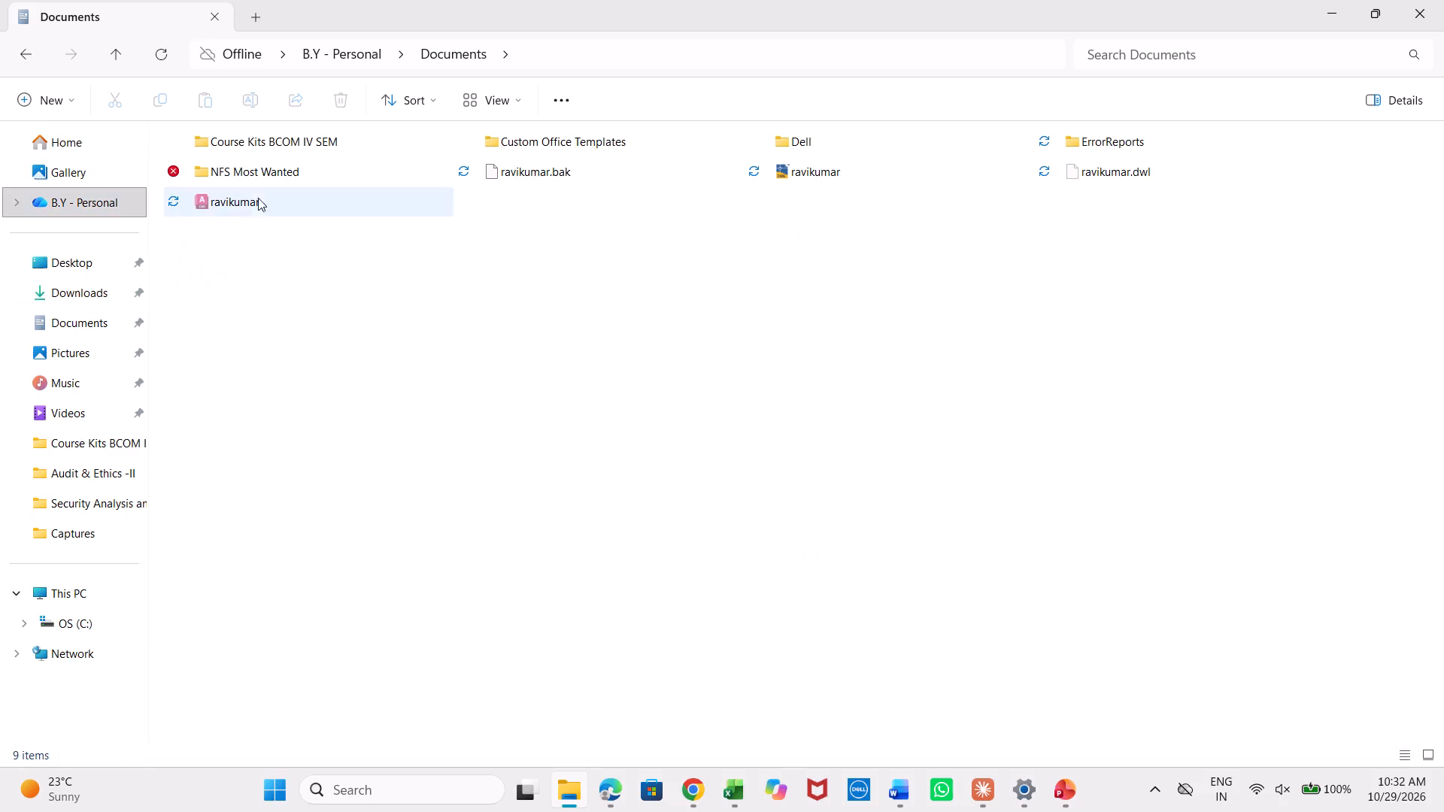
{"action": "left_click", "coordinate": [38, 68]}
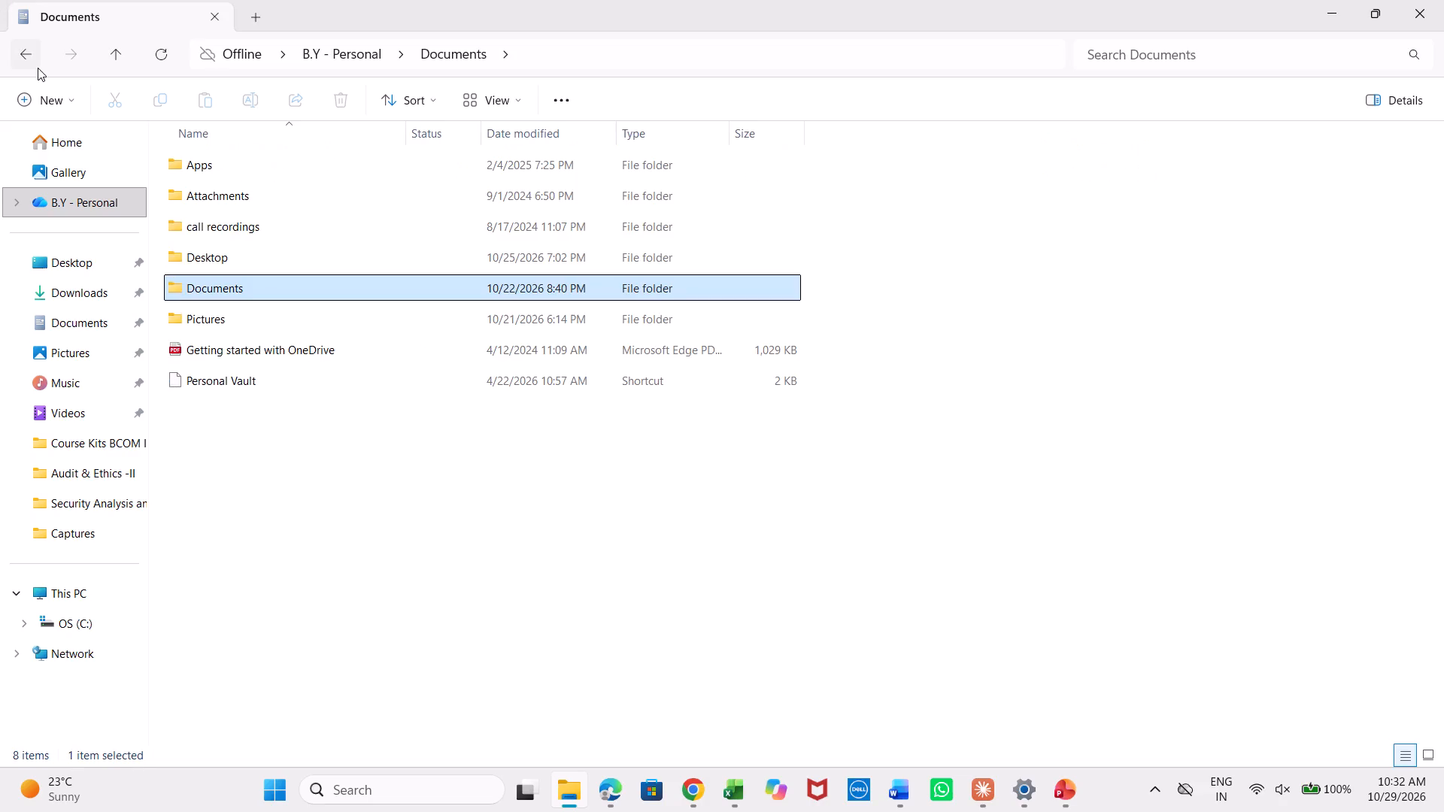
{"action": "left_click", "coordinate": [38, 68]}
{"action": "left_click", "coordinate": [1443, 0]}
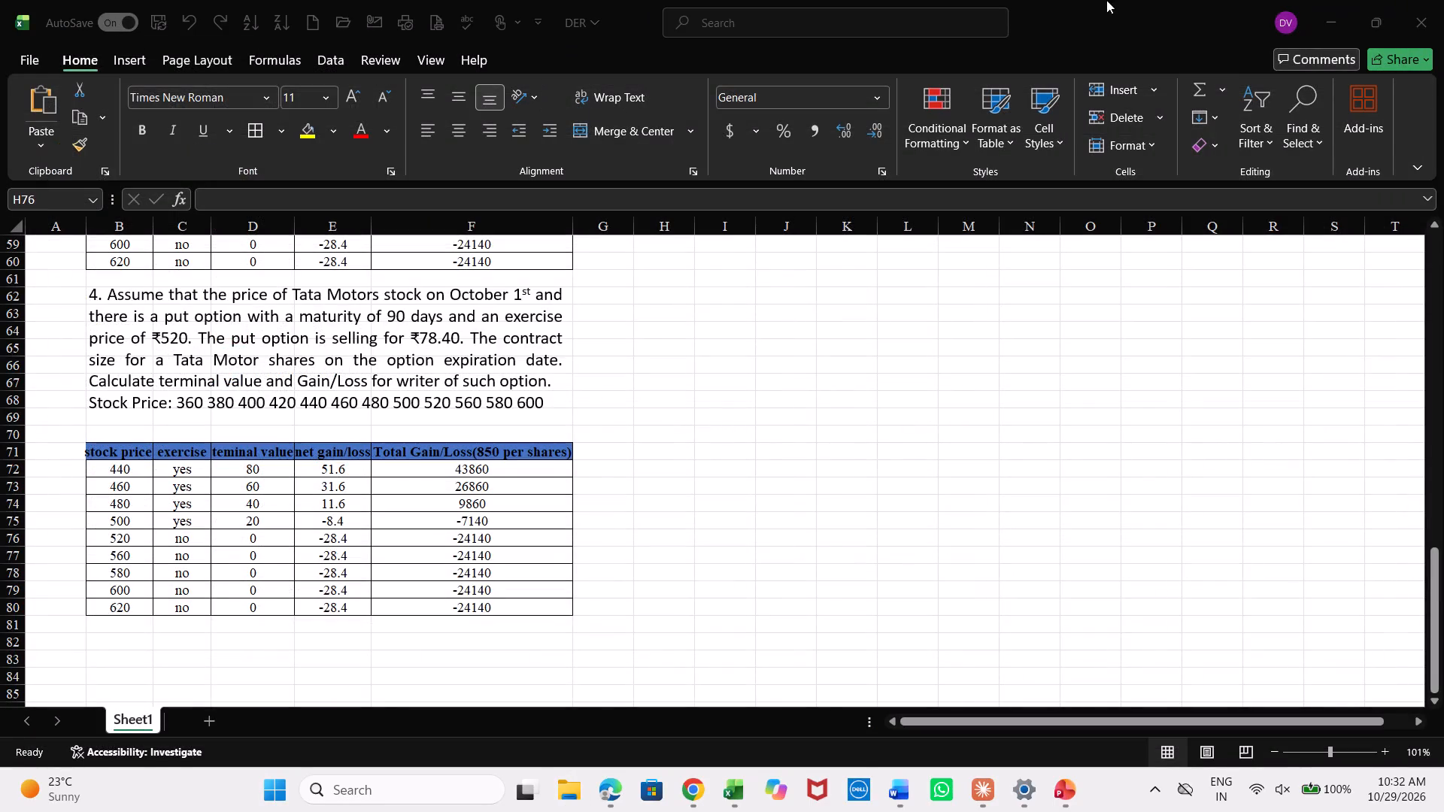
Search the personal OneDrive folder in File Explorer for DER, and close the window.
{"action": "left_click", "coordinate": [1330, 32]}
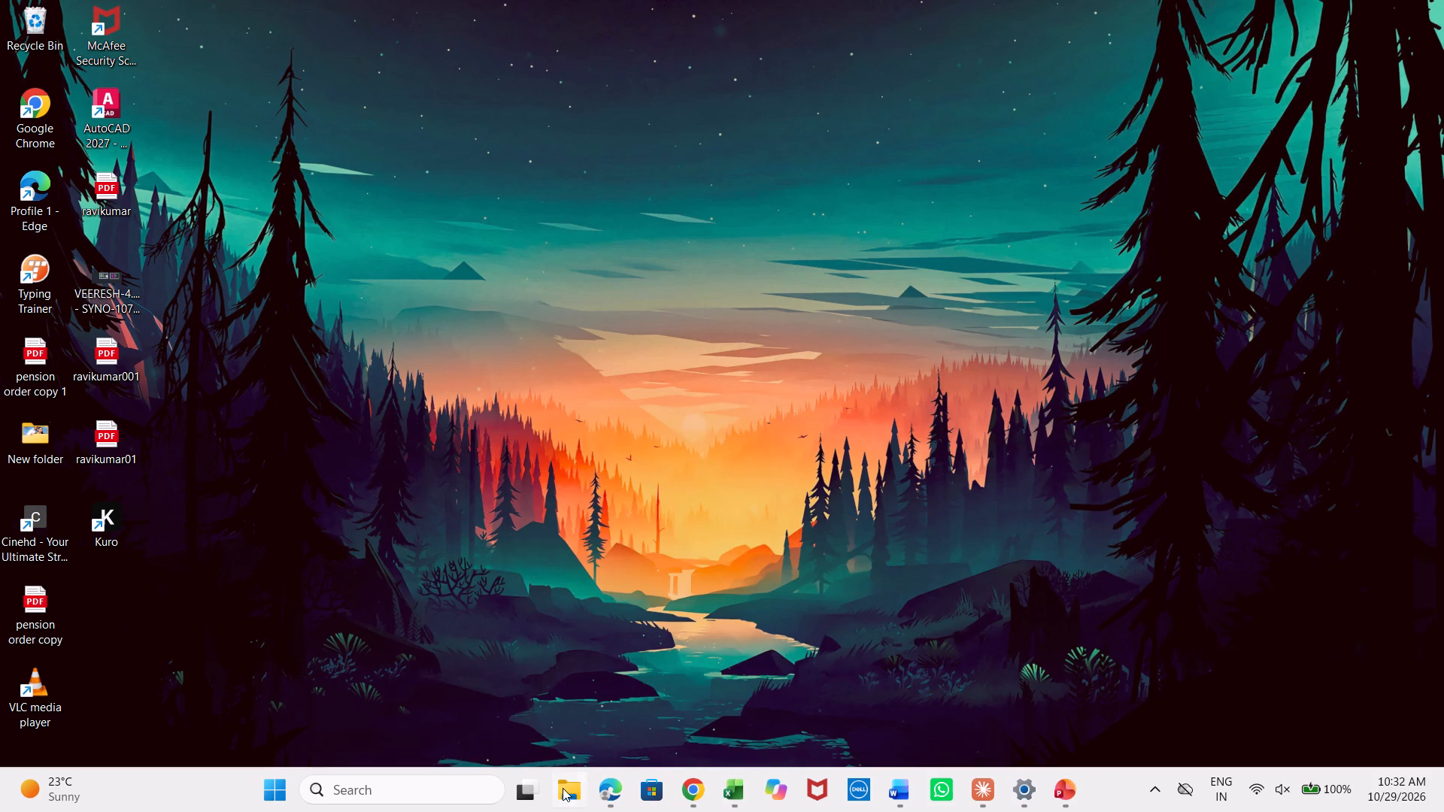
{"action": "left_click", "coordinate": [563, 788]}
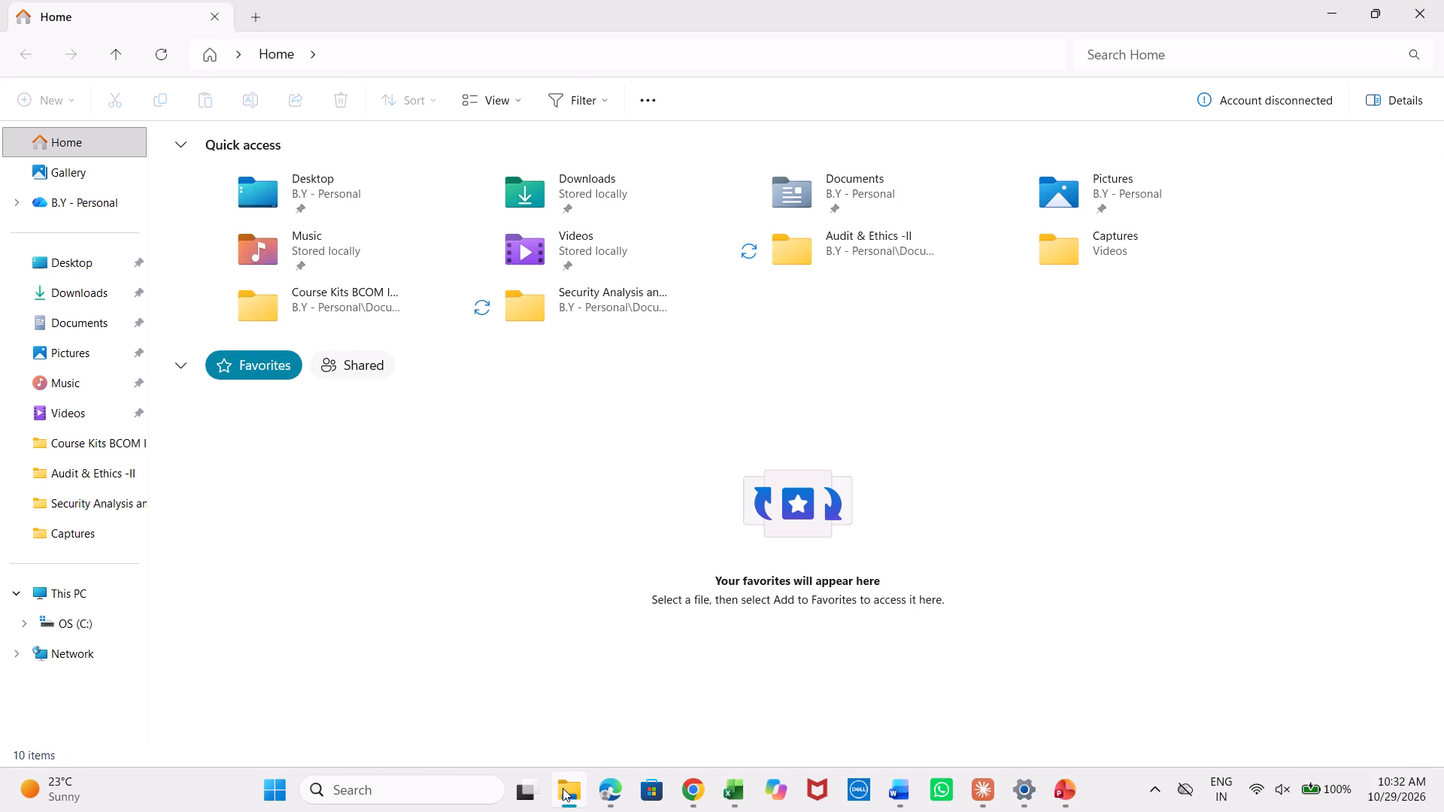
{"action": "left_click", "coordinate": [120, 196]}
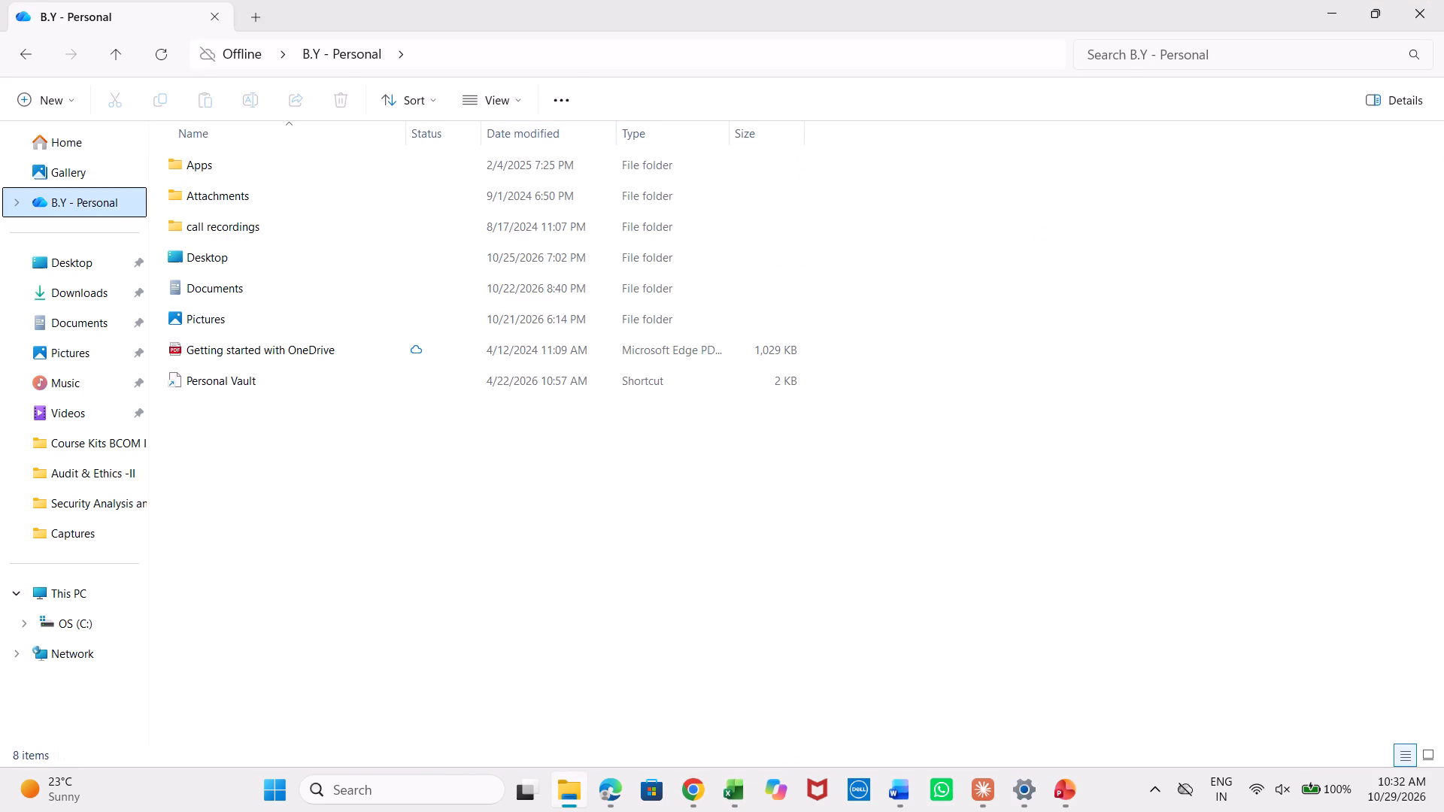
{"action": "left_click", "coordinate": [1124, 61]}
{"action": "type", "text": "DER"}
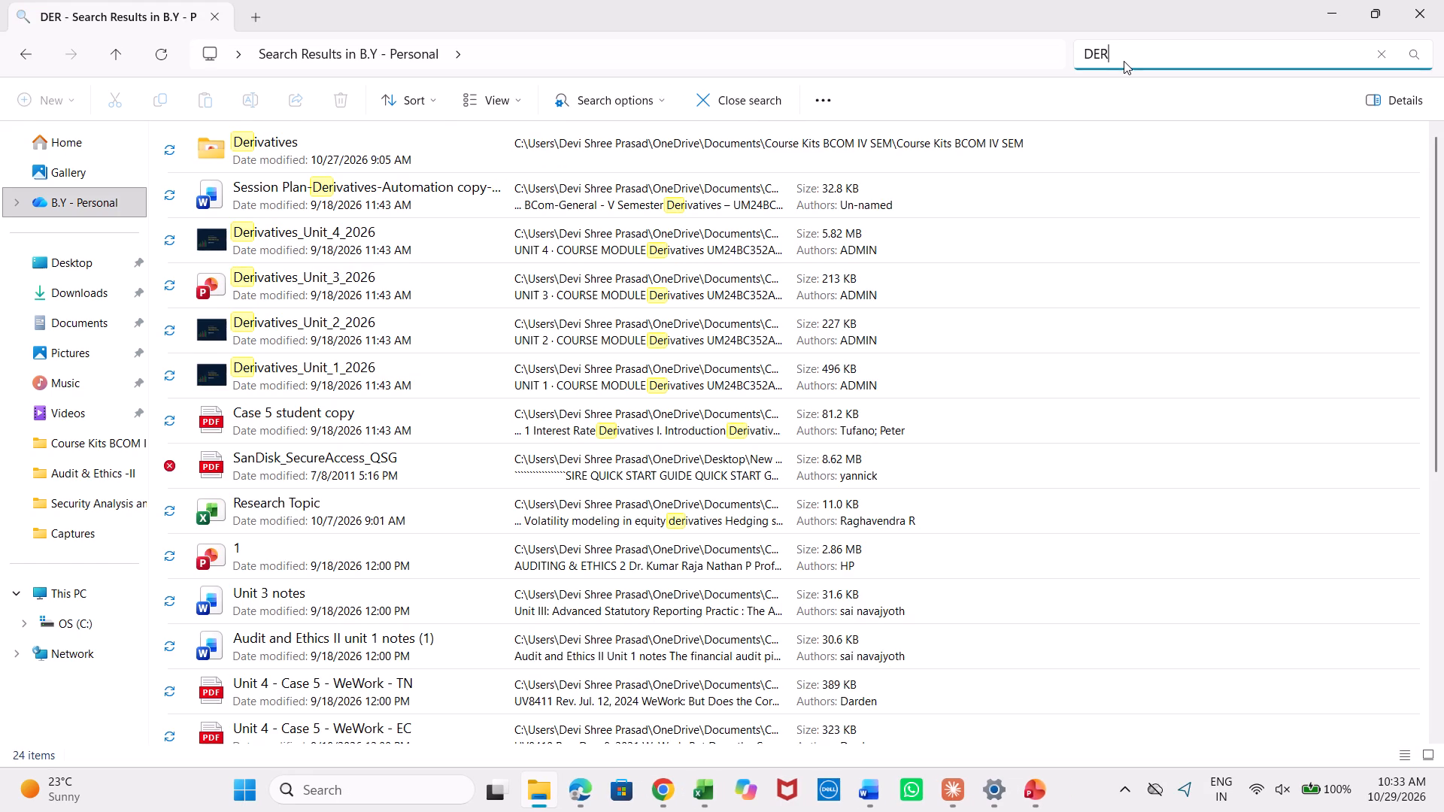
{"action": "left_click", "coordinate": [1443, 0]}
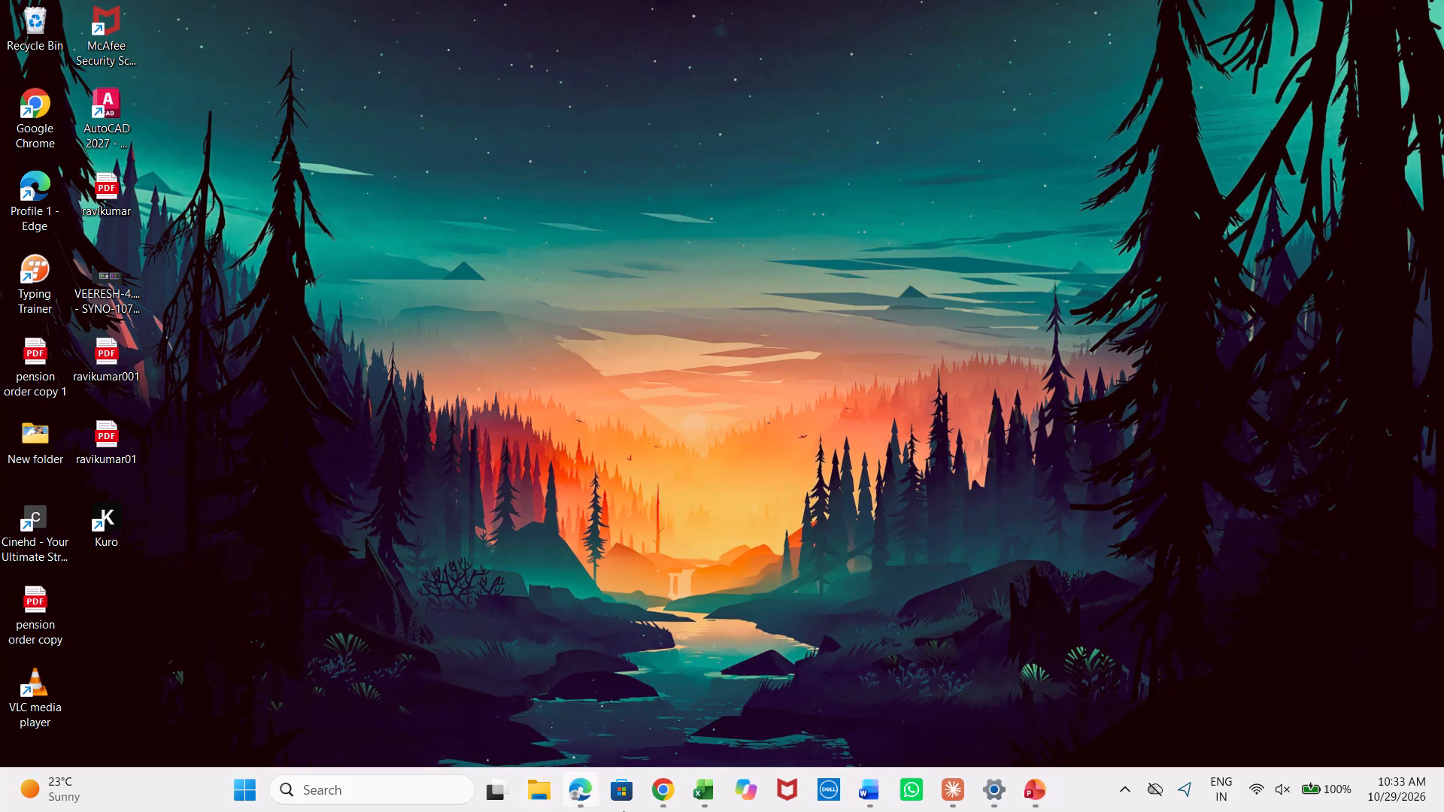
Back in Excel, check the DER workbook's file name and save location without moving the file.
{"action": "left_click", "coordinate": [698, 799]}
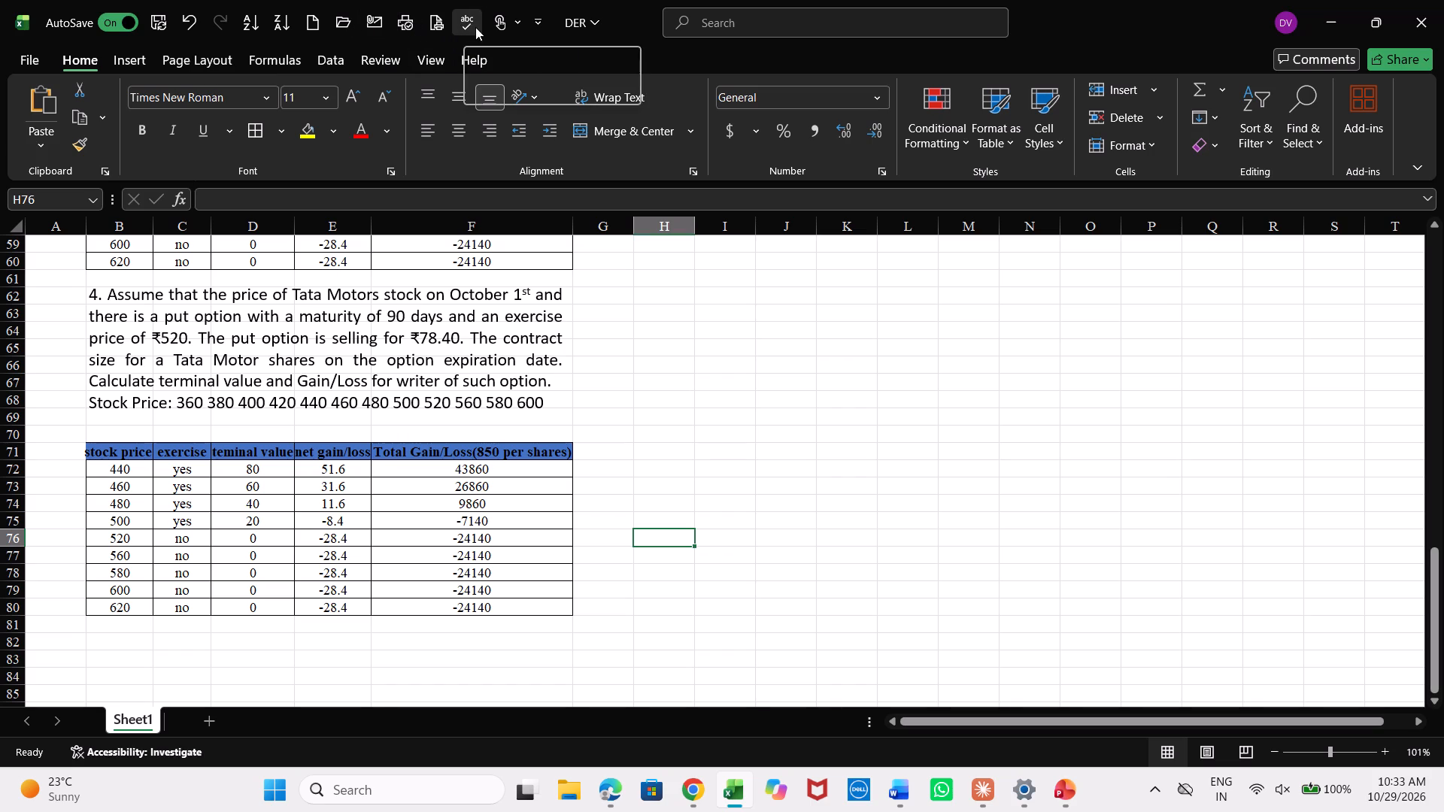
{"action": "left_click", "coordinate": [596, 25]}
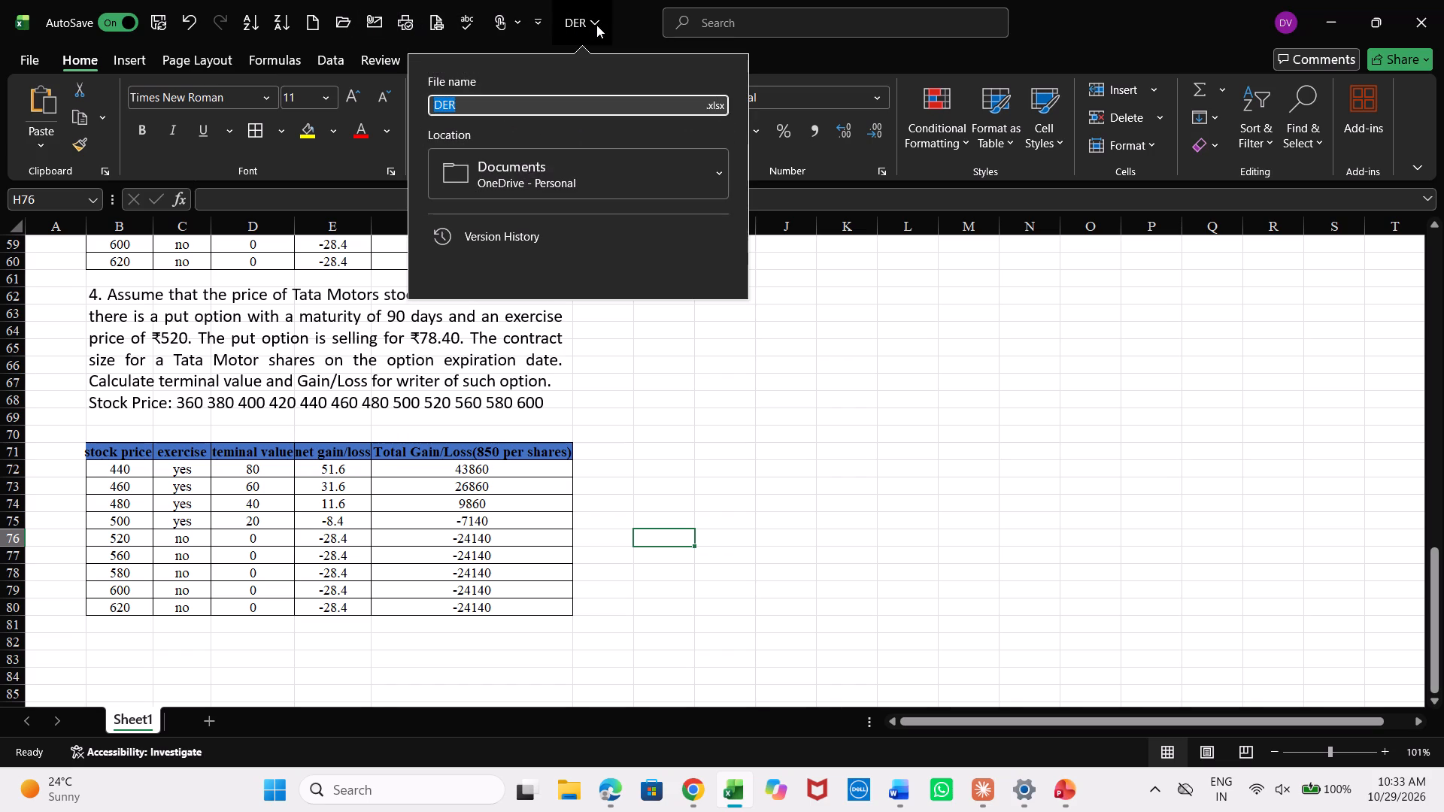
{"action": "left_click", "coordinate": [717, 174]}
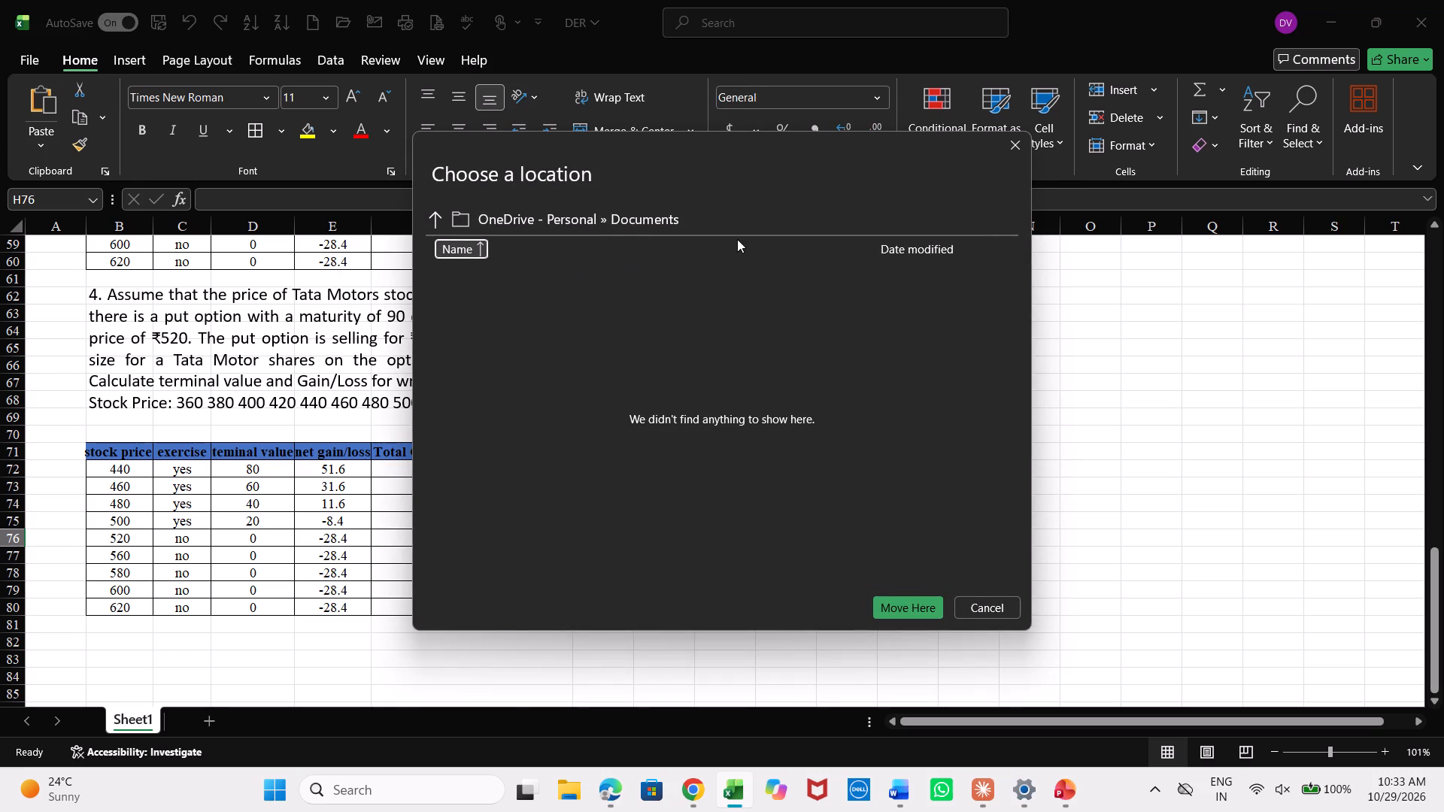
{"action": "left_click", "coordinate": [637, 219]}
{"action": "left_click", "coordinate": [1012, 143]}
{"action": "left_click", "coordinate": [596, 26]}
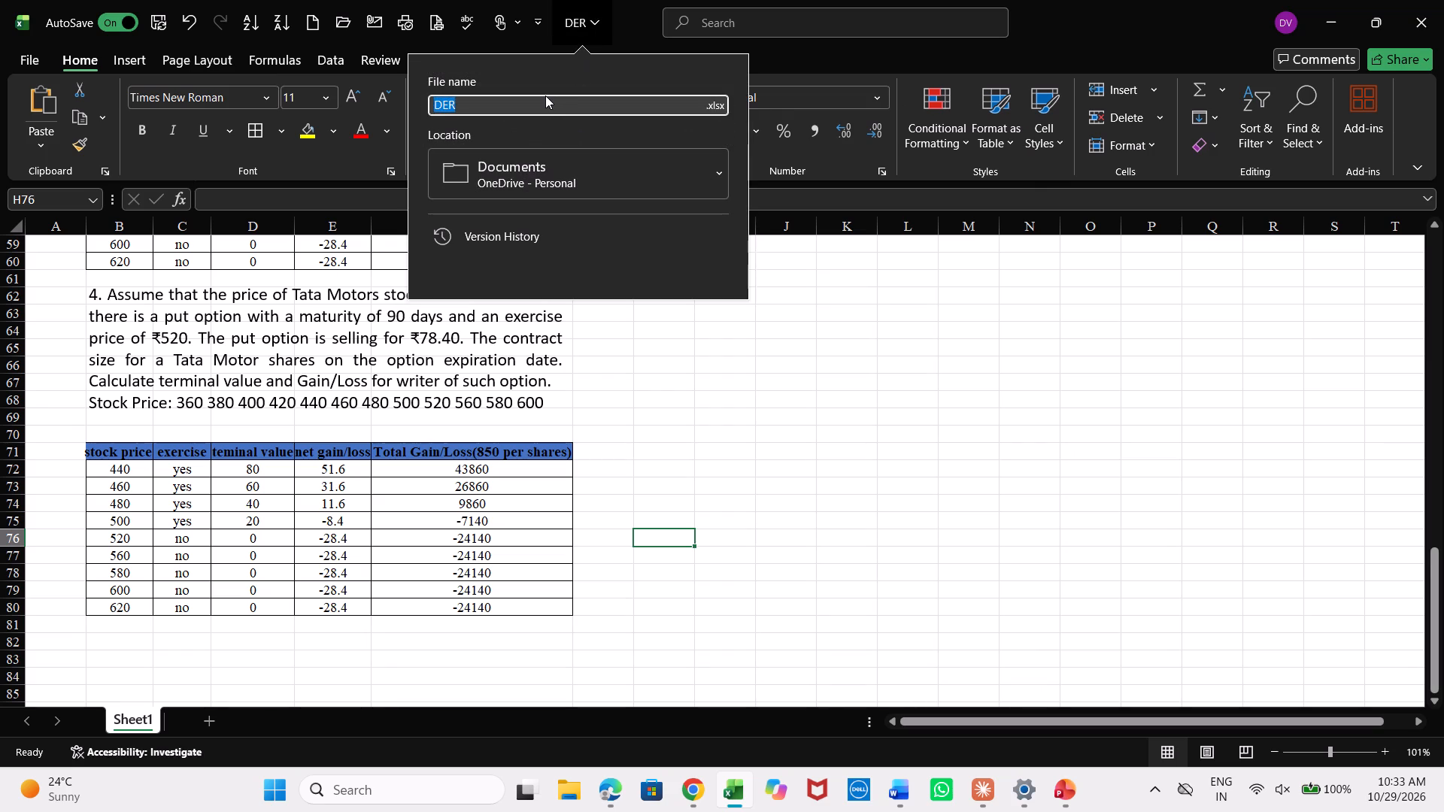
Rename the workbook file as DER Unit 3, keeping its location in the personal OneDrive's Documents folder.
{"action": "left_click", "coordinate": [540, 104]}
{"action": "key", "text": "BackSpace"}
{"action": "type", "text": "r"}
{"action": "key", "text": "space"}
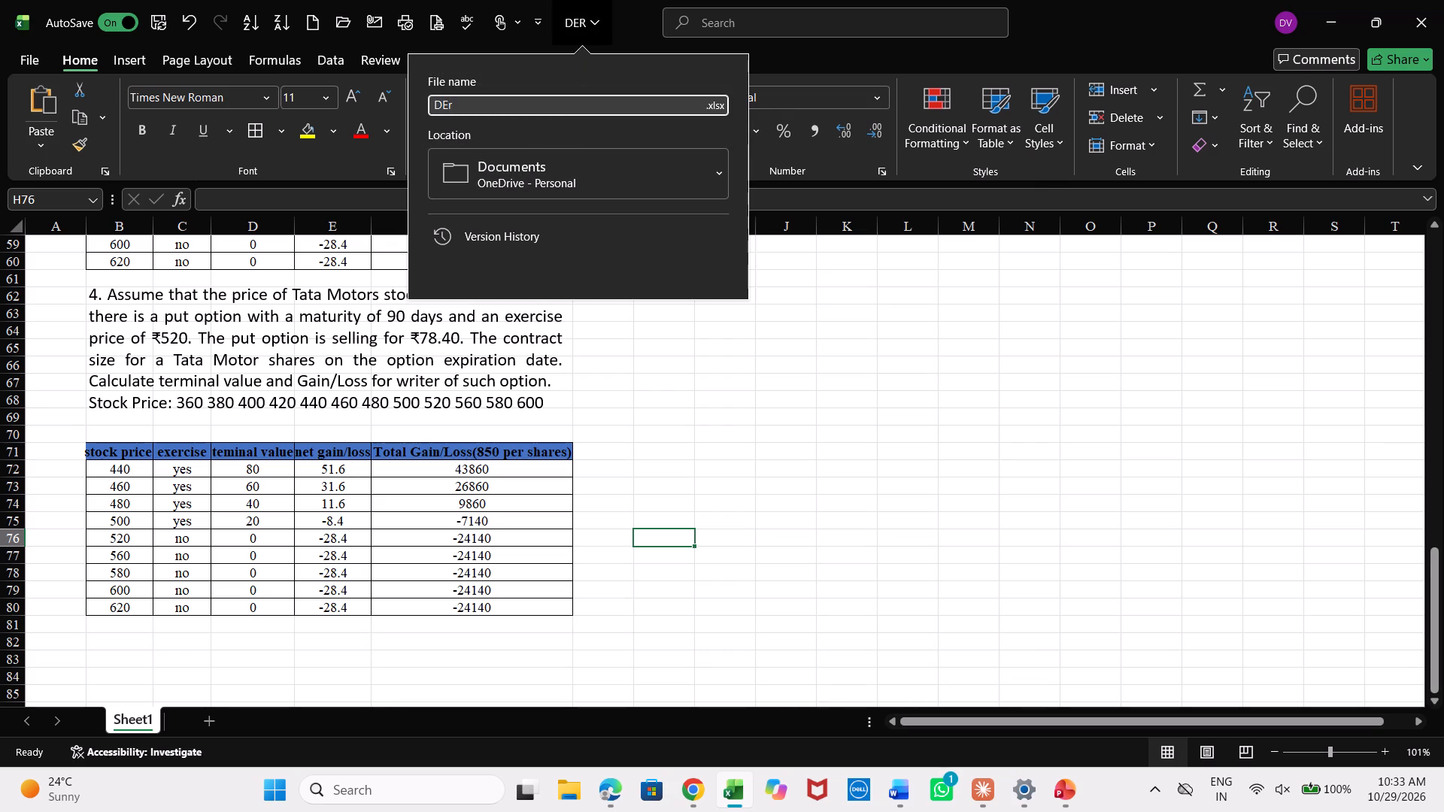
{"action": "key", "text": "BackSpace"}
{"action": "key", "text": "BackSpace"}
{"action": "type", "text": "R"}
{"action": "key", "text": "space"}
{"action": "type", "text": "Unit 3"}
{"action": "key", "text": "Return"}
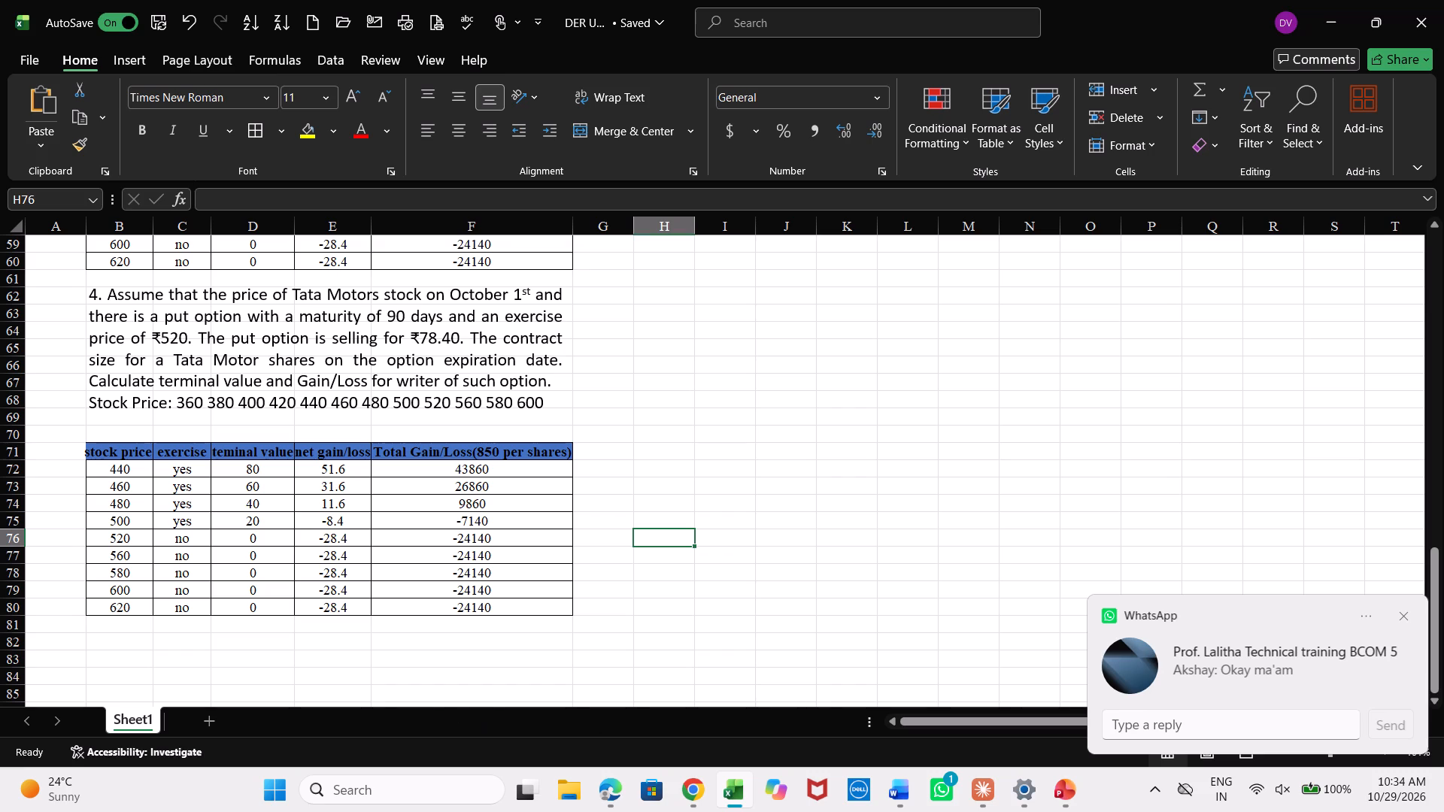
Select the first stock price cell, B72, in the table for question 4 on the Tata Motors put option.
{"action": "left_click", "coordinate": [114, 466]}
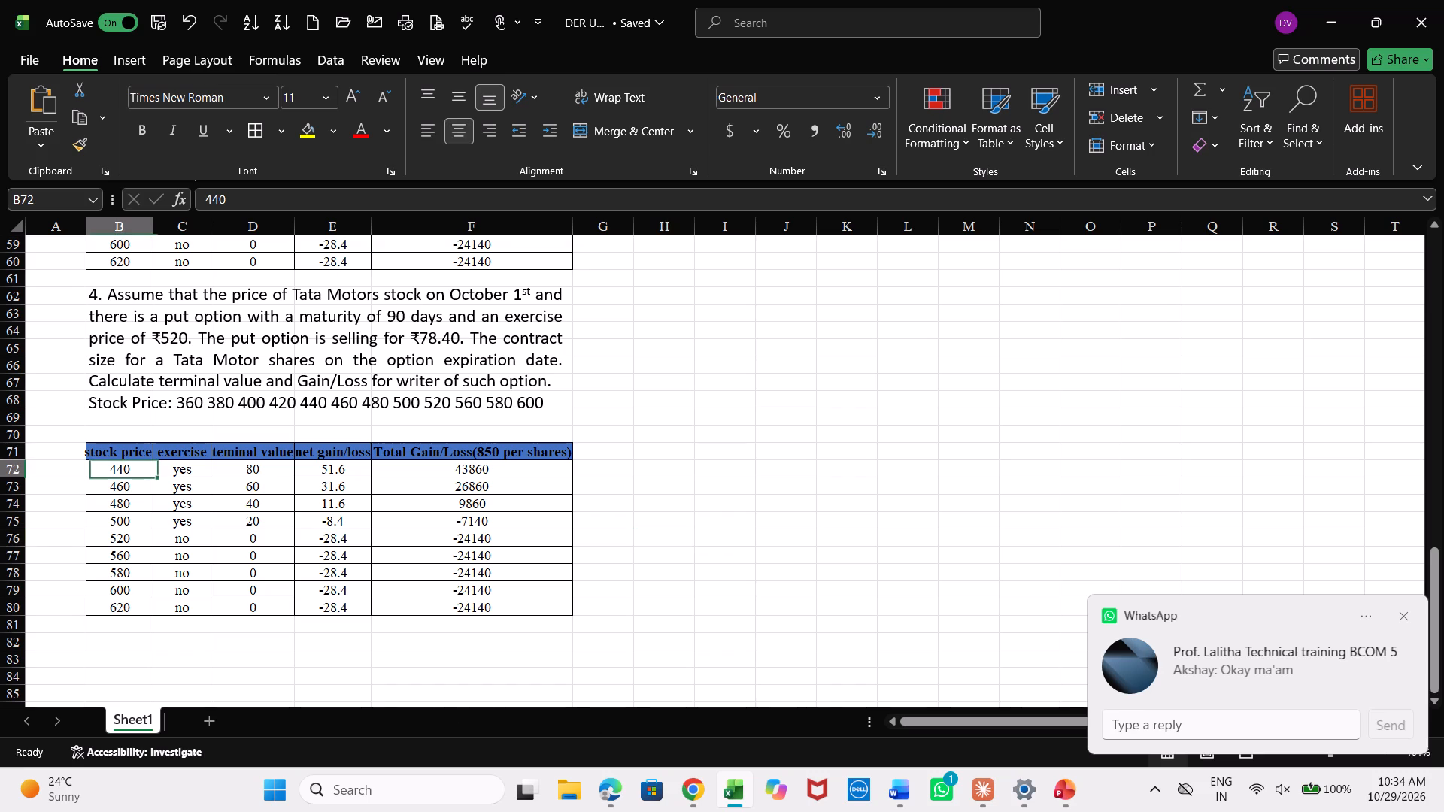
In problem 4's table, replace the stock prices in B72 to B80 with 360, 380, 400, 420, 440, 460, 480, 500 and 520.
{"action": "type", "text": "360"}
{"action": "key", "text": "Return"}
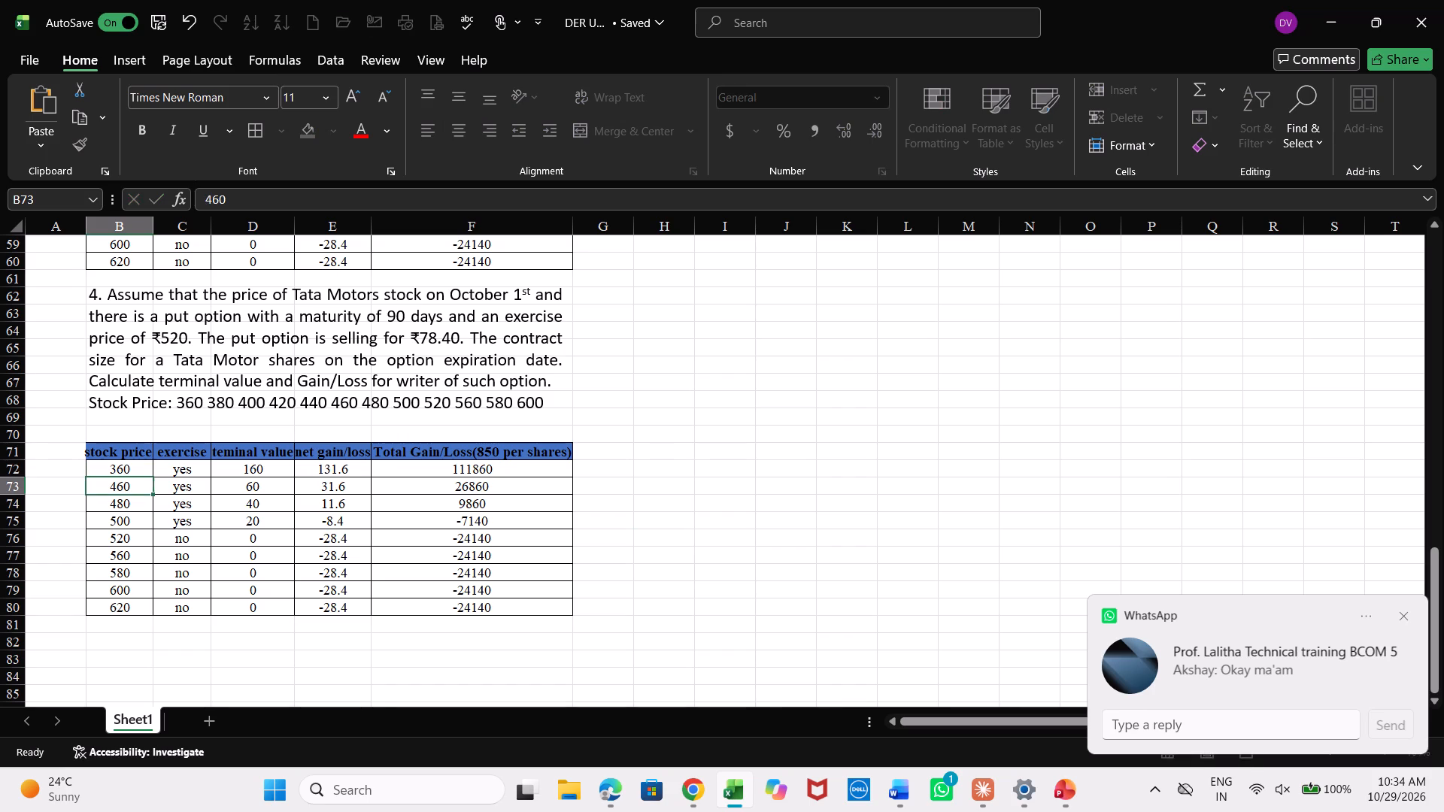
{"action": "type", "text": "380"}
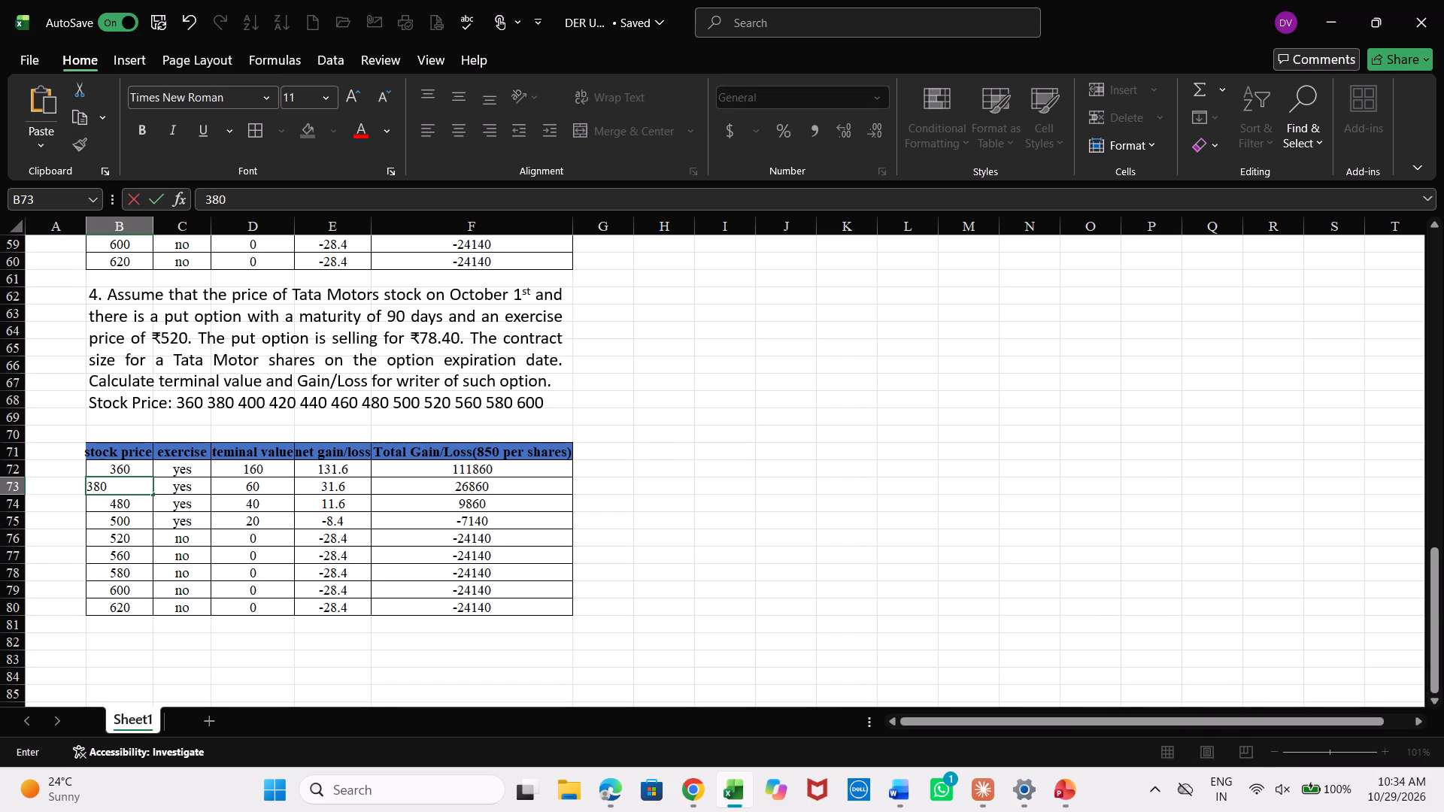
{"action": "key", "text": "Return"}
{"action": "type", "text": "400"}
{"action": "key", "text": "Return"}
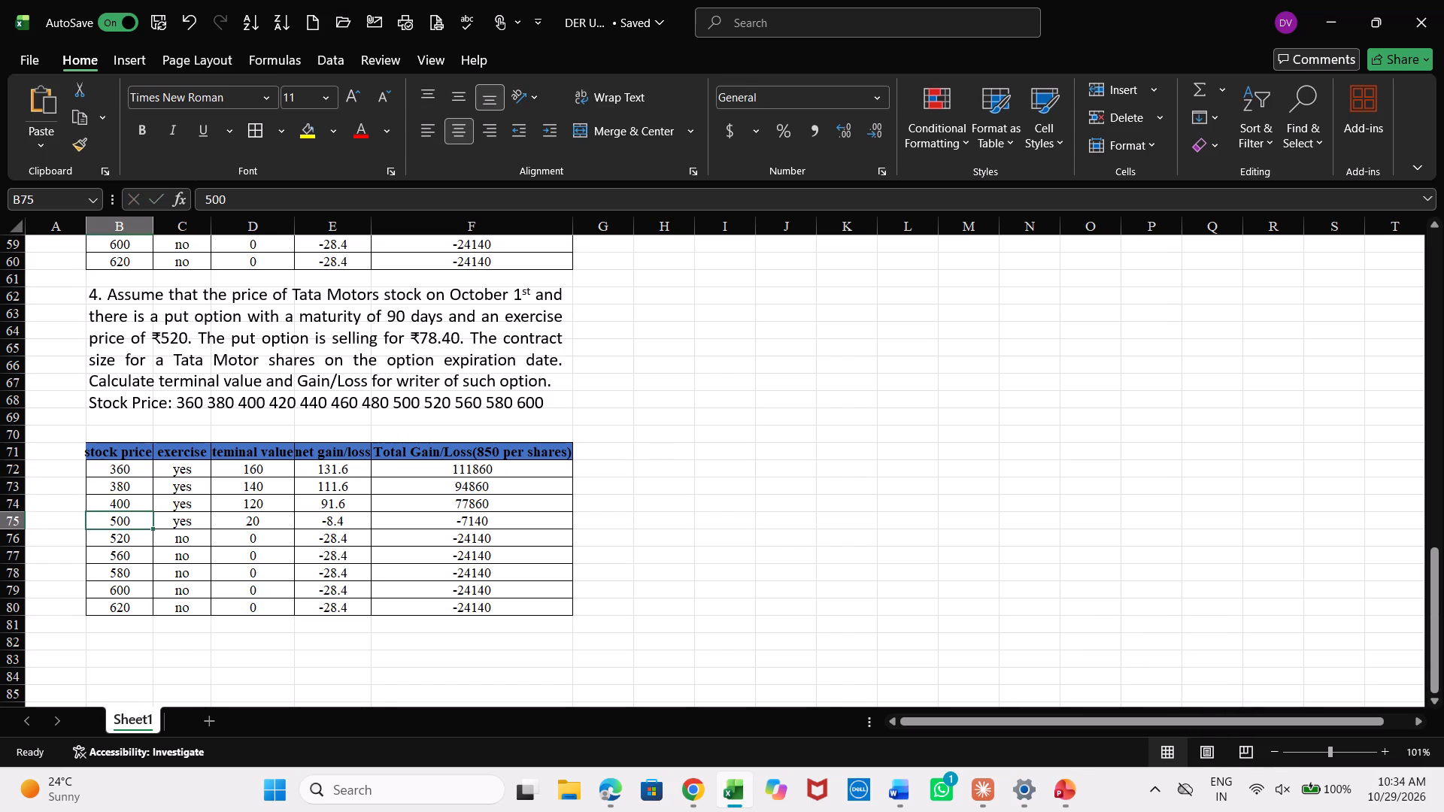
{"action": "type", "text": "420"}
{"action": "key", "text": "Return"}
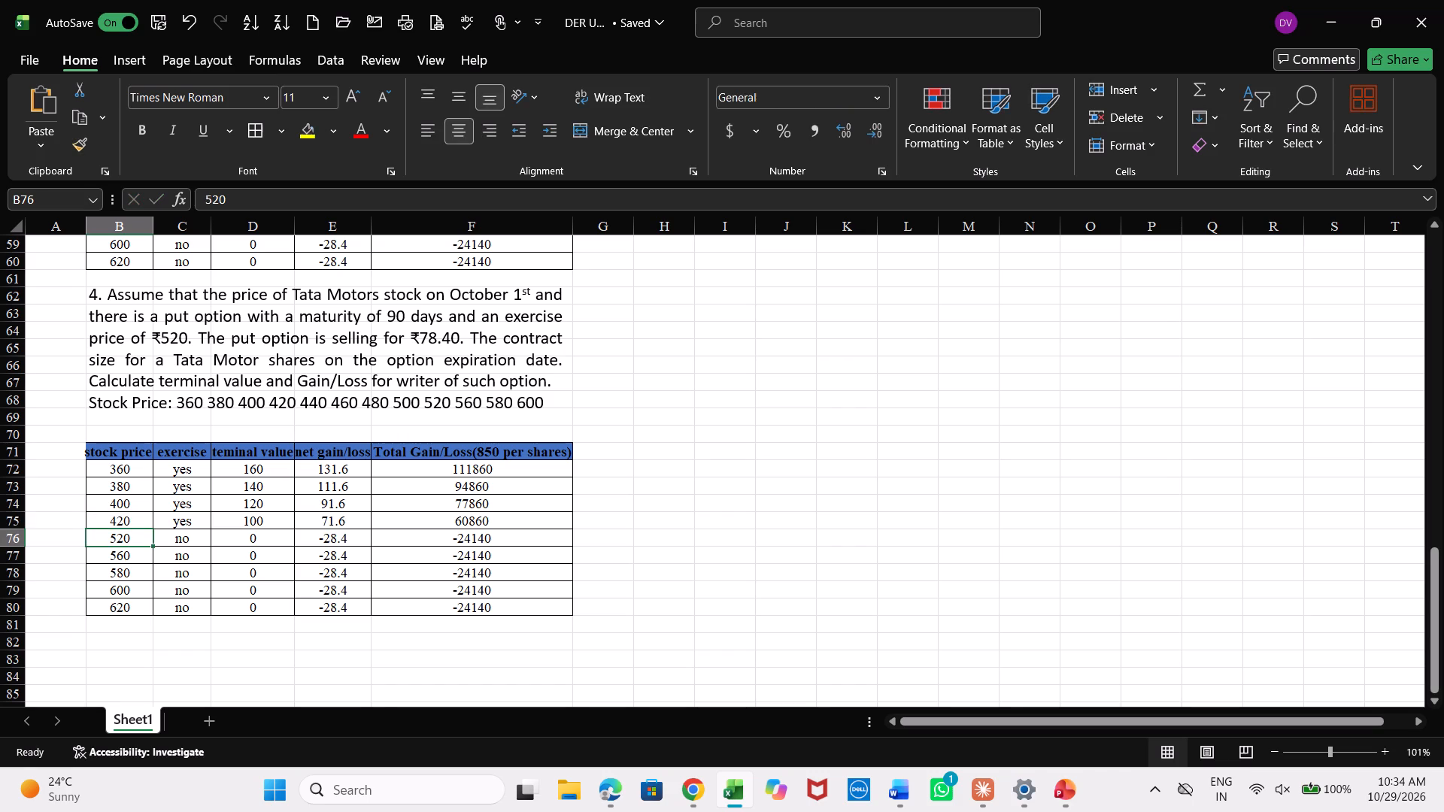
{"action": "type", "text": "440"}
{"action": "key", "text": "Return"}
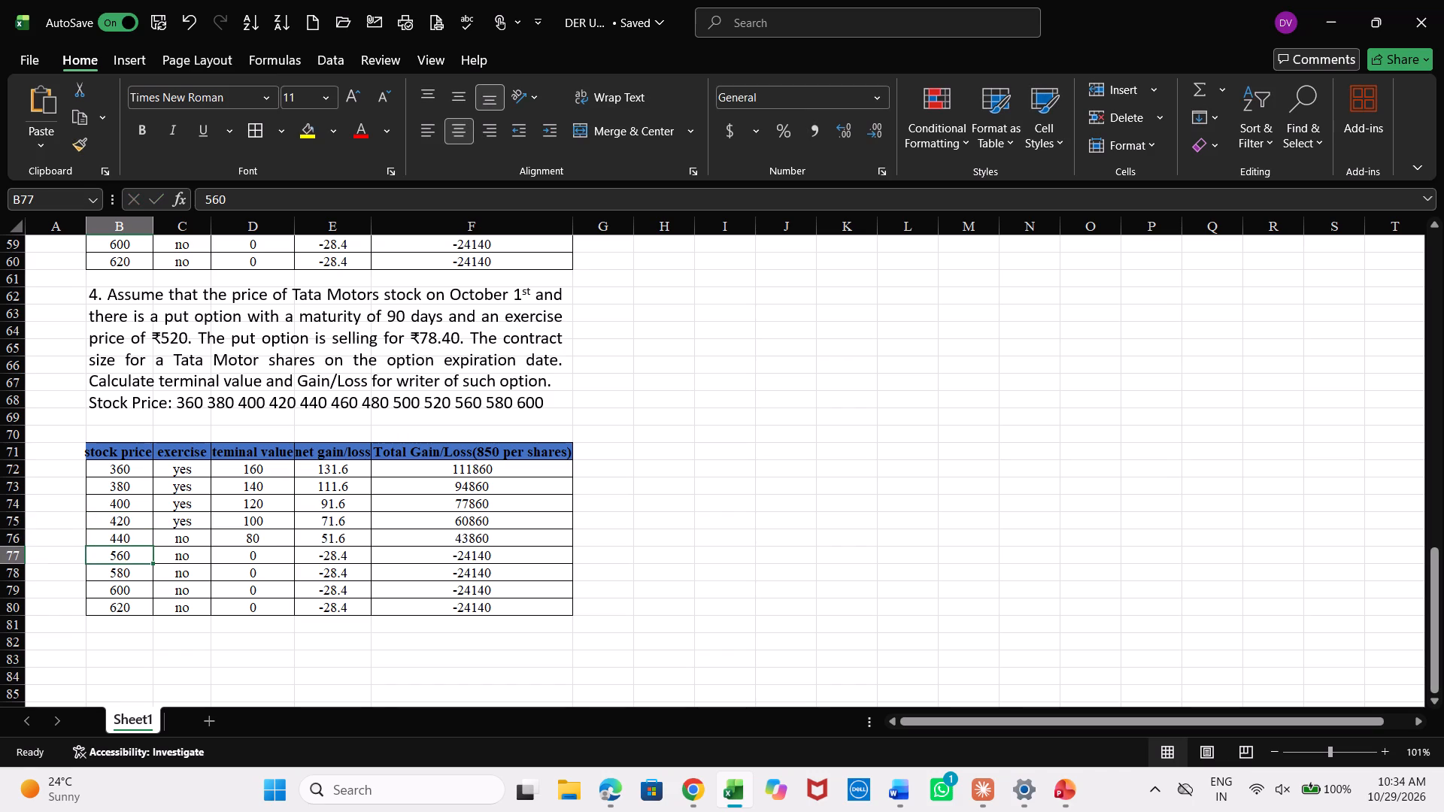
{"action": "type", "text": "460"}
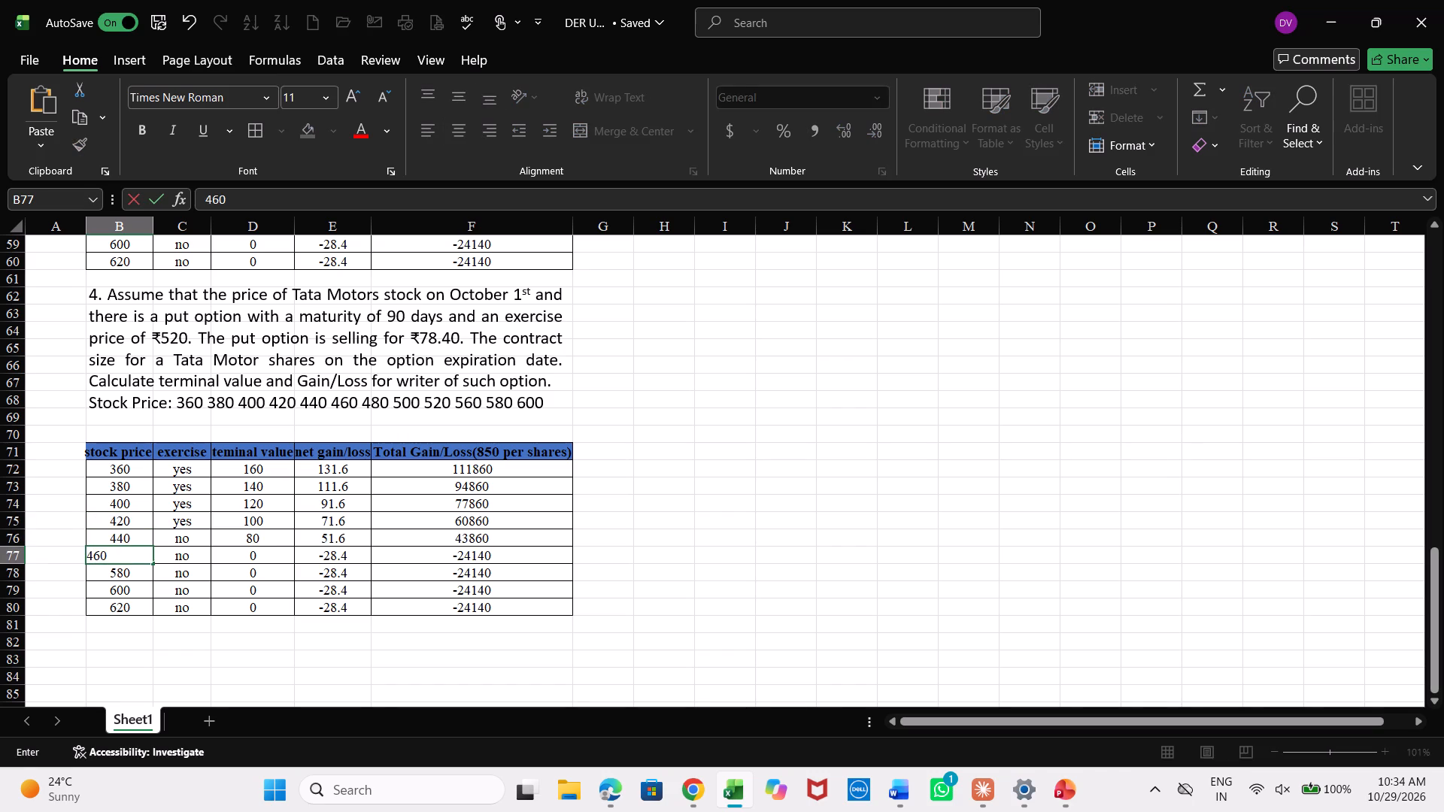
{"action": "key", "text": "Return"}
{"action": "key", "text": "4"}
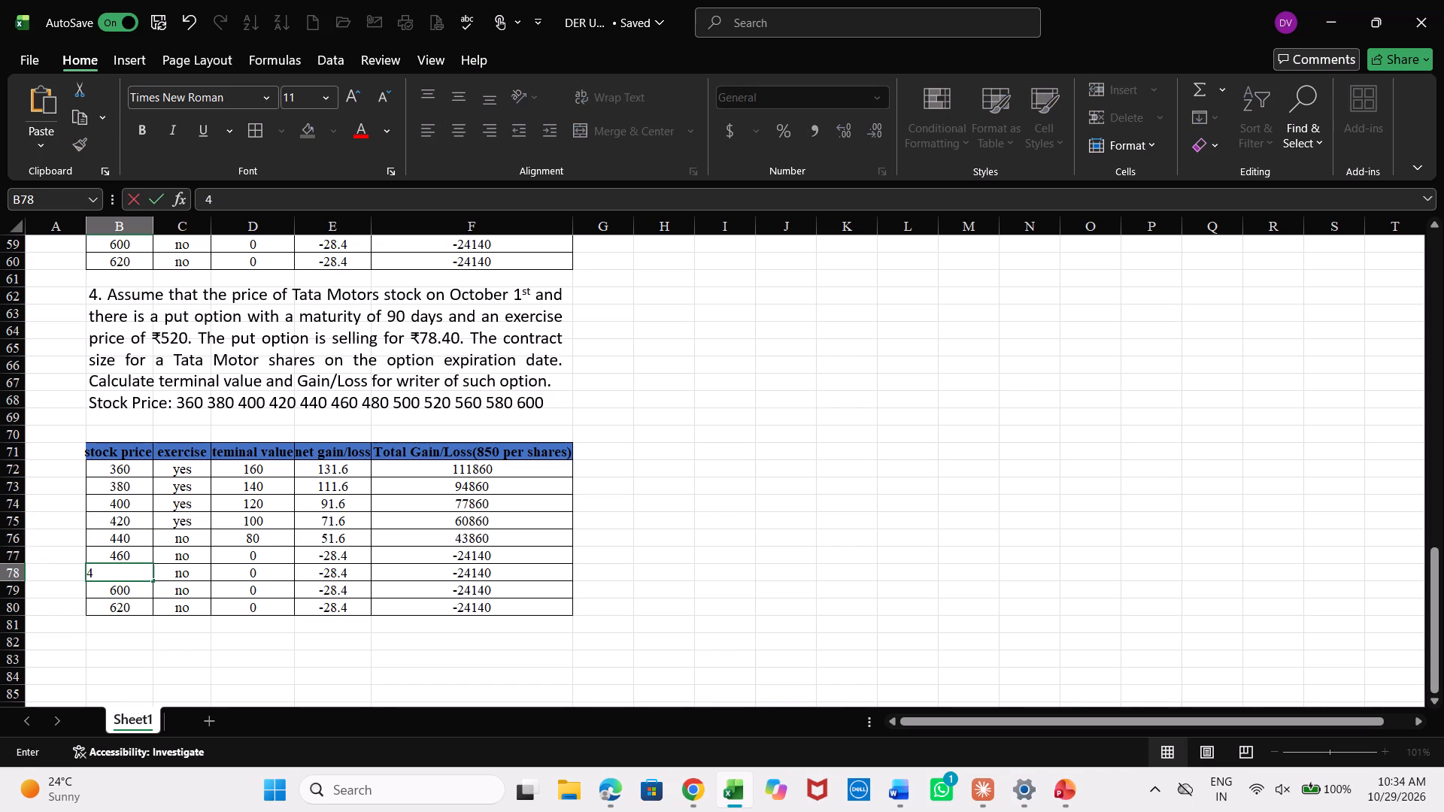
{"action": "type", "text": "80"}
{"action": "key", "text": "Return"}
{"action": "type", "text": "500"}
{"action": "key", "text": "Return"}
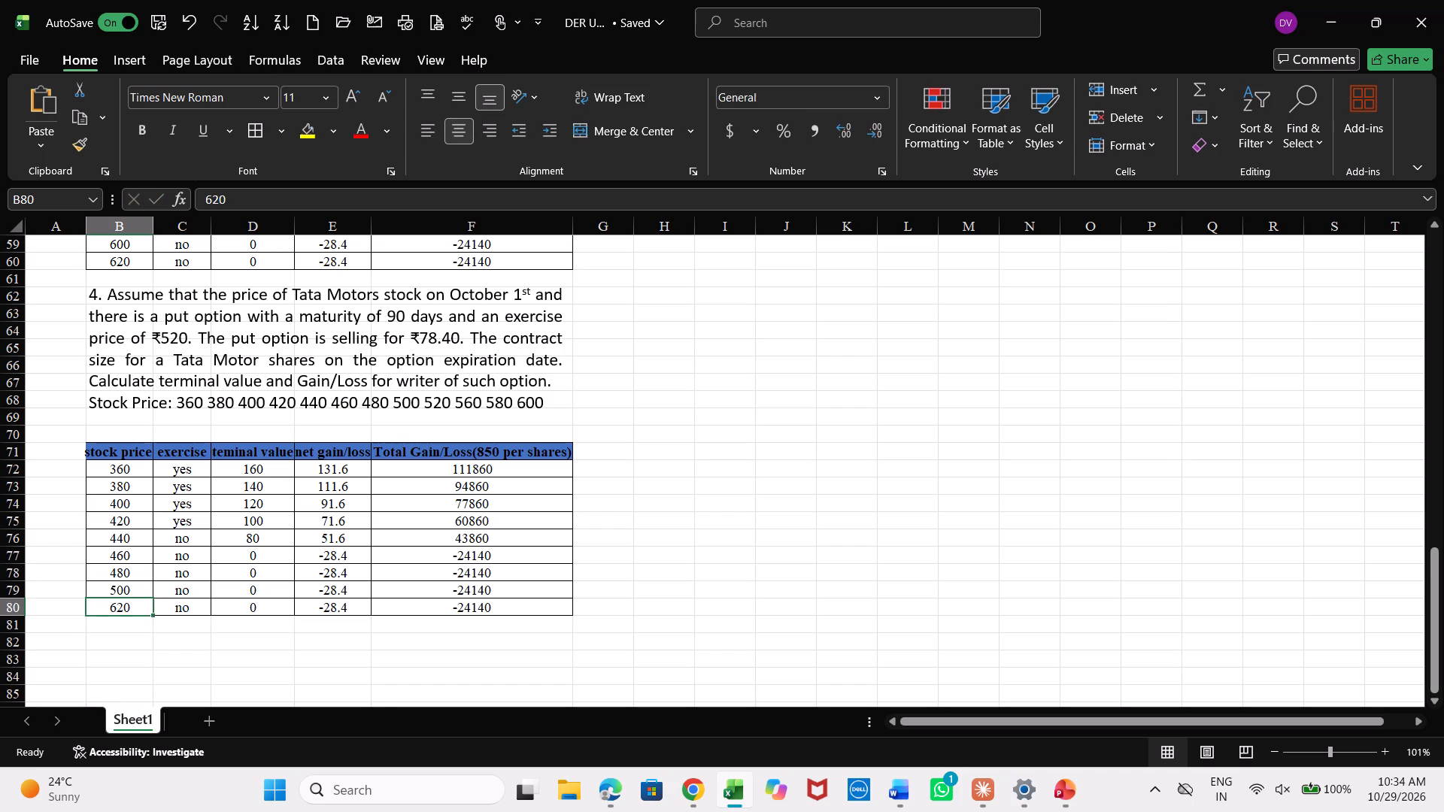
{"action": "type", "text": "520"}
{"action": "key", "text": "Return"}
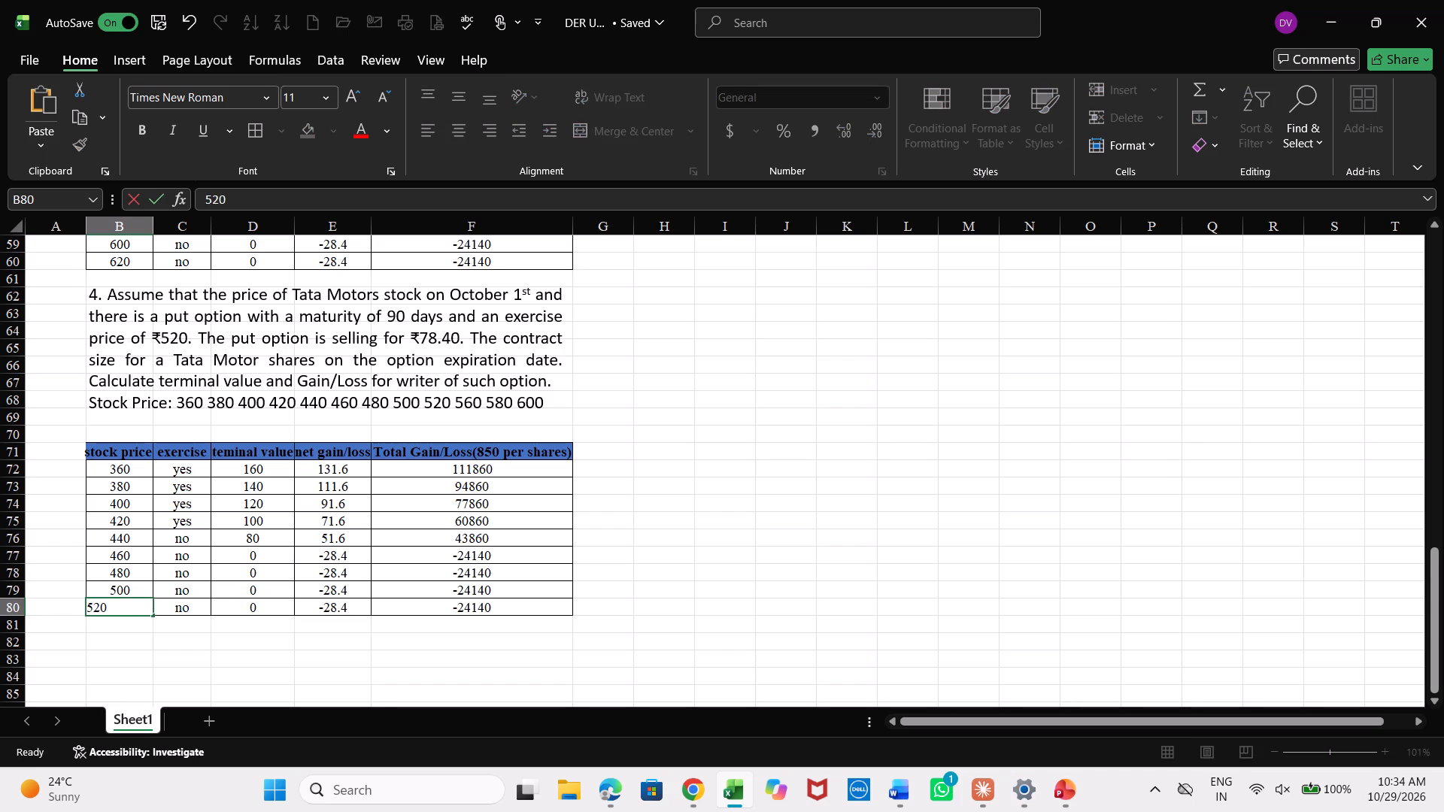
Extend problem 4's stock price column below the table with 560, 580 and 600 in B81 to B83.
{"action": "type", "text": "560"}
{"action": "key", "text": "Return"}
{"action": "type", "text": "58"}
{"action": "key", "text": "0"}
{"action": "key", "text": "Return"}
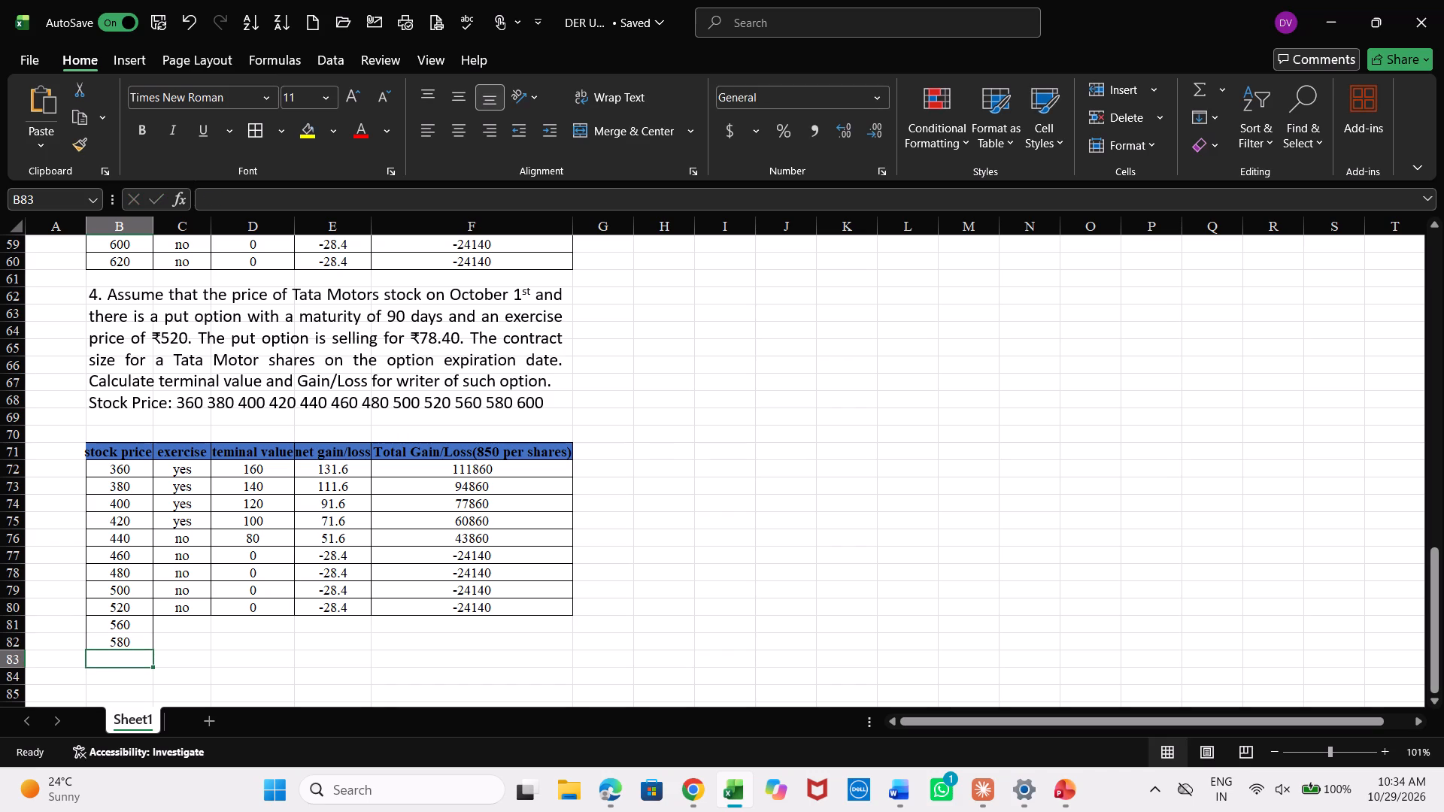
{"action": "type", "text": "600"}
{"action": "key", "text": "Return"}
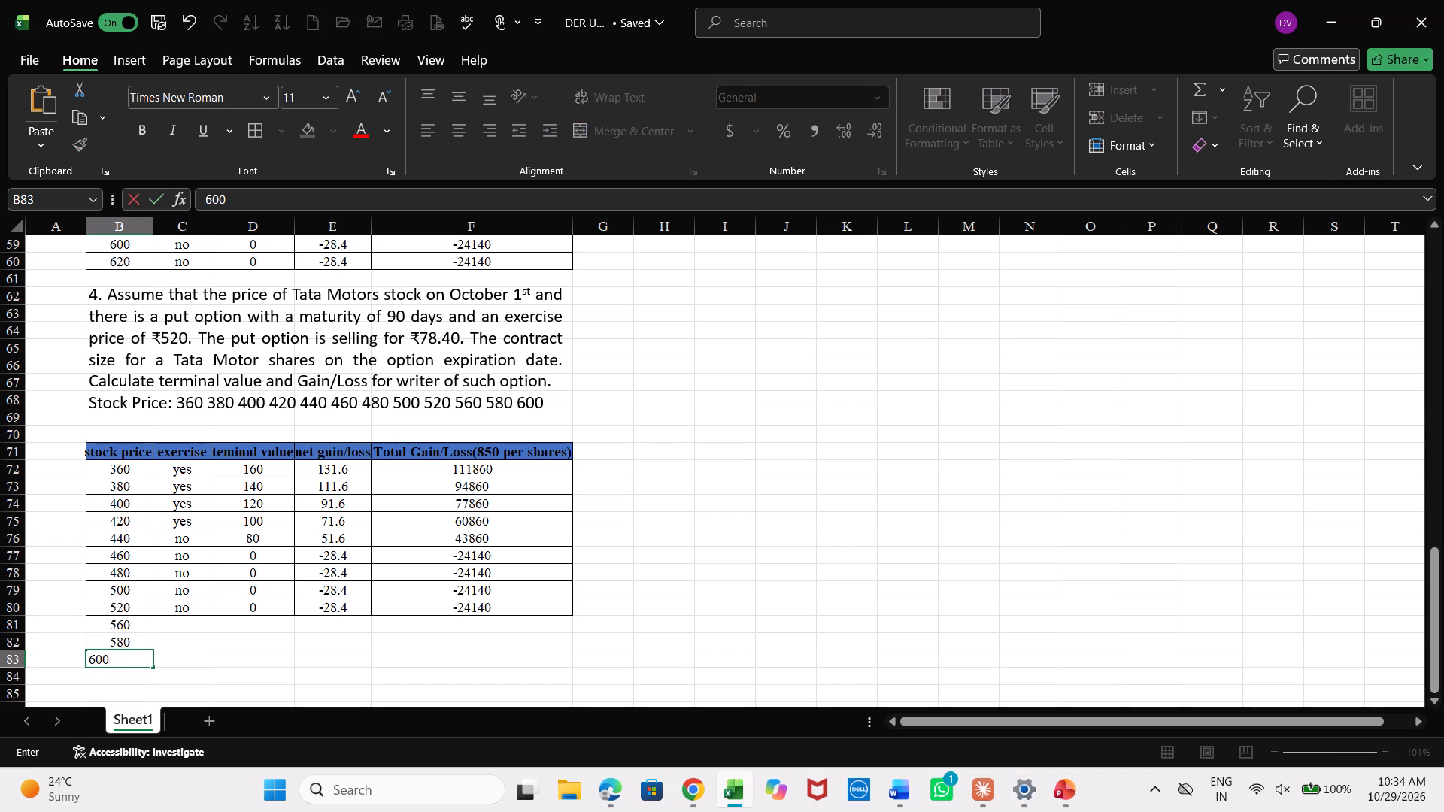
Apply all borders to problem 4's whole table, B71 to F83, so the added stock price rows are included.
{"action": "left_click_drag", "start_coordinate": [122, 451], "coordinate": [514, 630]}
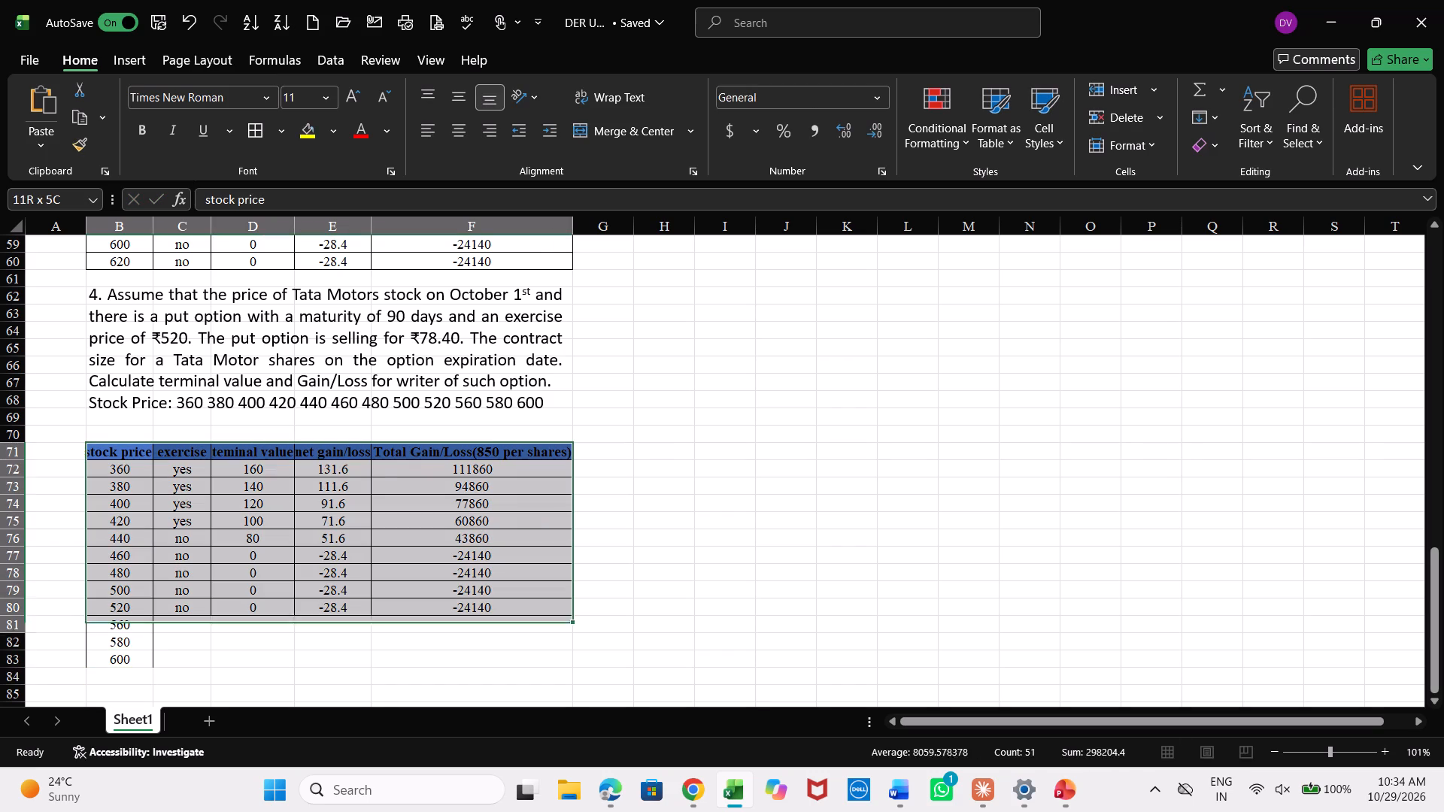
{"action": "left_click_drag", "start_coordinate": [514, 630], "coordinate": [529, 653]}
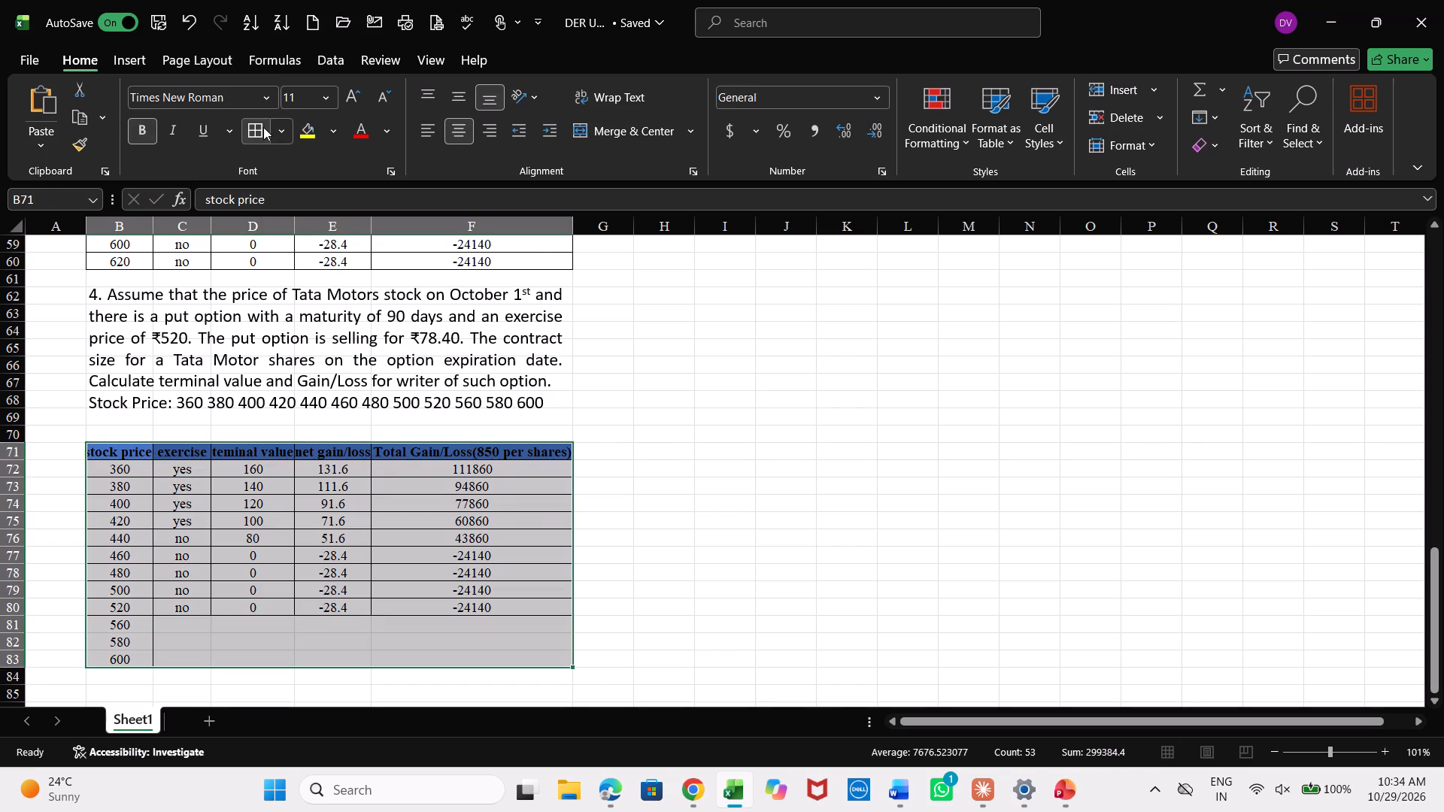
{"action": "left_click", "coordinate": [261, 129]}
{"action": "left_click", "coordinate": [762, 445]}
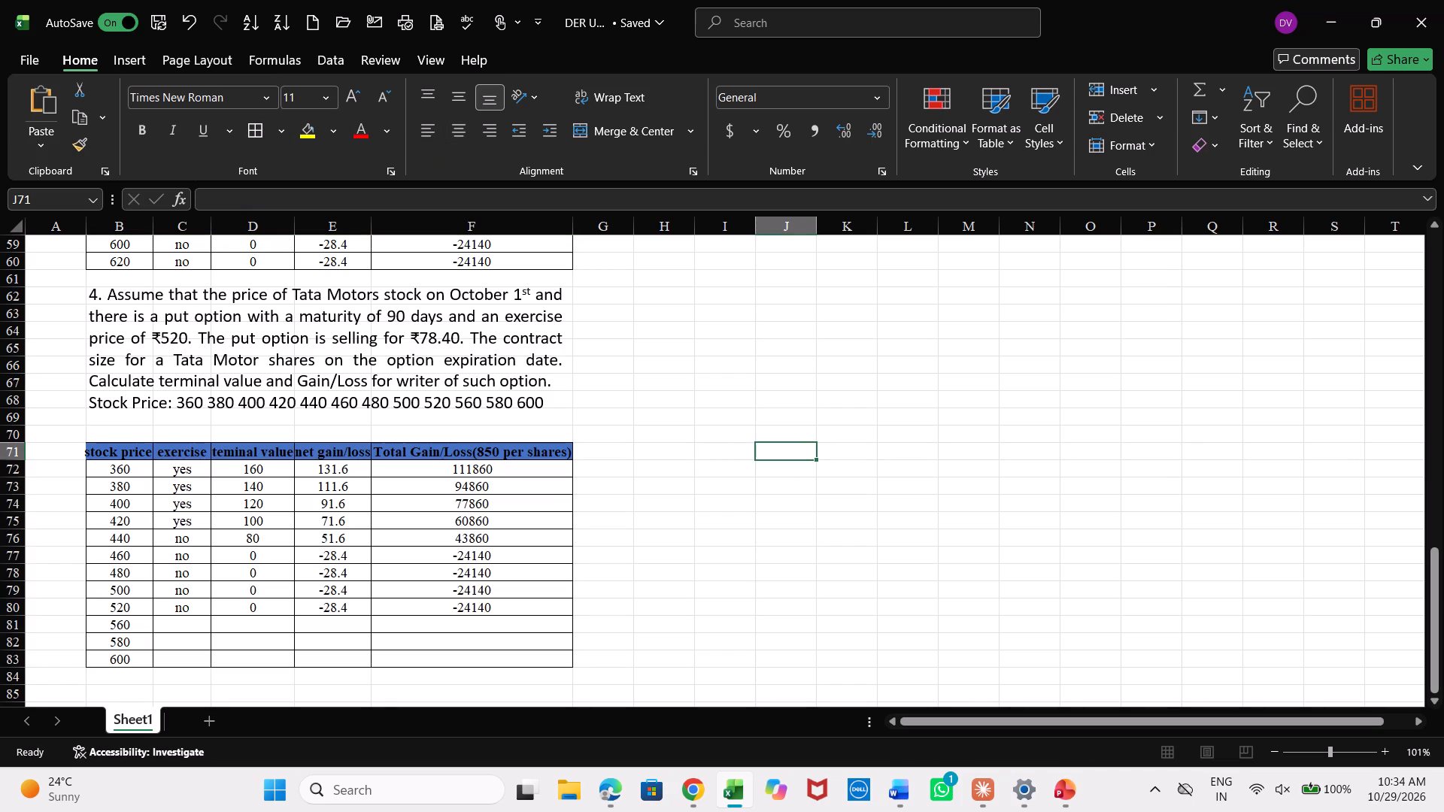
Fill the exercise decision no and the terminal value 0 from row 80 down through row 83 in problem 4's table.
{"action": "left_click", "coordinate": [199, 613]}
{"action": "left_click_drag", "start_coordinate": [210, 614], "coordinate": [203, 663]}
{"action": "left_click", "coordinate": [271, 612]}
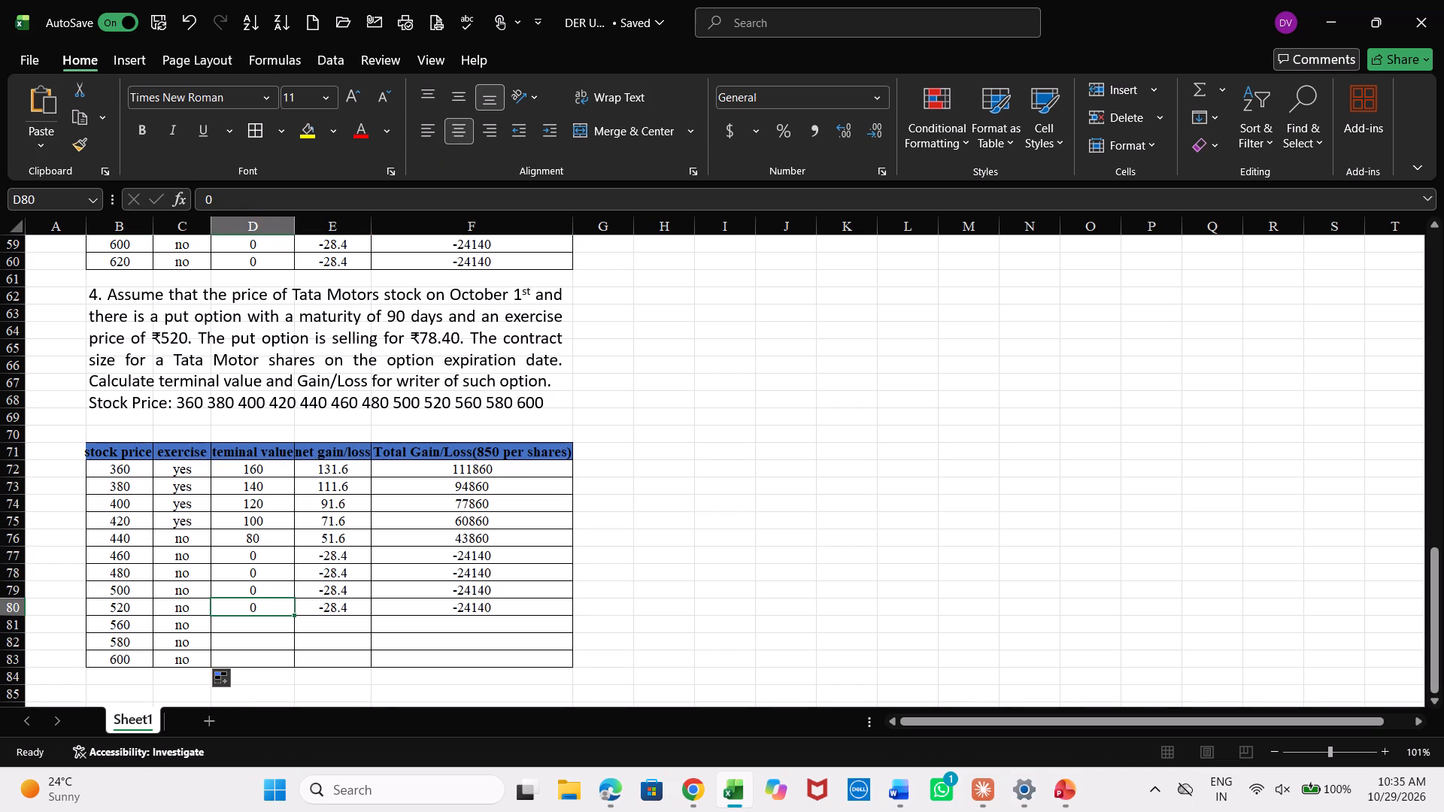
{"action": "left_click_drag", "start_coordinate": [291, 614], "coordinate": [300, 671]}
Fill problem 4's net gain/loss and total gain/loss formulas from rows 72–80 down through row 83.
{"action": "left_click_drag", "start_coordinate": [353, 471], "coordinate": [345, 592]}
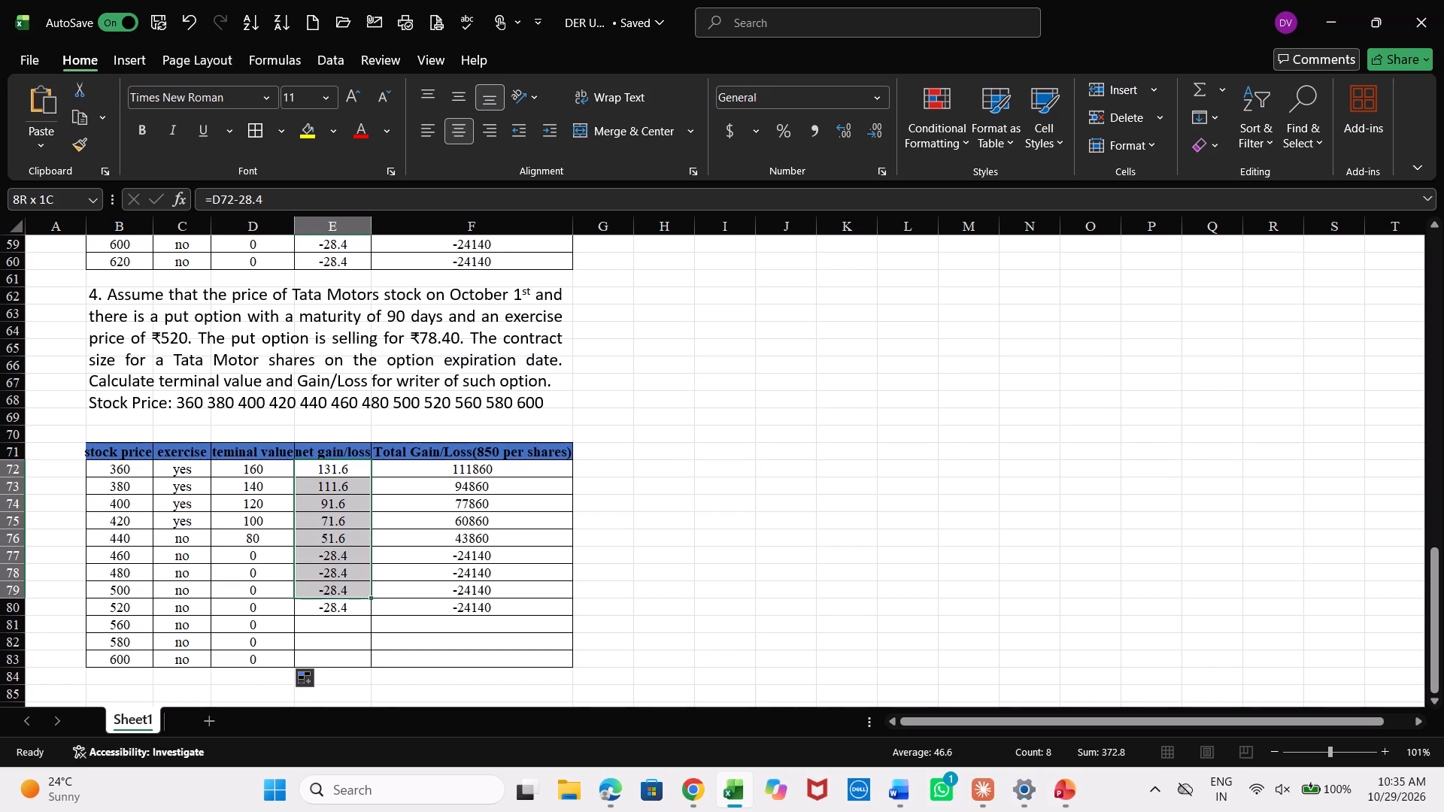
{"action": "left_click_drag", "start_coordinate": [345, 592], "coordinate": [347, 606]}
{"action": "left_click_drag", "start_coordinate": [371, 614], "coordinate": [368, 673]}
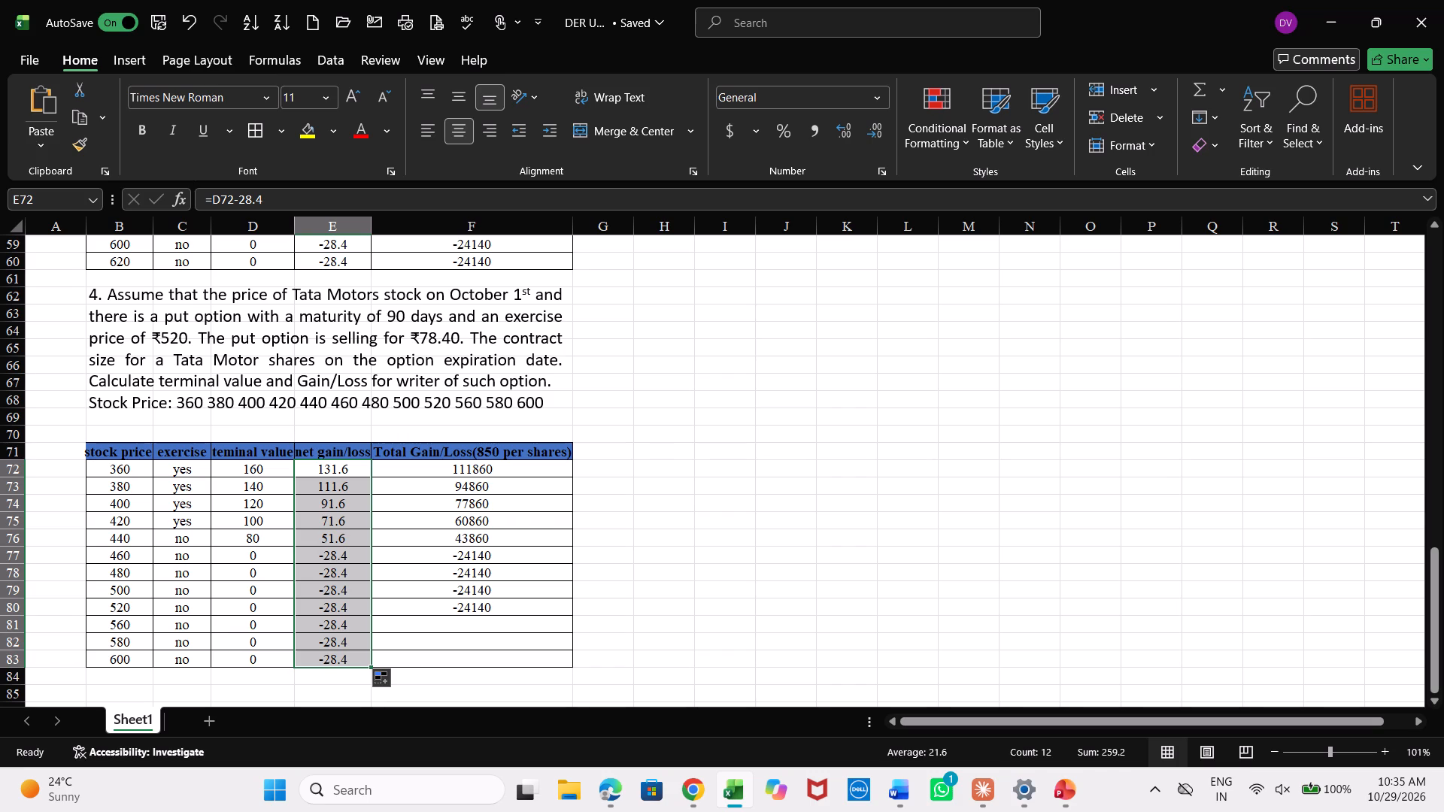
{"action": "left_click_drag", "start_coordinate": [445, 474], "coordinate": [437, 606]}
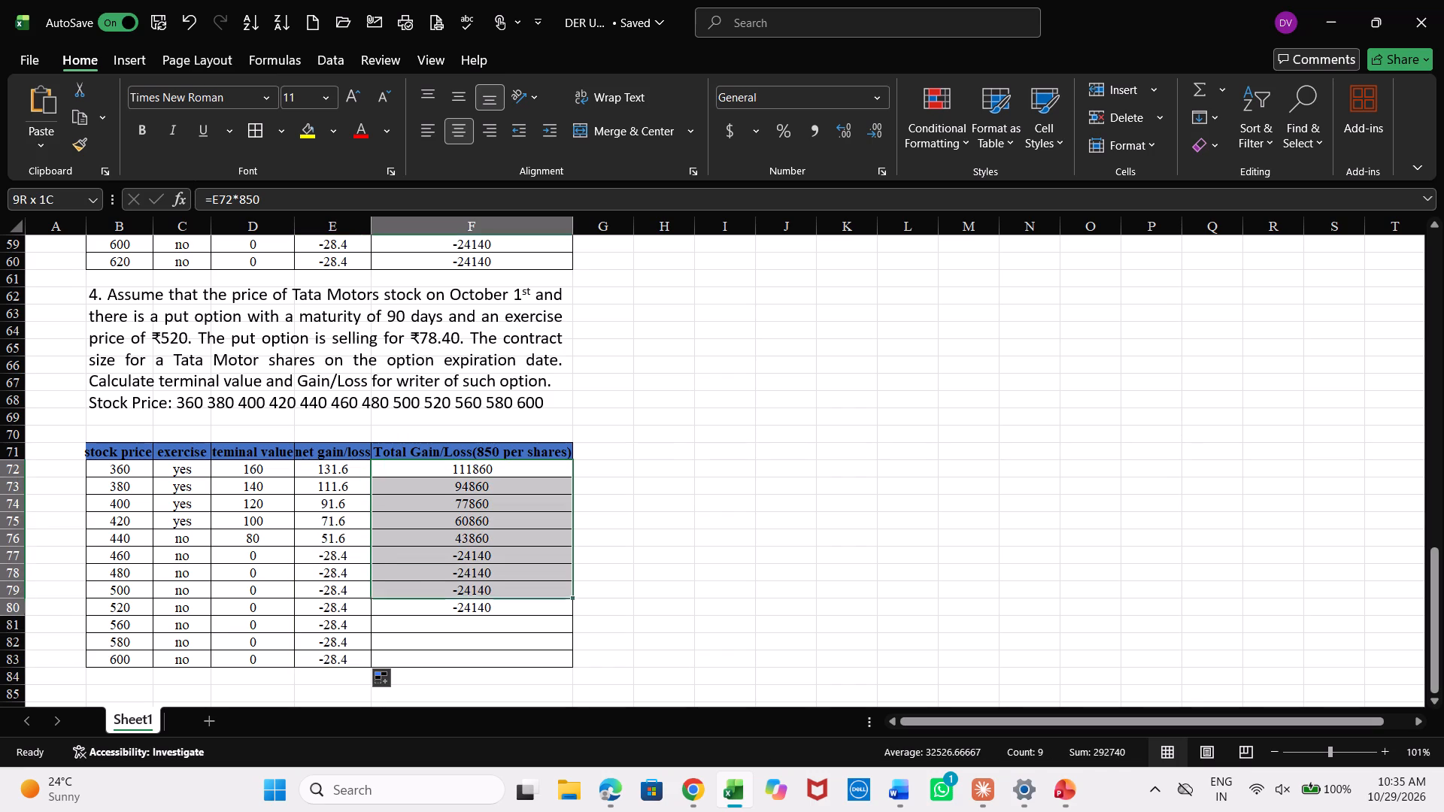
{"action": "left_click_drag", "start_coordinate": [437, 606], "coordinate": [437, 607]}
{"action": "left_click_drag", "start_coordinate": [572, 614], "coordinate": [578, 666]}
{"action": "left_click", "coordinate": [626, 612]}
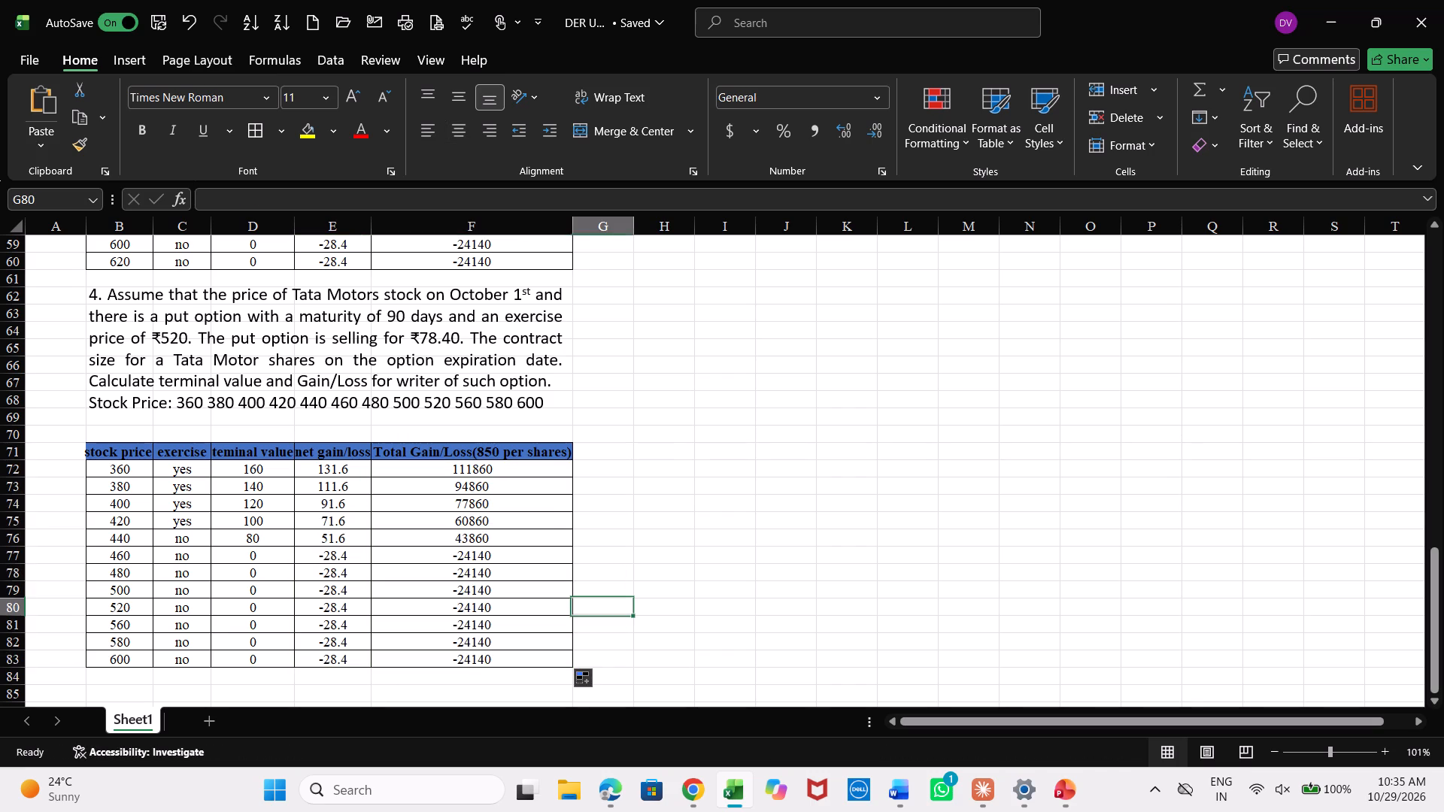
{"action": "left_click", "coordinate": [673, 498]}
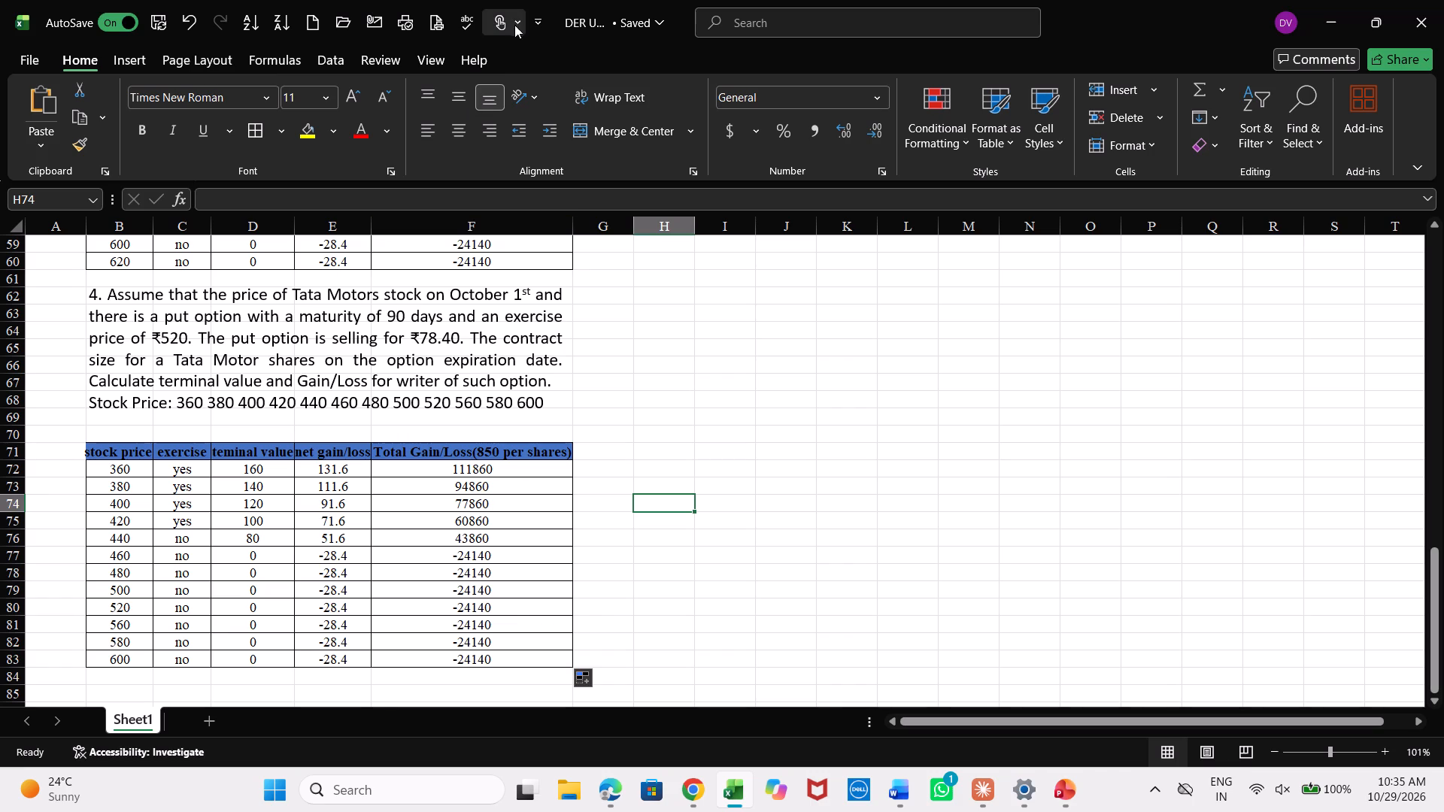
Save the DER Unit 3 workbook and close Excel.
{"action": "left_click", "coordinate": [156, 18]}
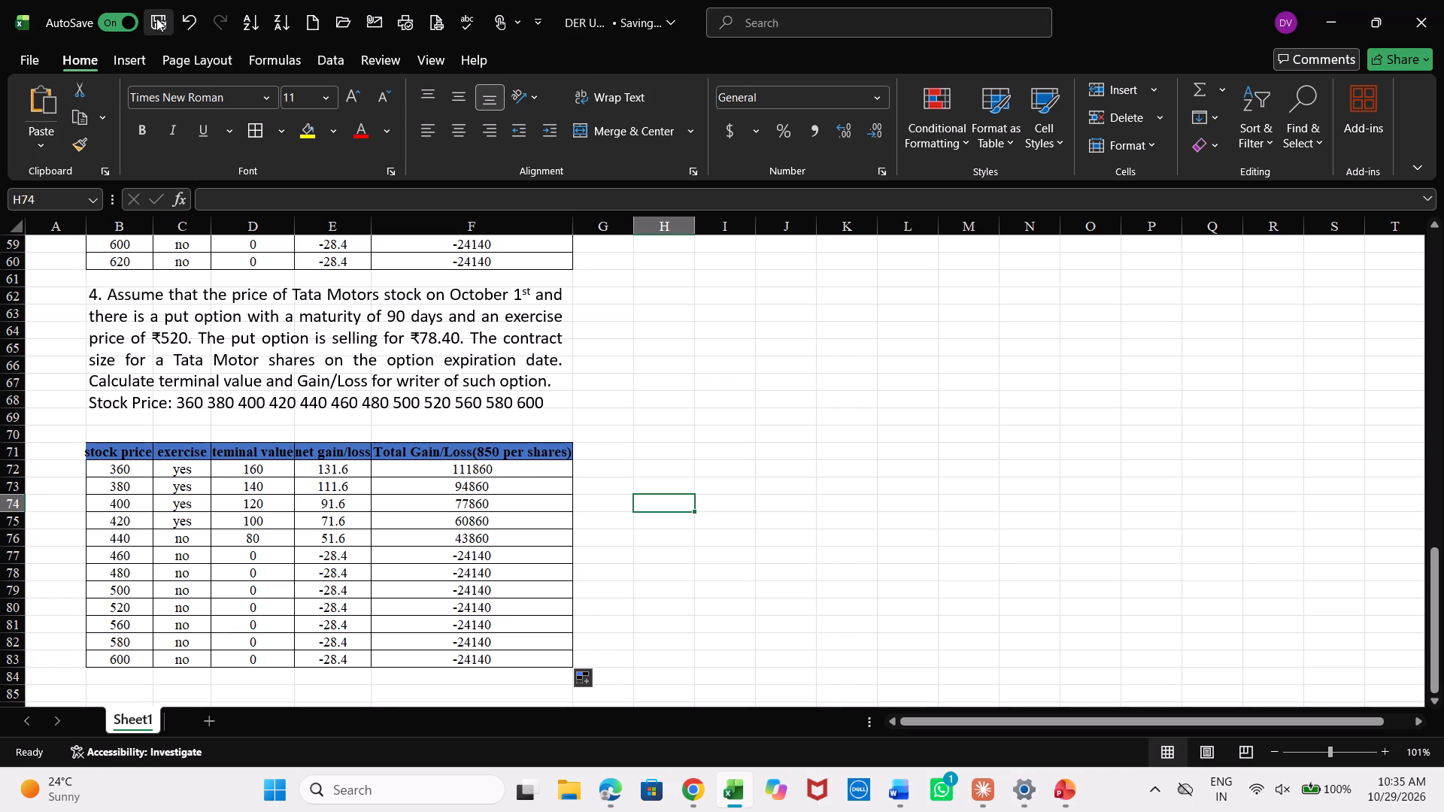
{"action": "left_click", "coordinate": [31, 71]}
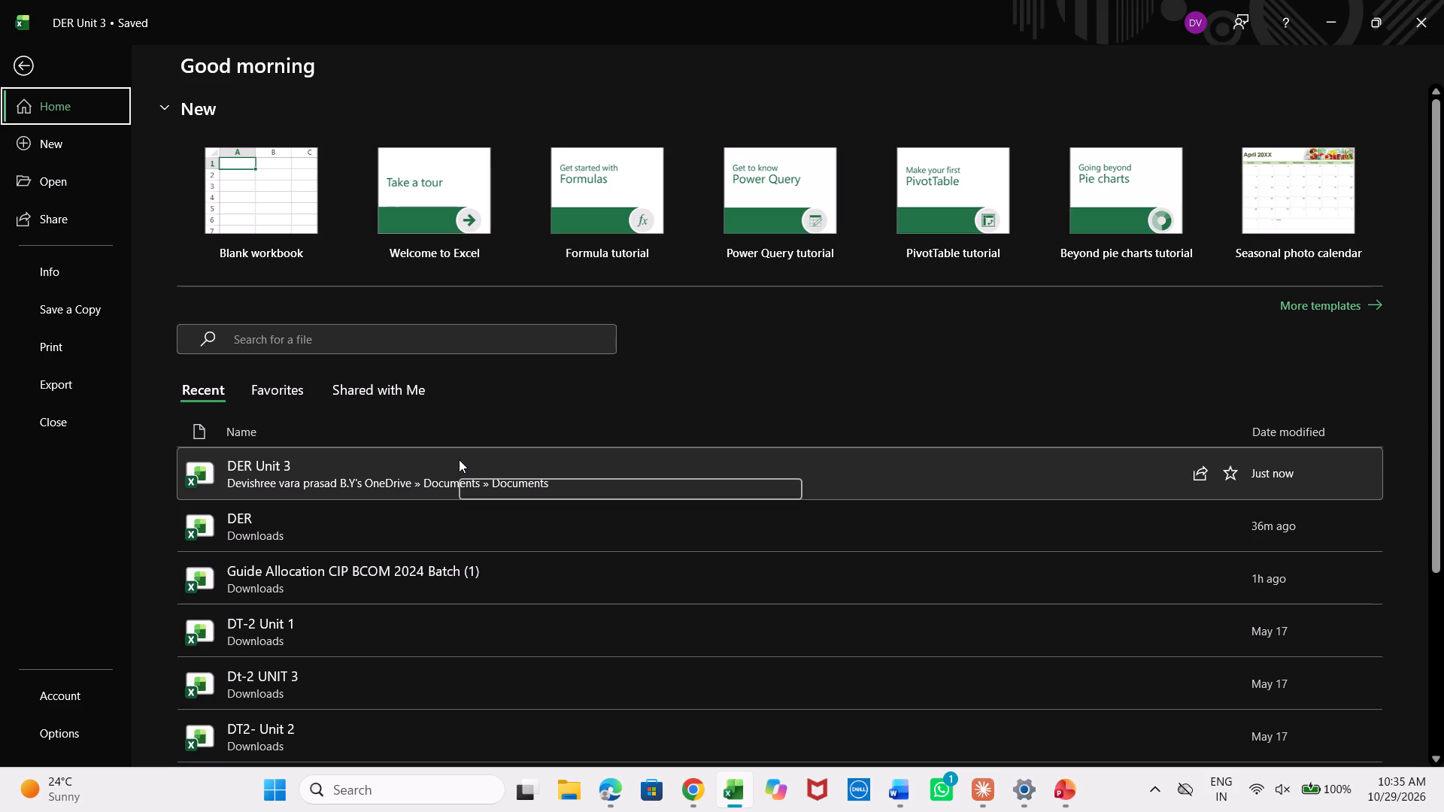
{"action": "left_click", "coordinate": [1443, 0]}
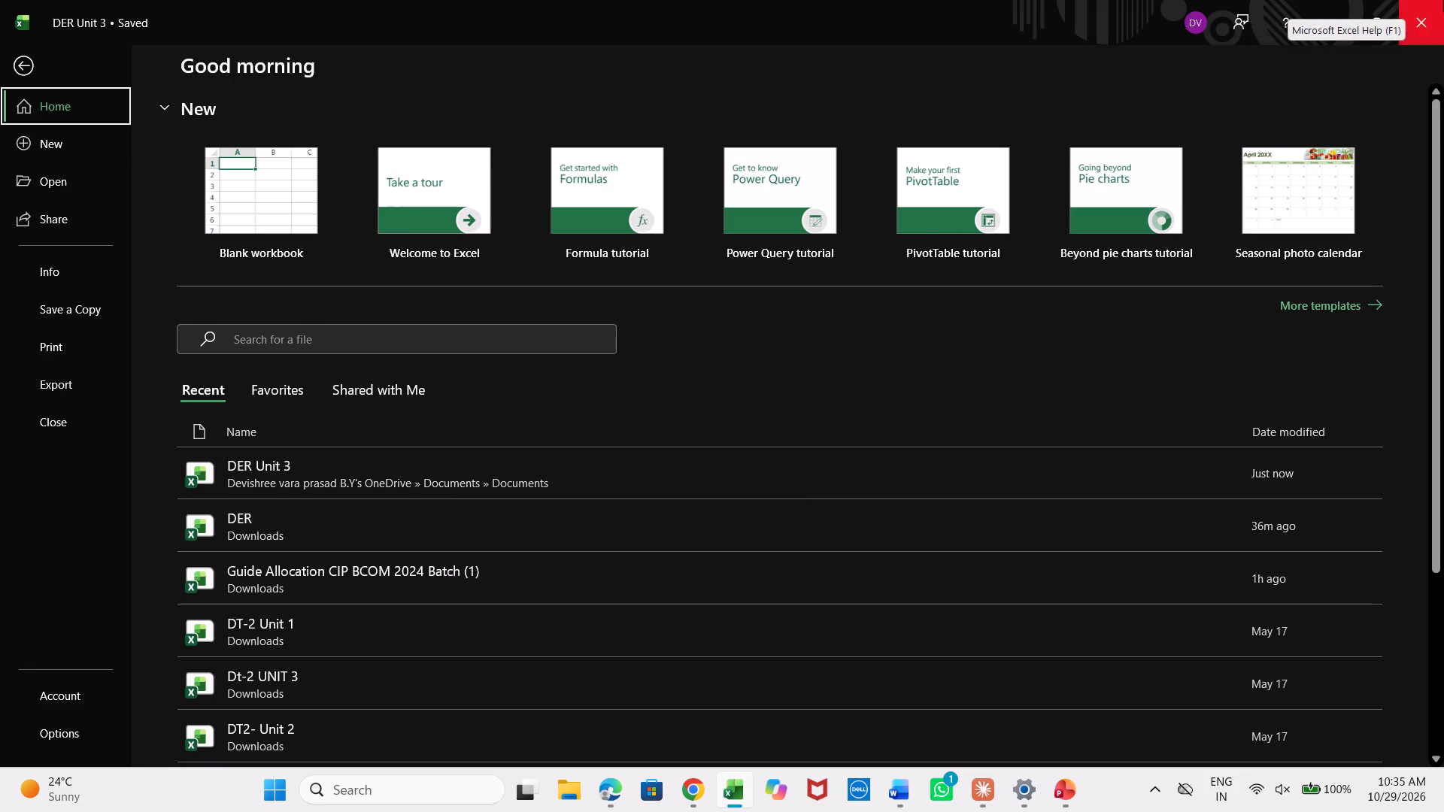
{"action": "left_click", "coordinate": [1443, 0]}
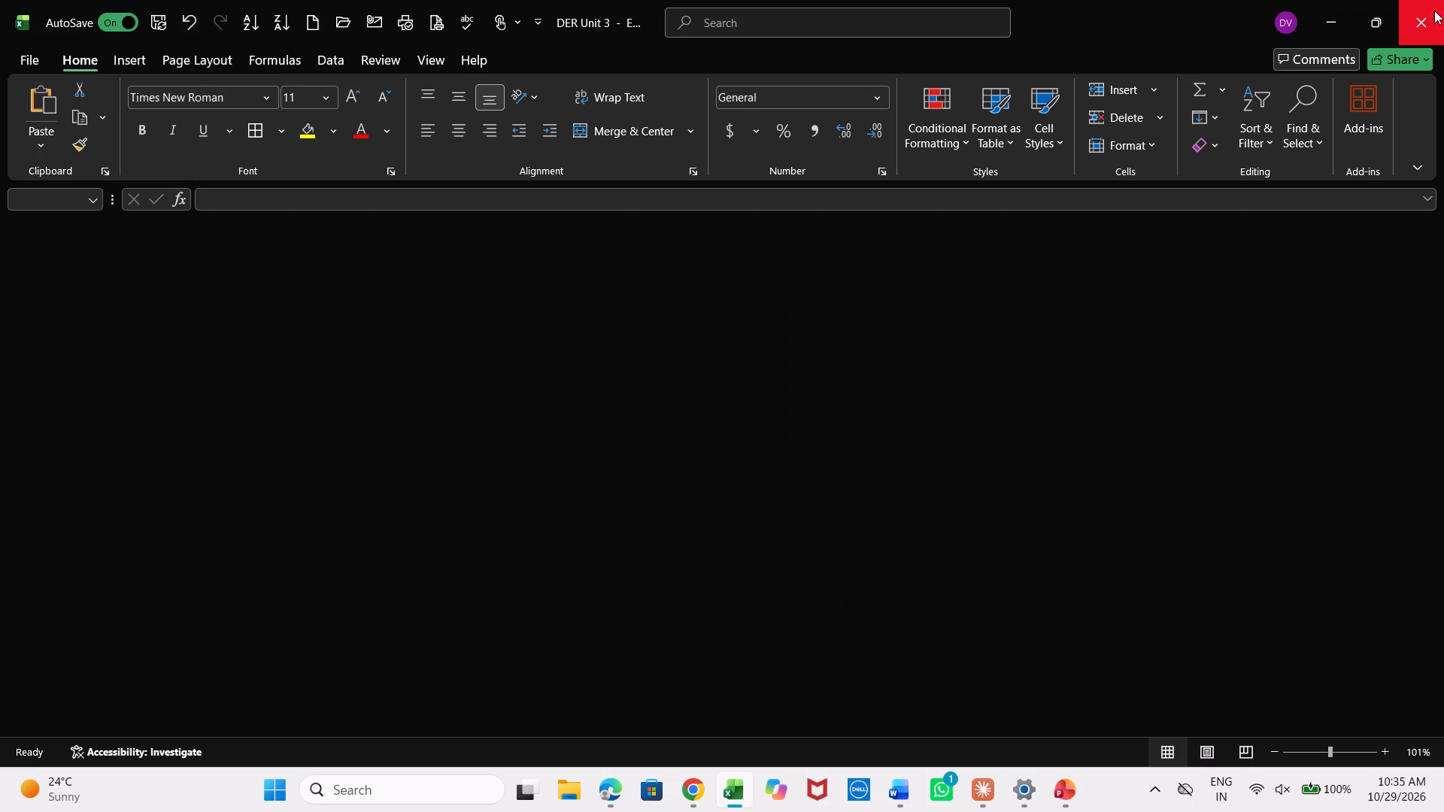
{"action": "left_click", "coordinate": [1414, 30]}
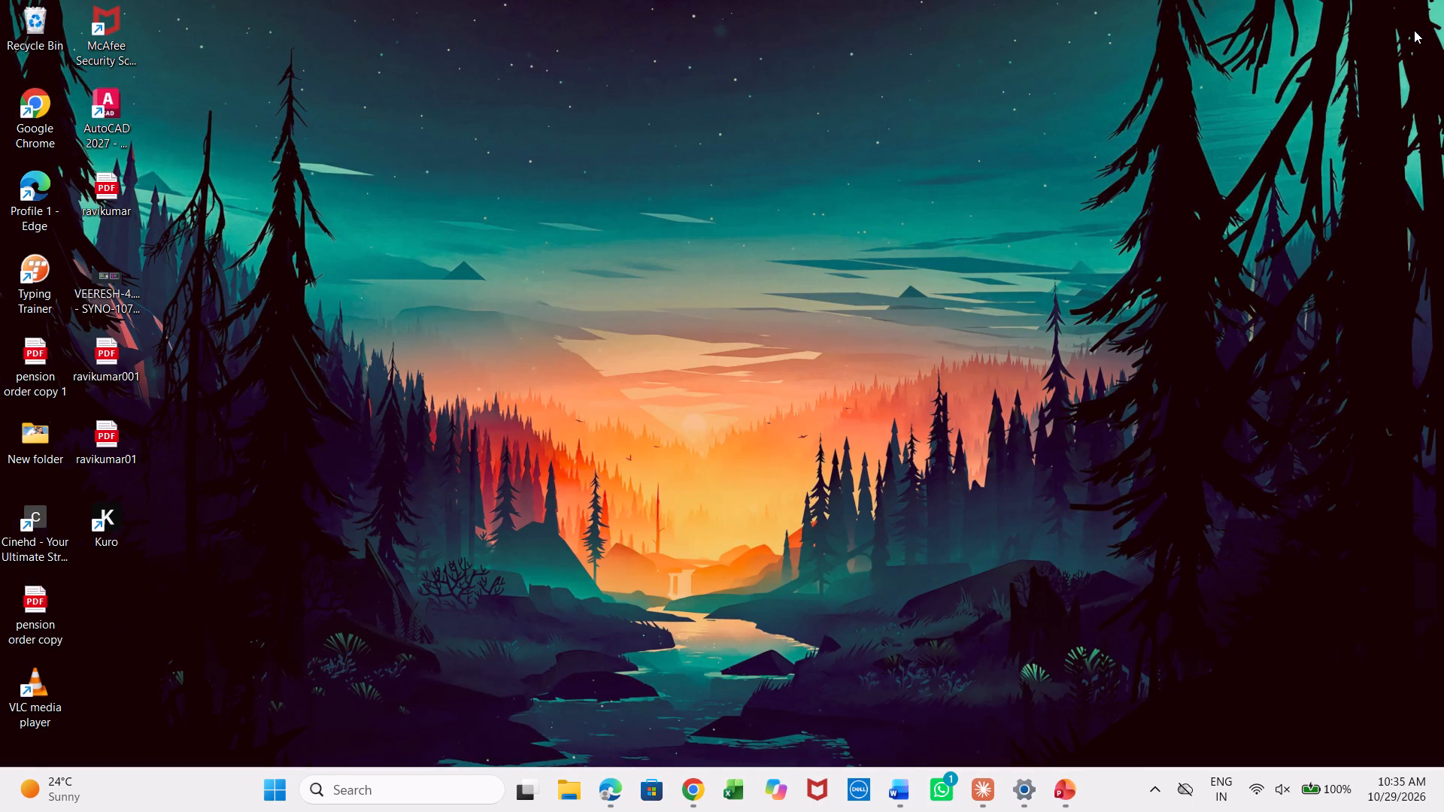
Put the computer to sleep from the Shut Down Windows dialog.
{"action": "key", "text": "alt+F4"}
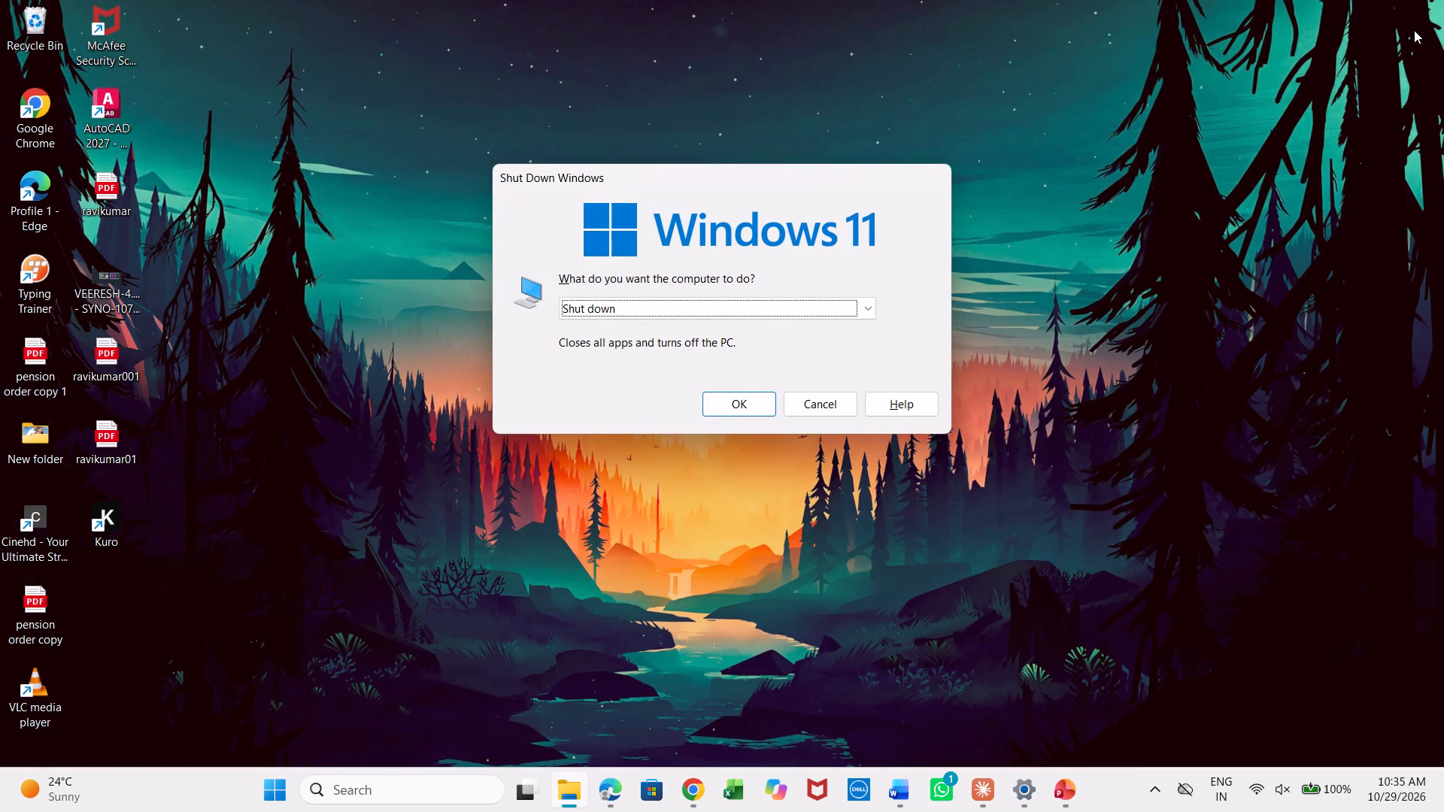
{"action": "key", "text": "Down"}
{"action": "key", "text": "Down"}
{"action": "key", "text": "Up"}
{"action": "key", "text": "Up"}
{"action": "key", "text": "Return"}
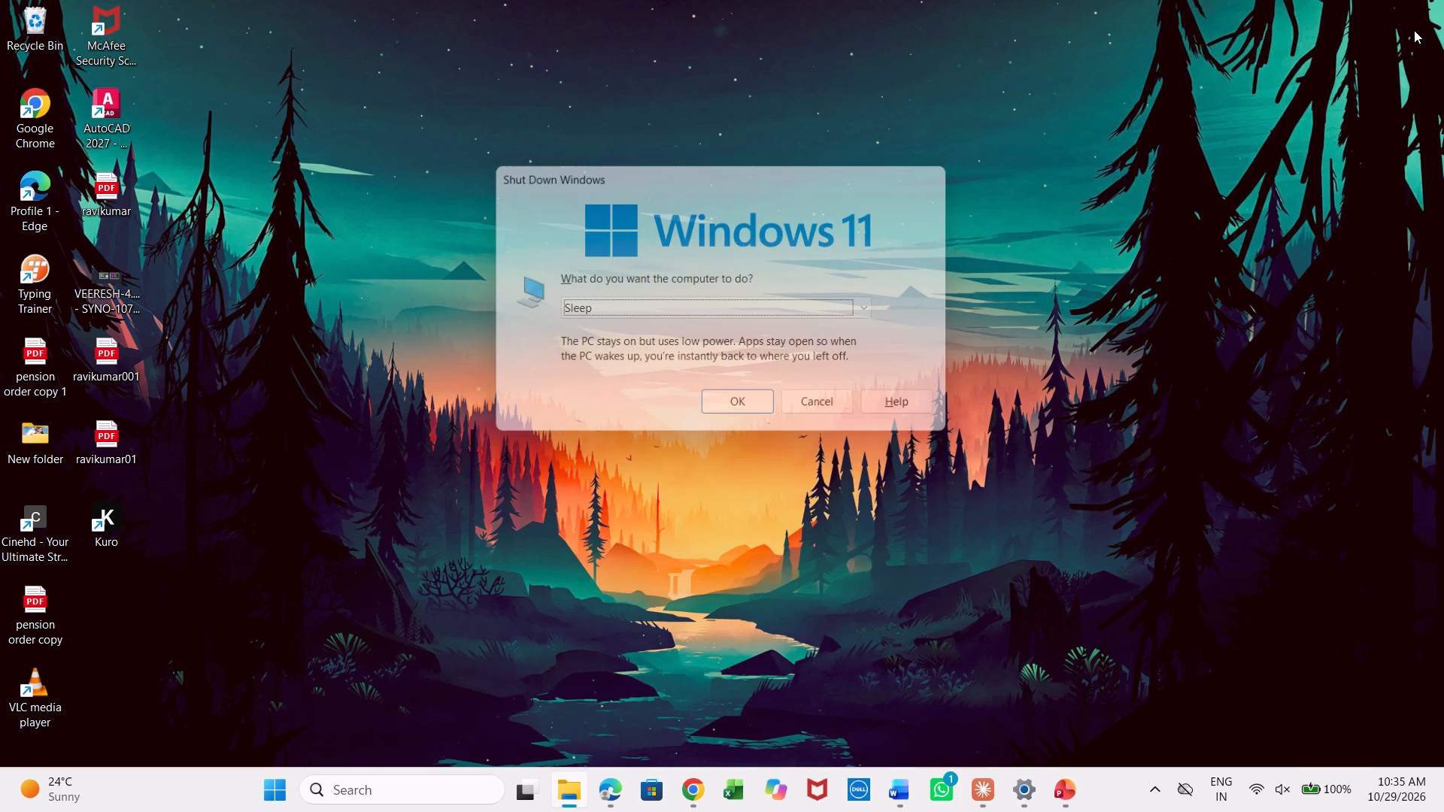